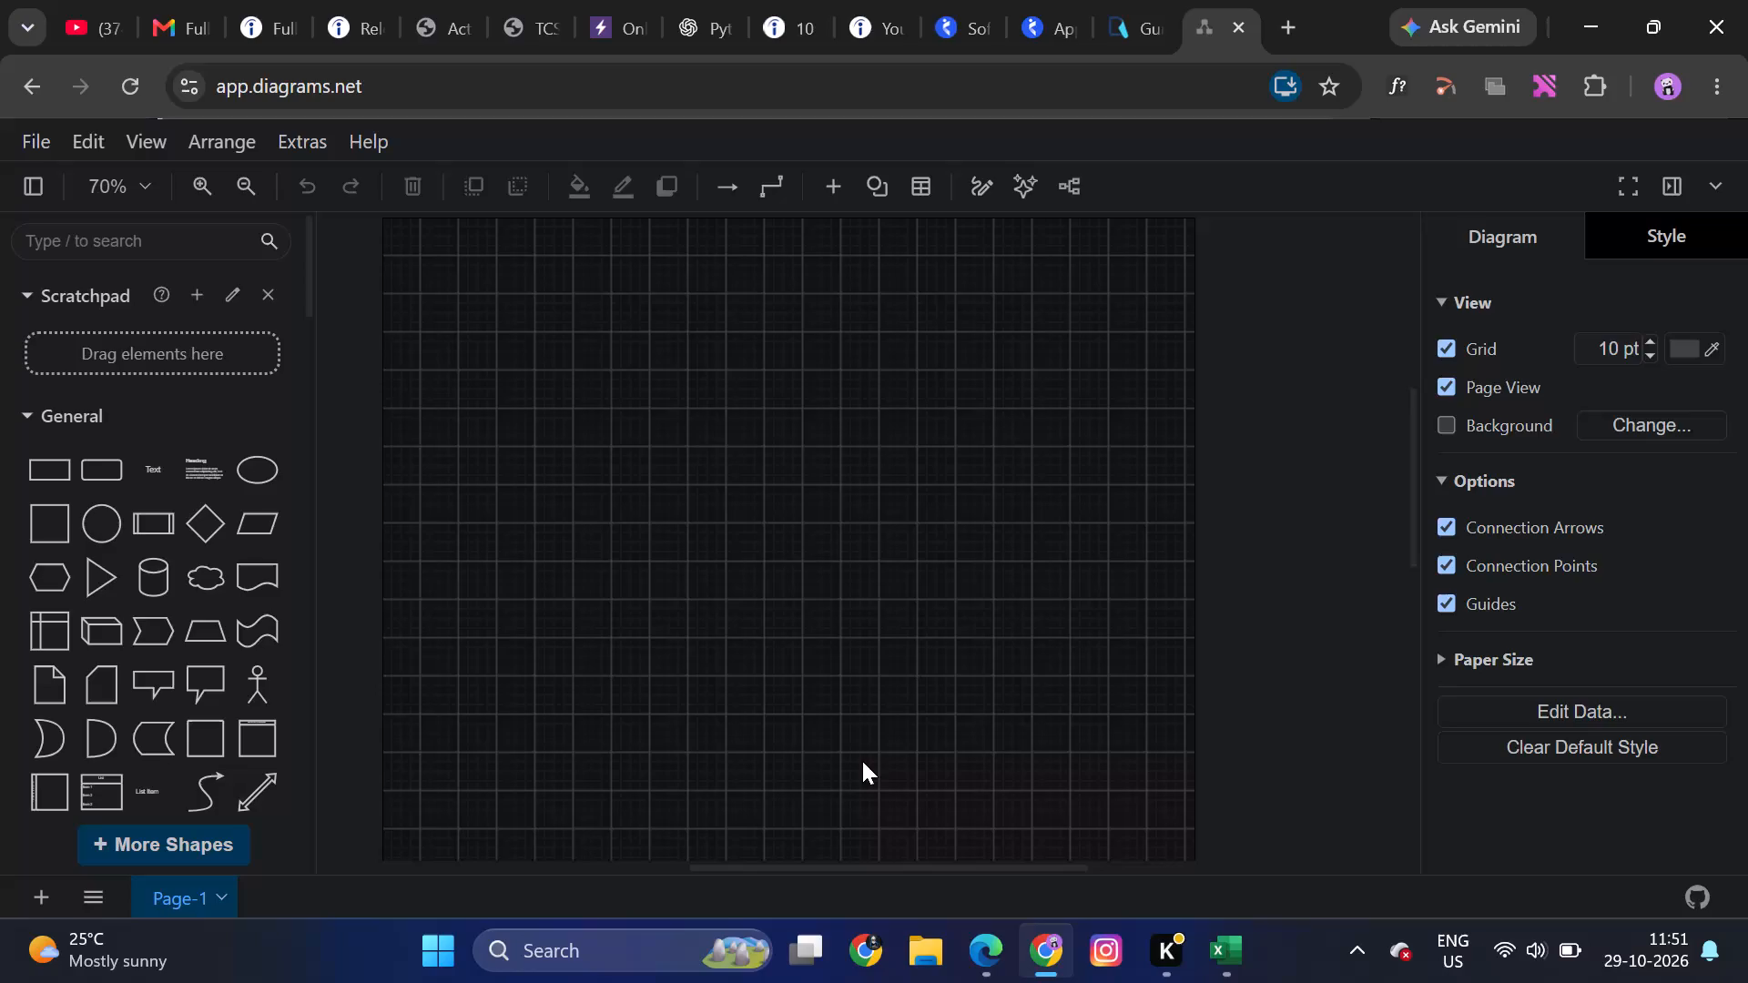
Place a rectangle near the upper centre of the page and label it "User Access to the web page".
key("F11")
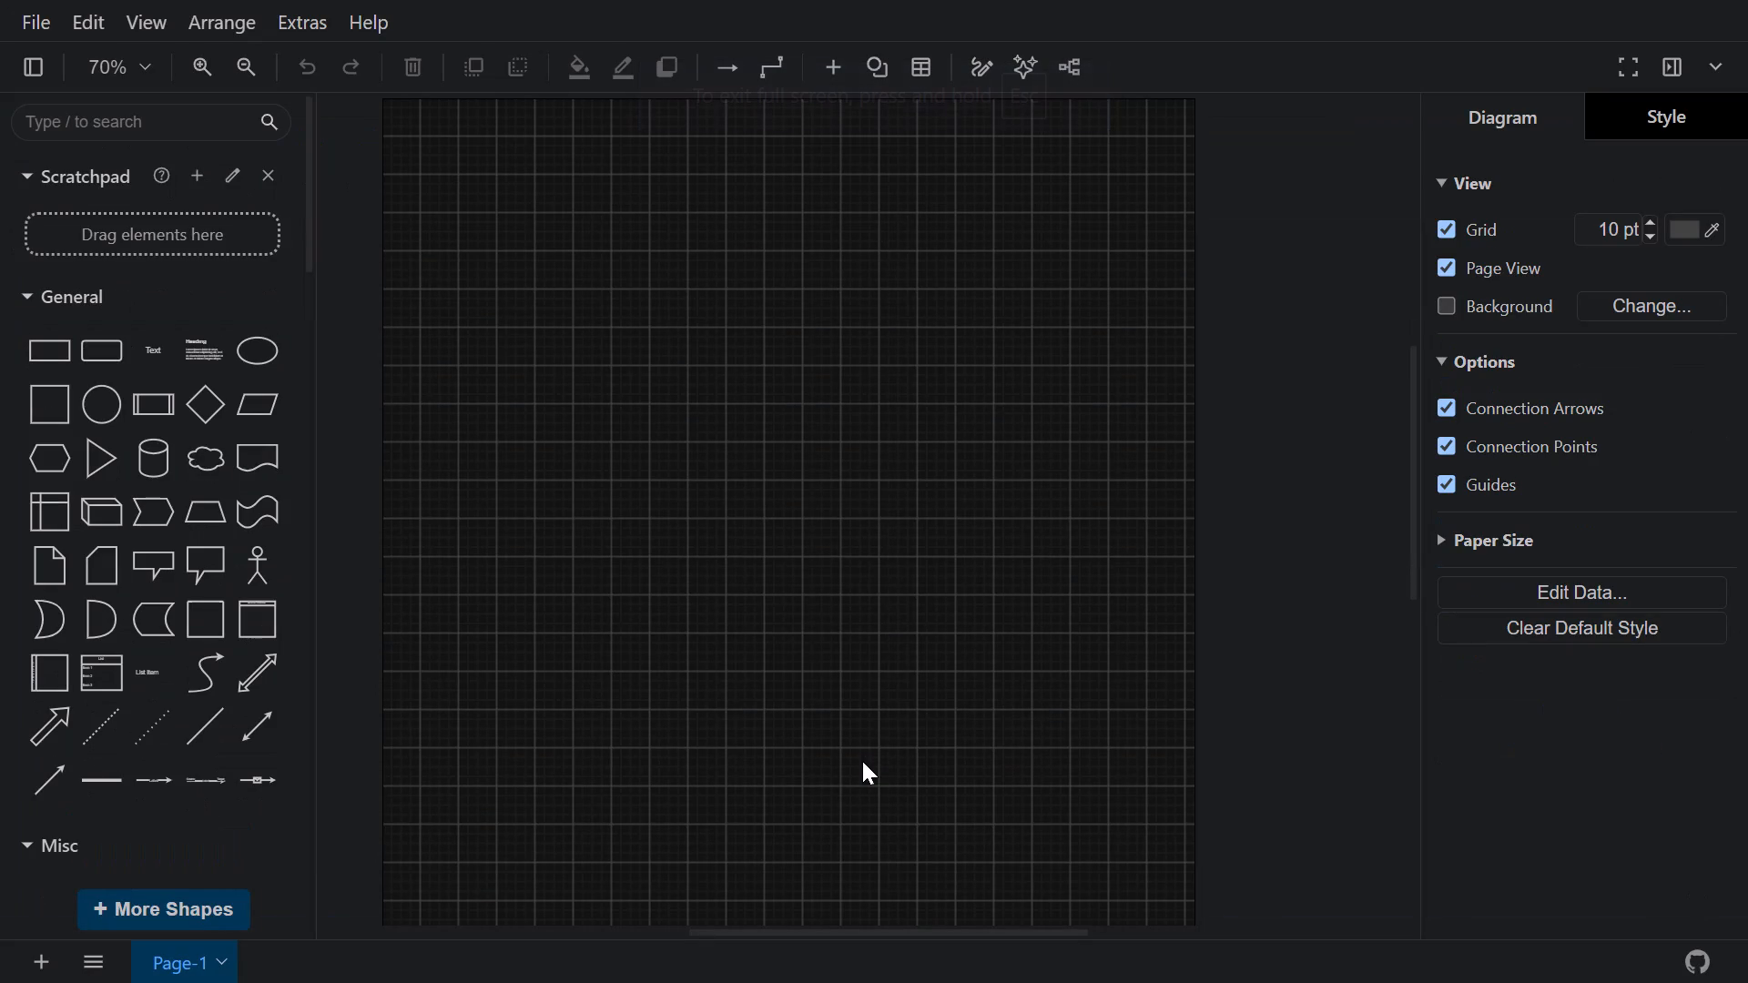
left_click(51, 360)
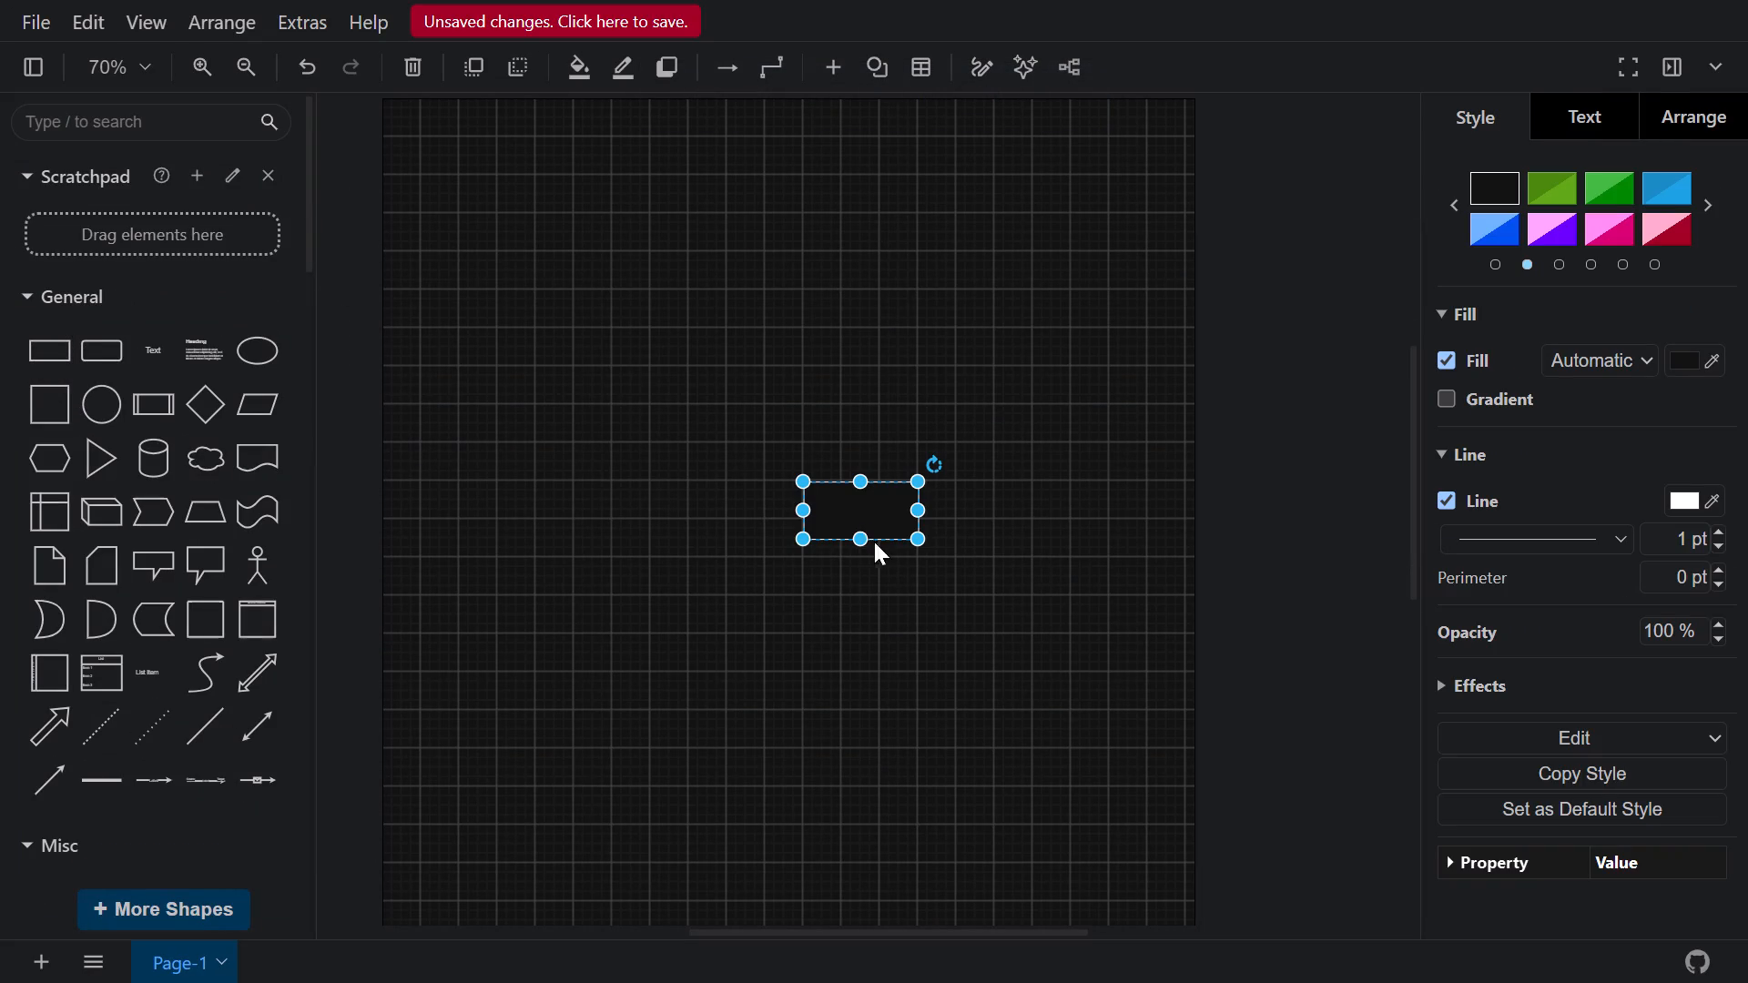
left_click_drag(881, 516, 791, 274)
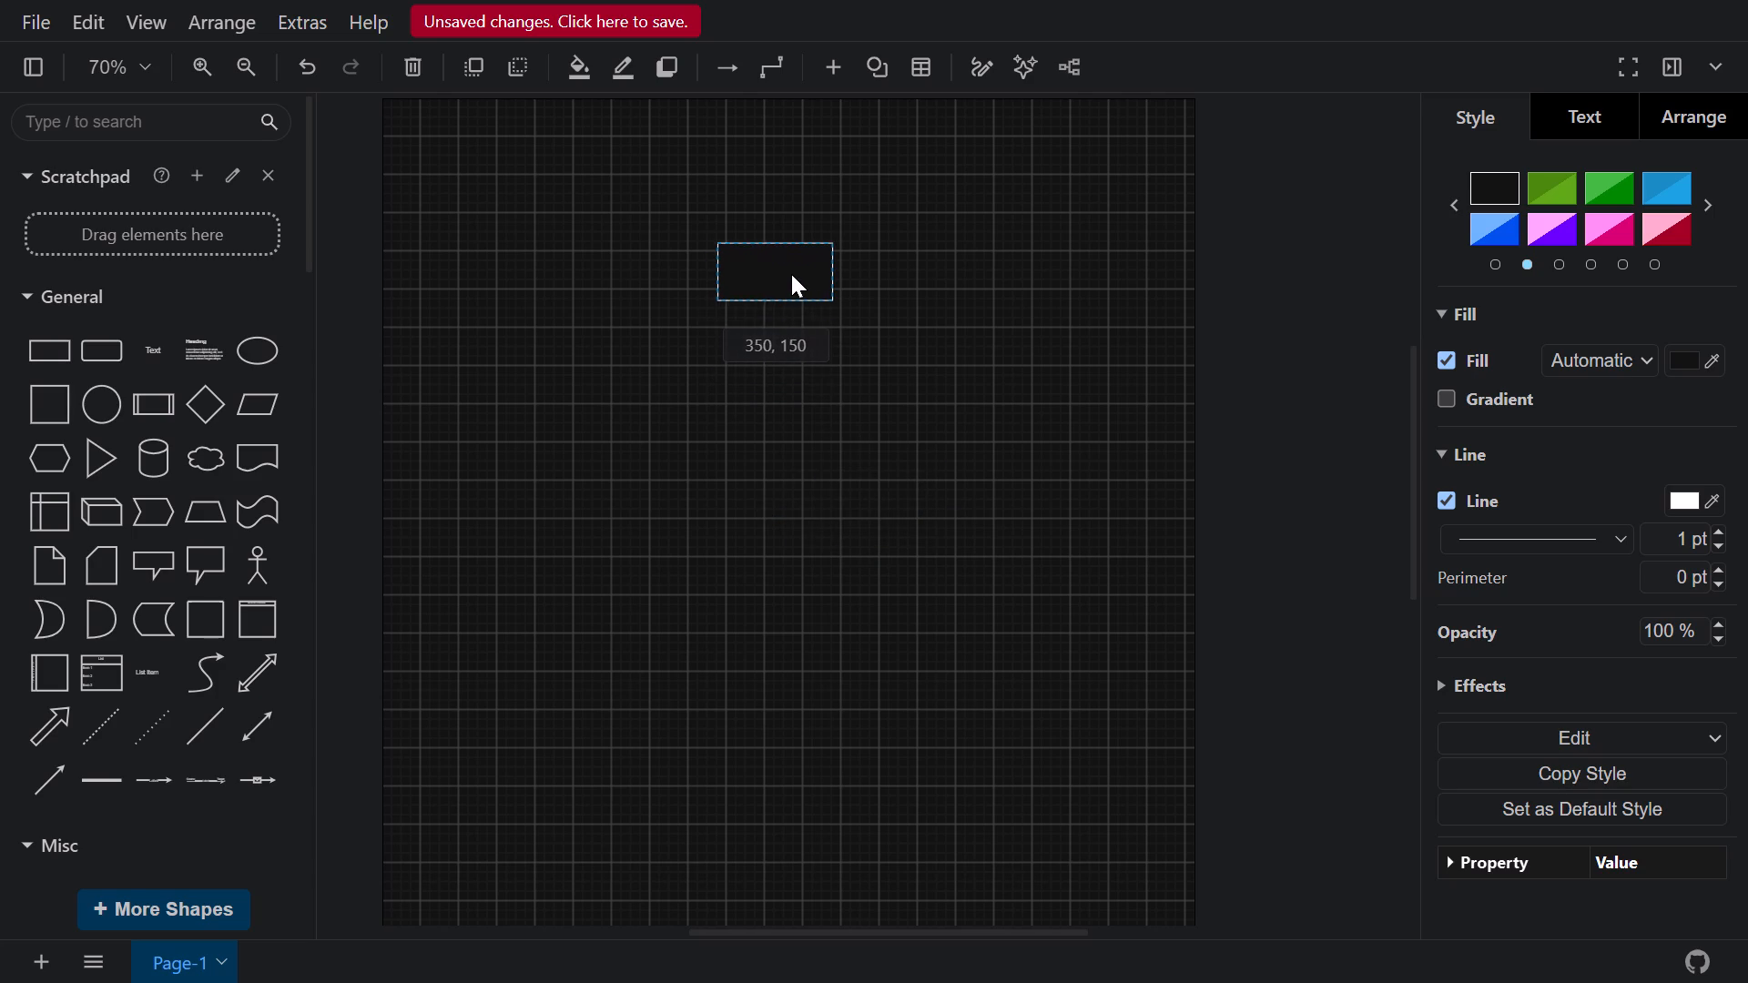
left_click_drag(791, 274, 796, 268)
double_click(796, 268)
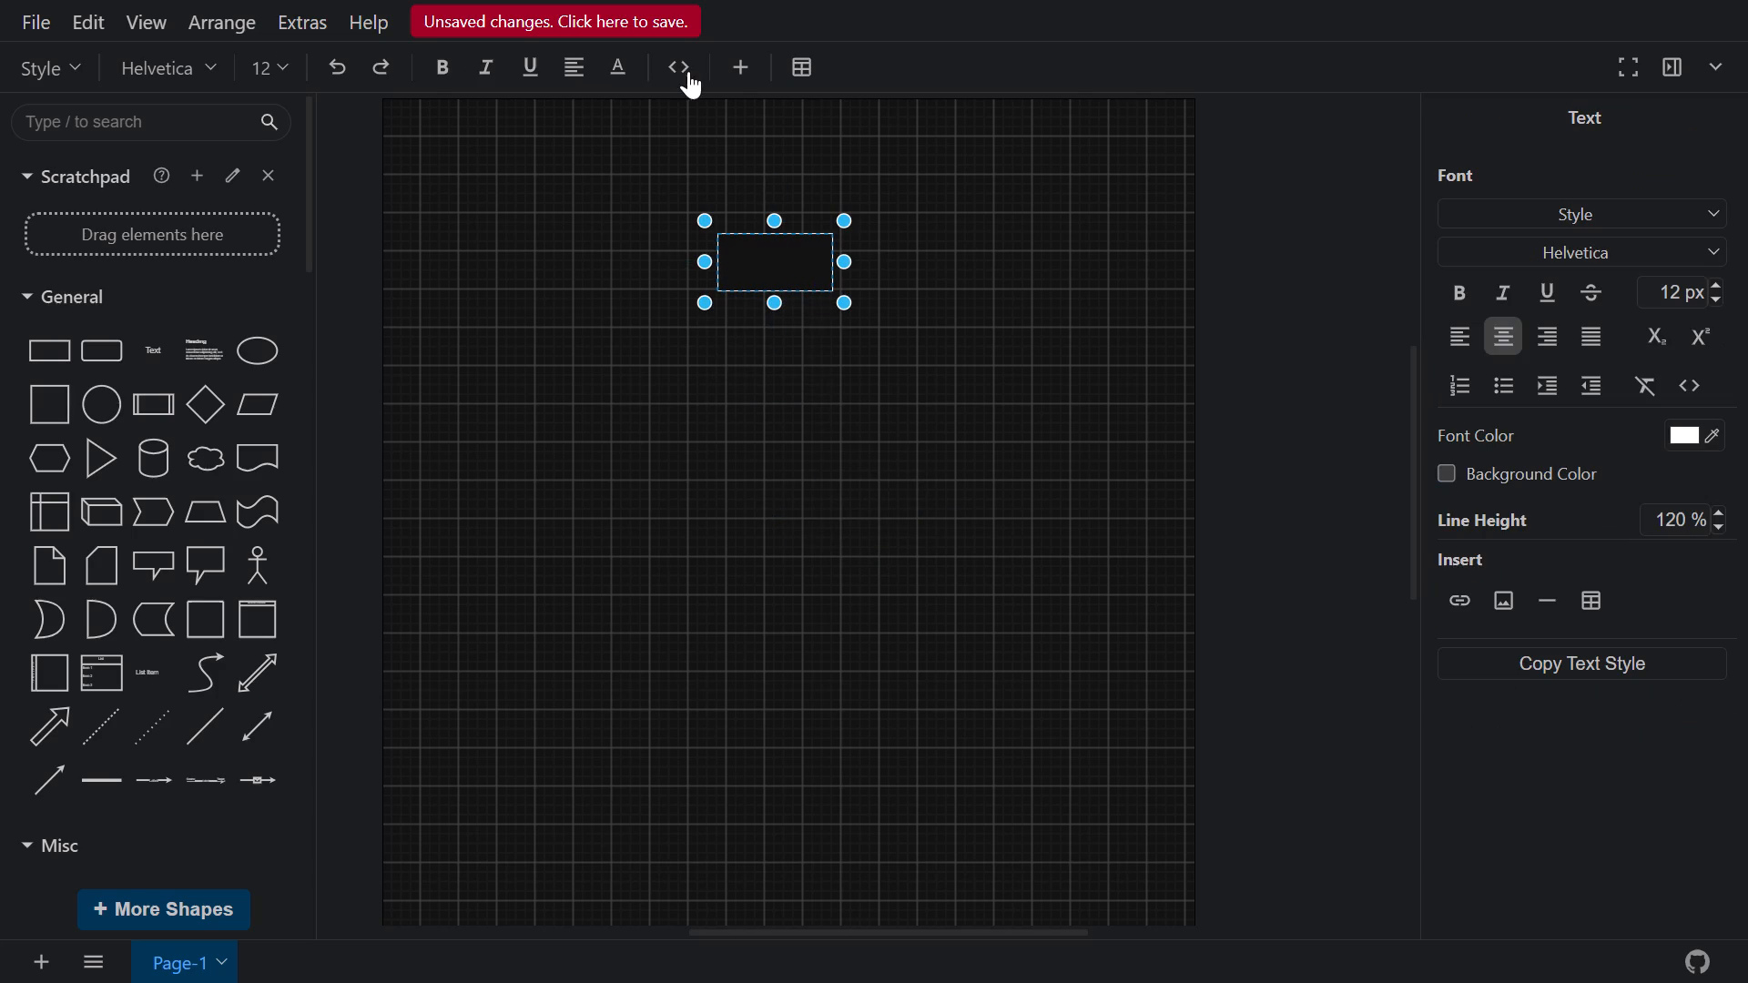
type("User")
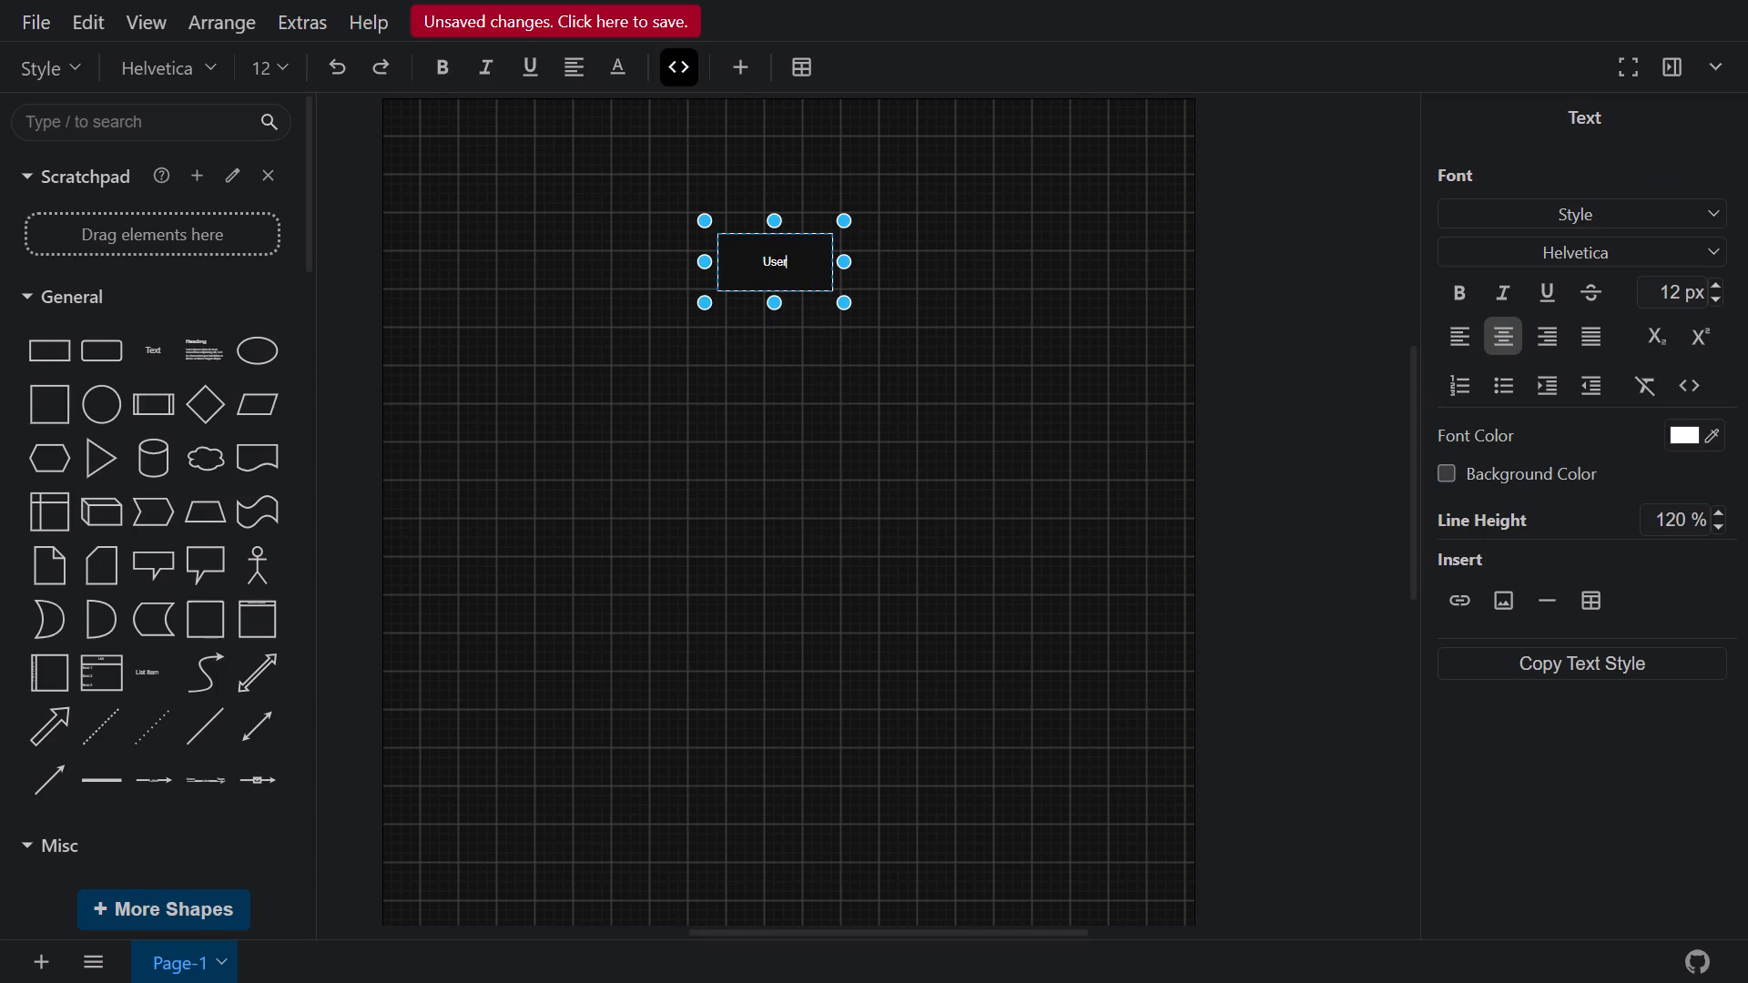
key("space")
type("Access to")
key("space")
type("the wbe")
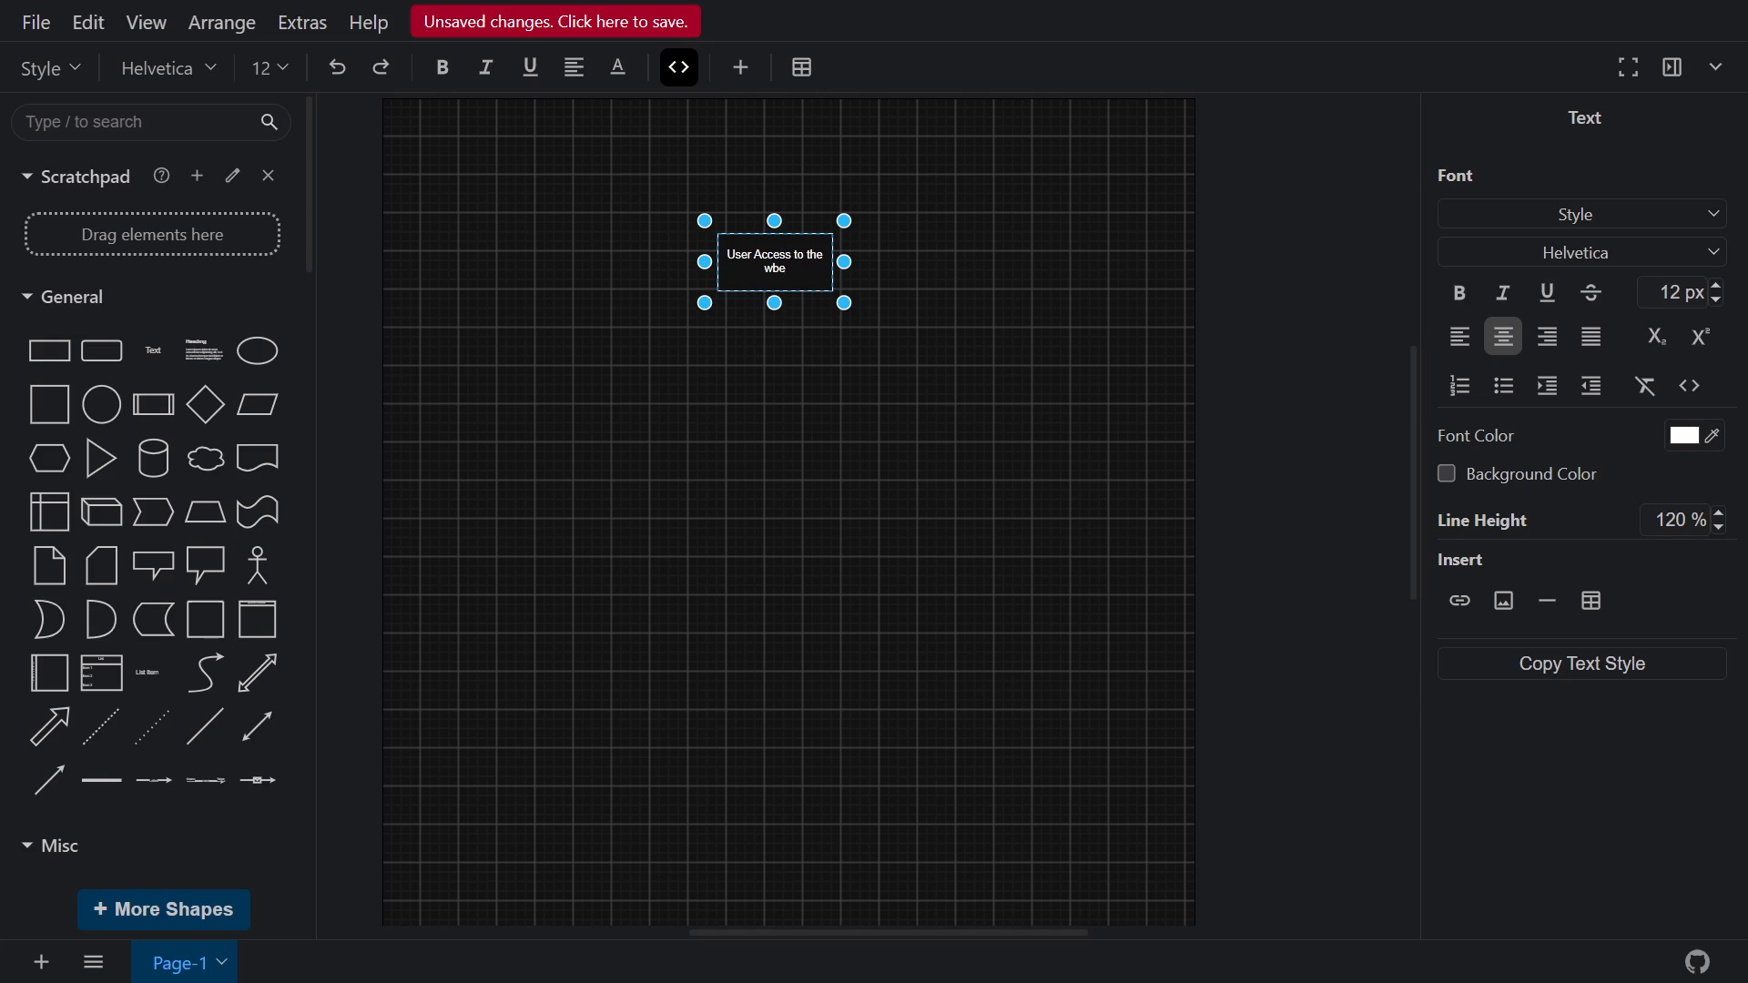
key("BackSpace")
key("BackSpace")
type("eb")
key("space")
type("pag")
key("e")
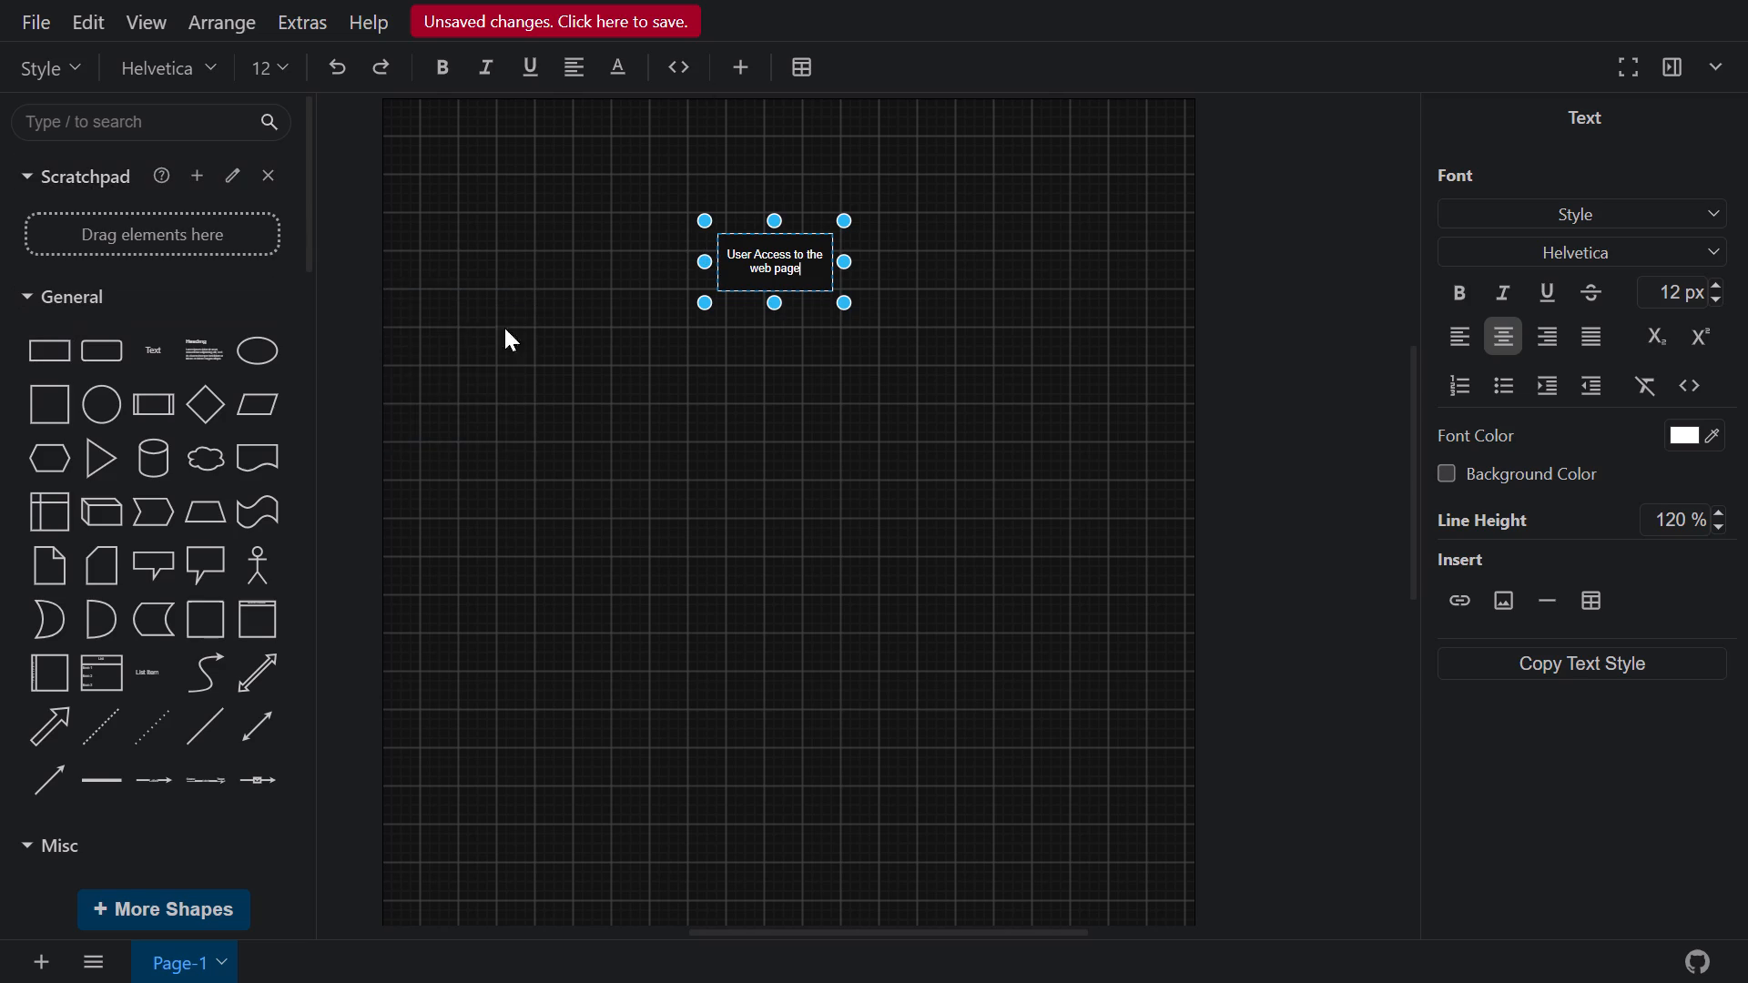
Place a rectangle directly below the "User Access to the web page" box, at about 350, 260, and label it "Regestration".
left_click(38, 352)
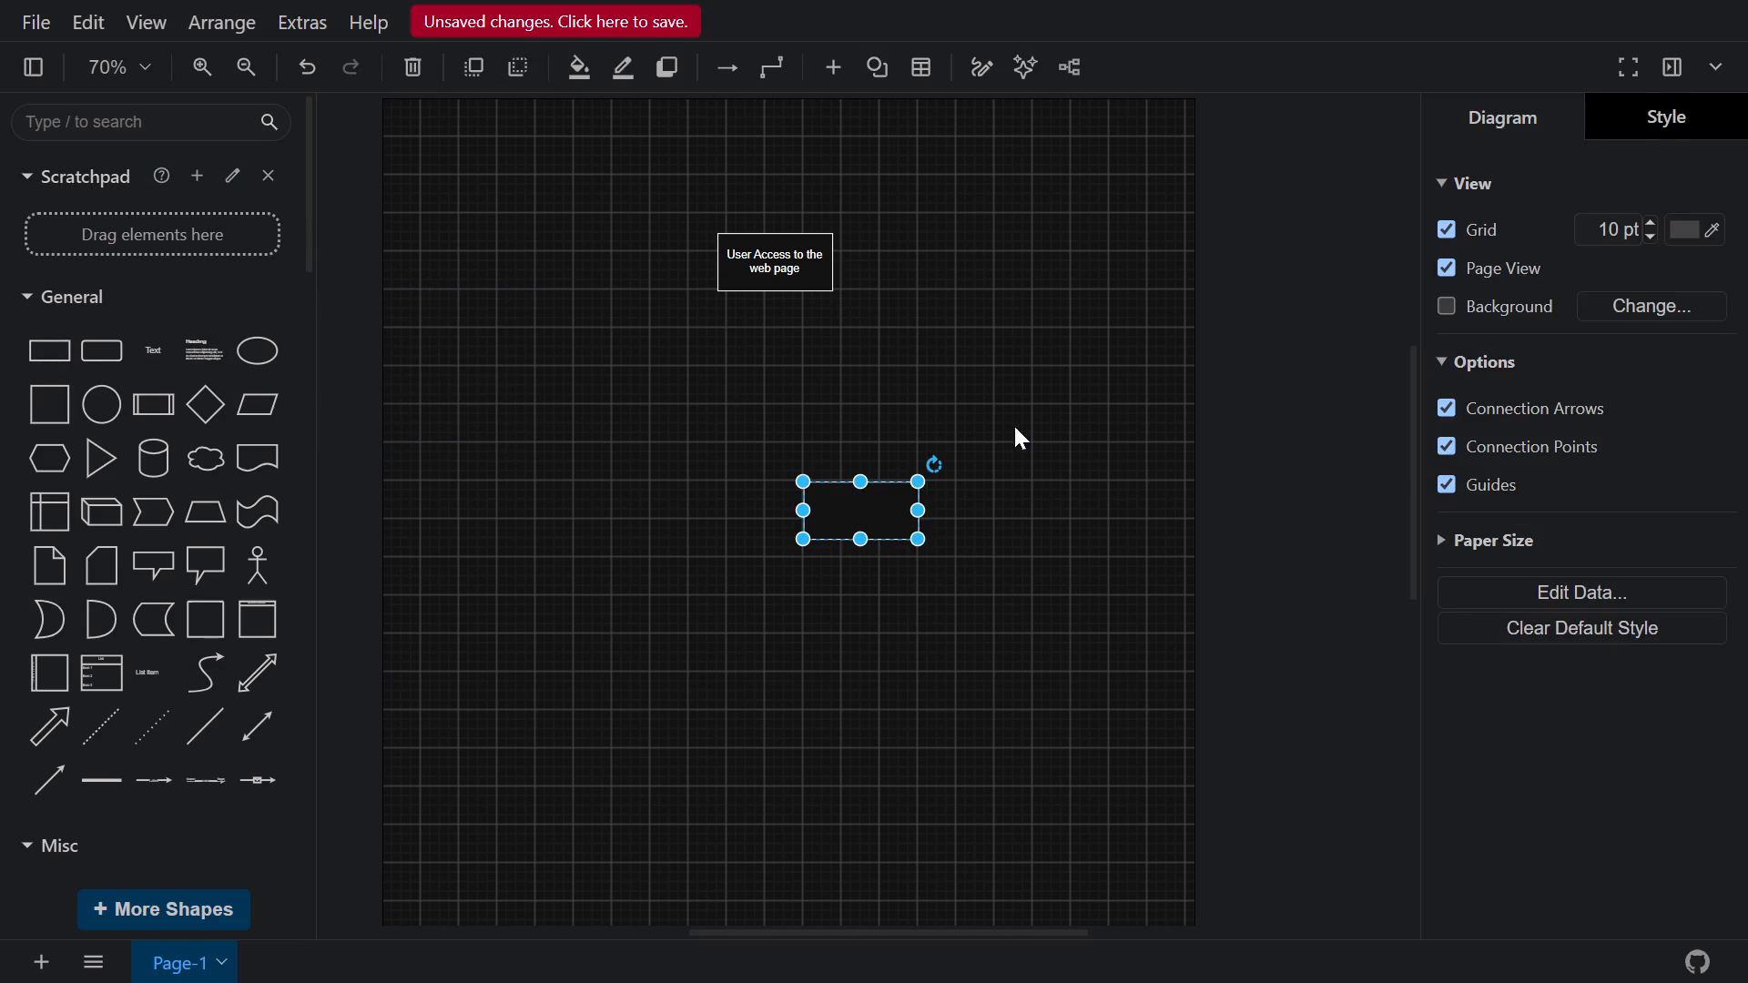
left_click_drag(869, 506, 778, 377)
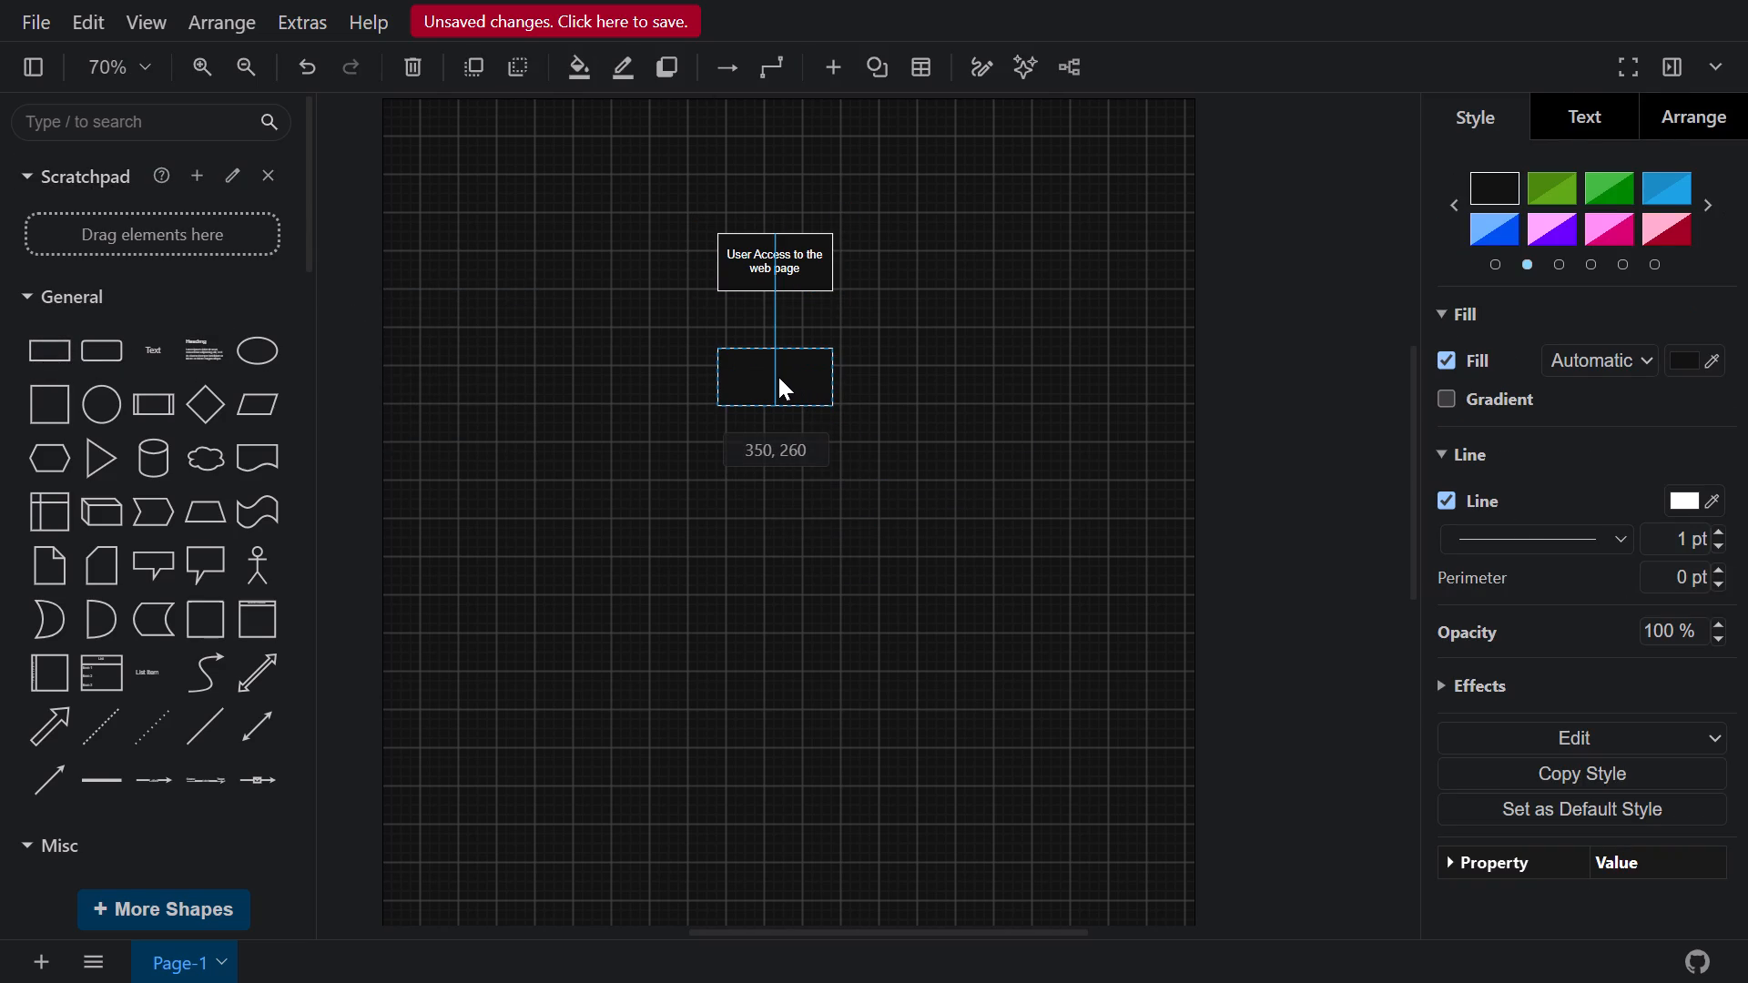
left_click_drag(778, 377, 783, 377)
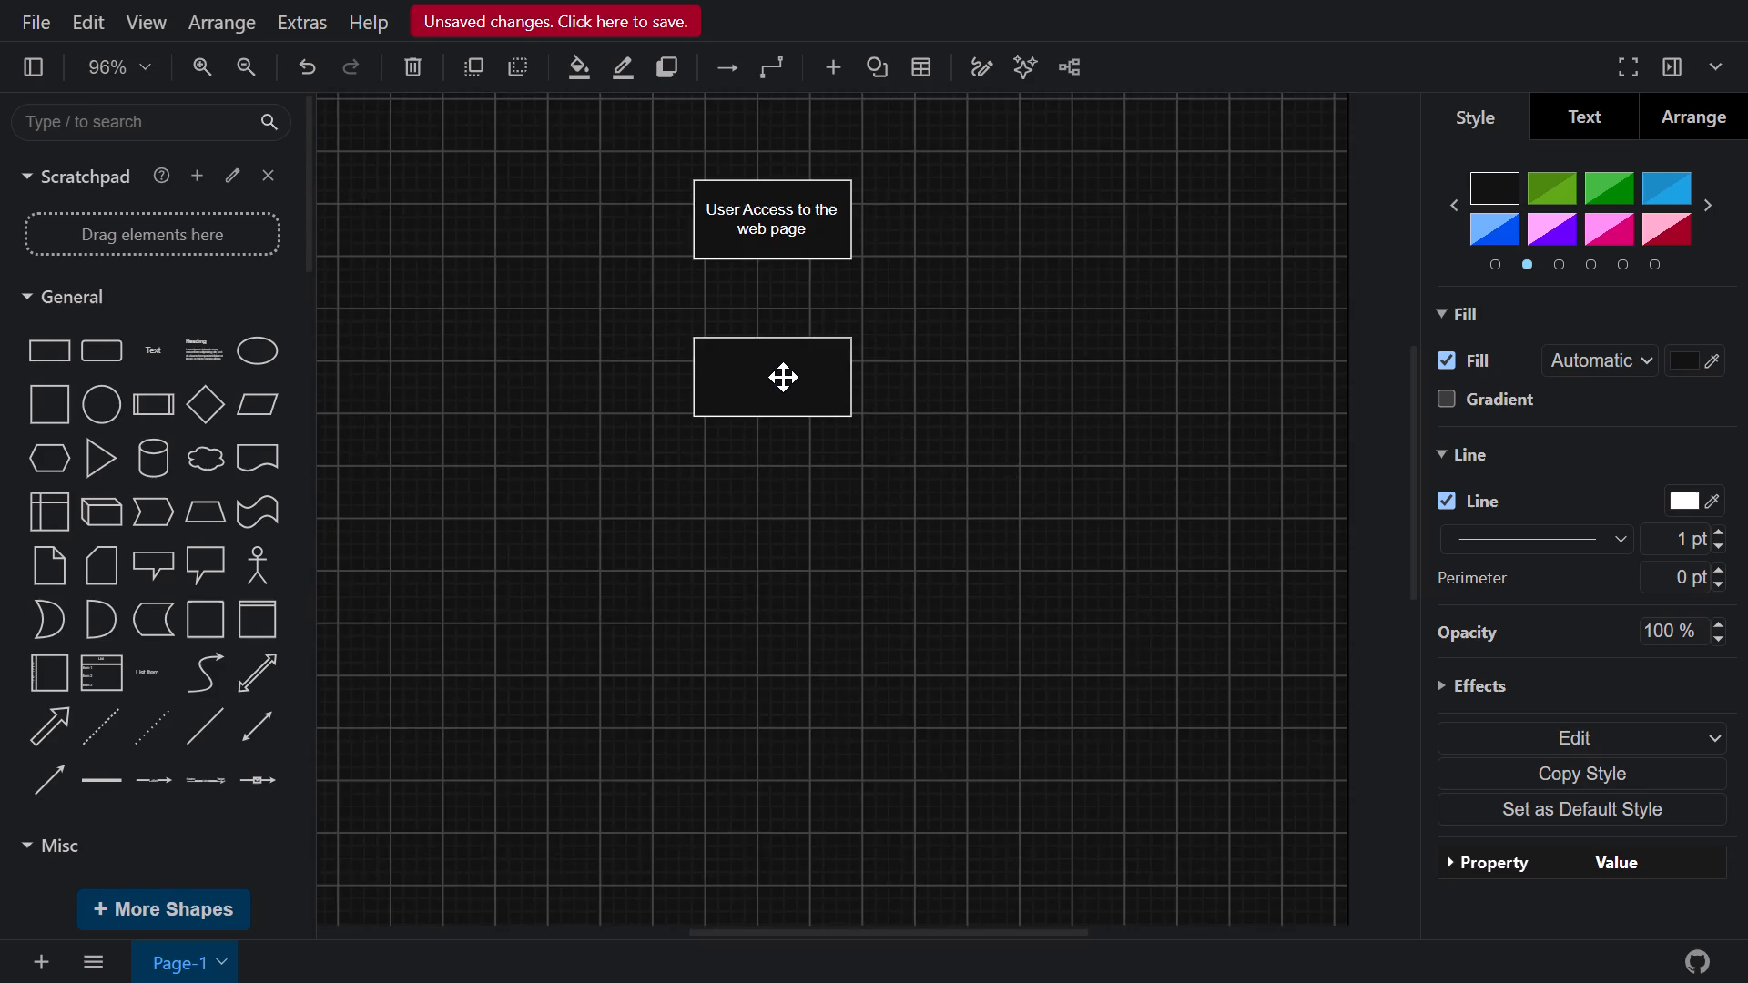
left_click(783, 377)
type("Regestr")
type("ation")
left_click(710, 518)
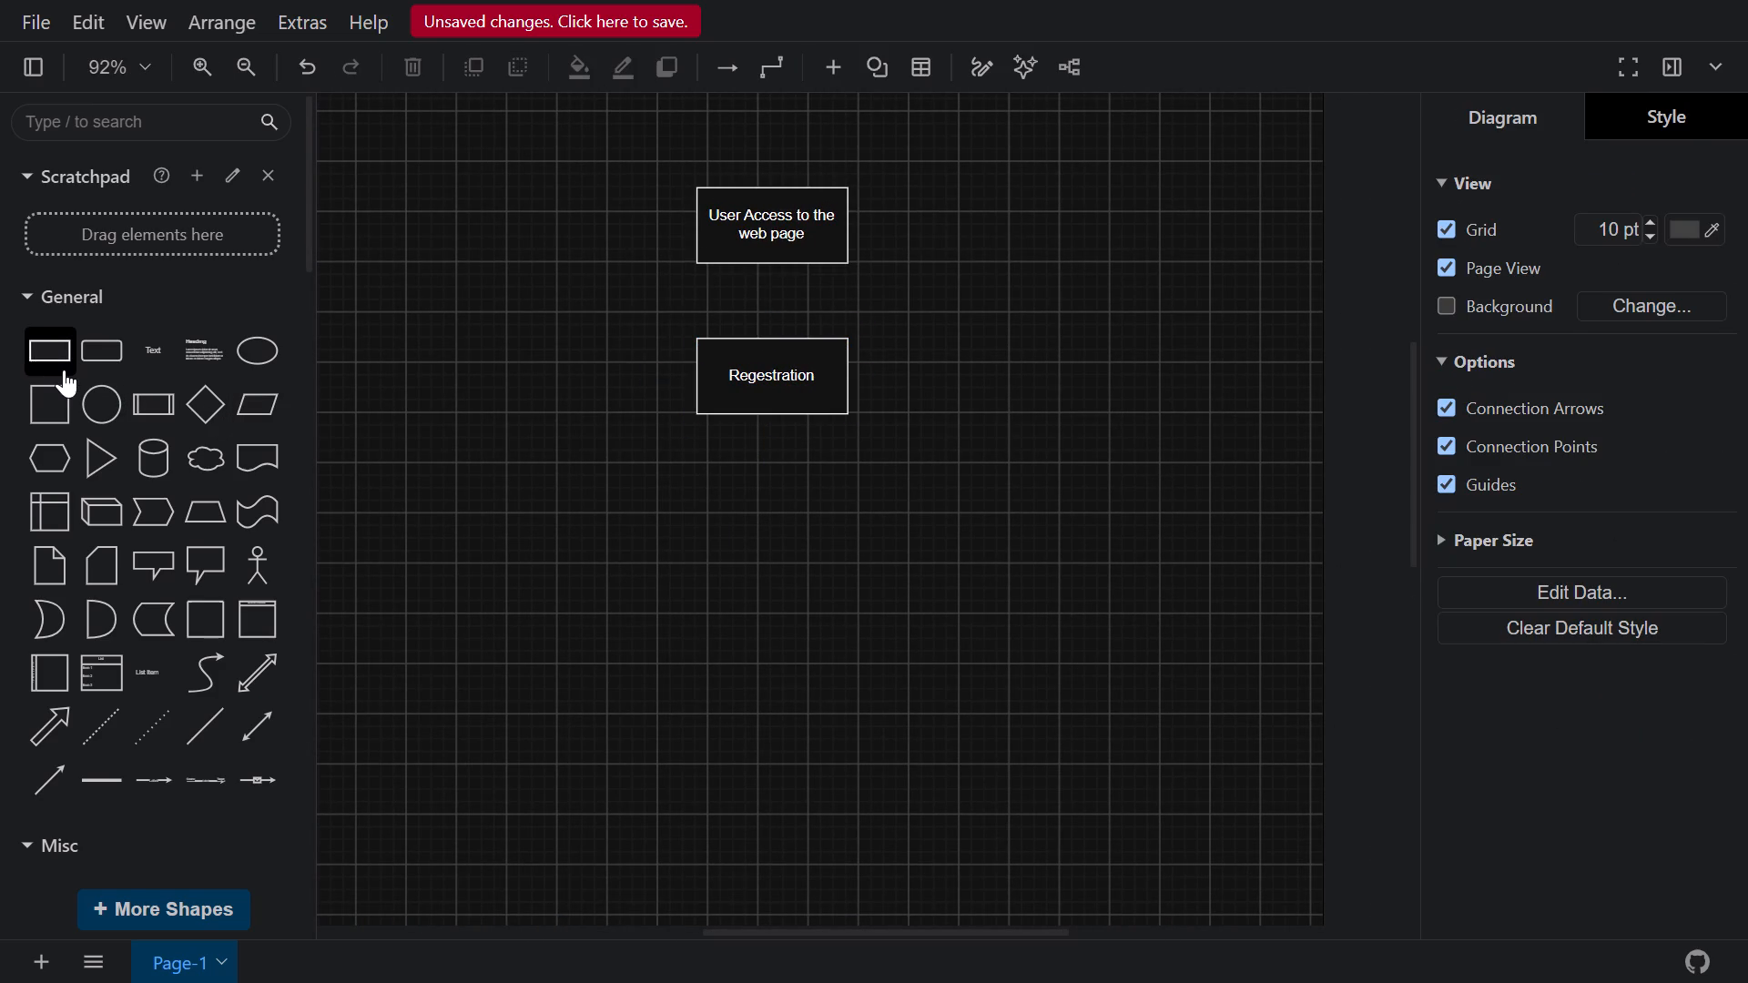
Add a rectangle level with the "Regestration" box, on its left side, and label it "Logged In".
left_click(58, 365)
left_click_drag(885, 509, 827, 498)
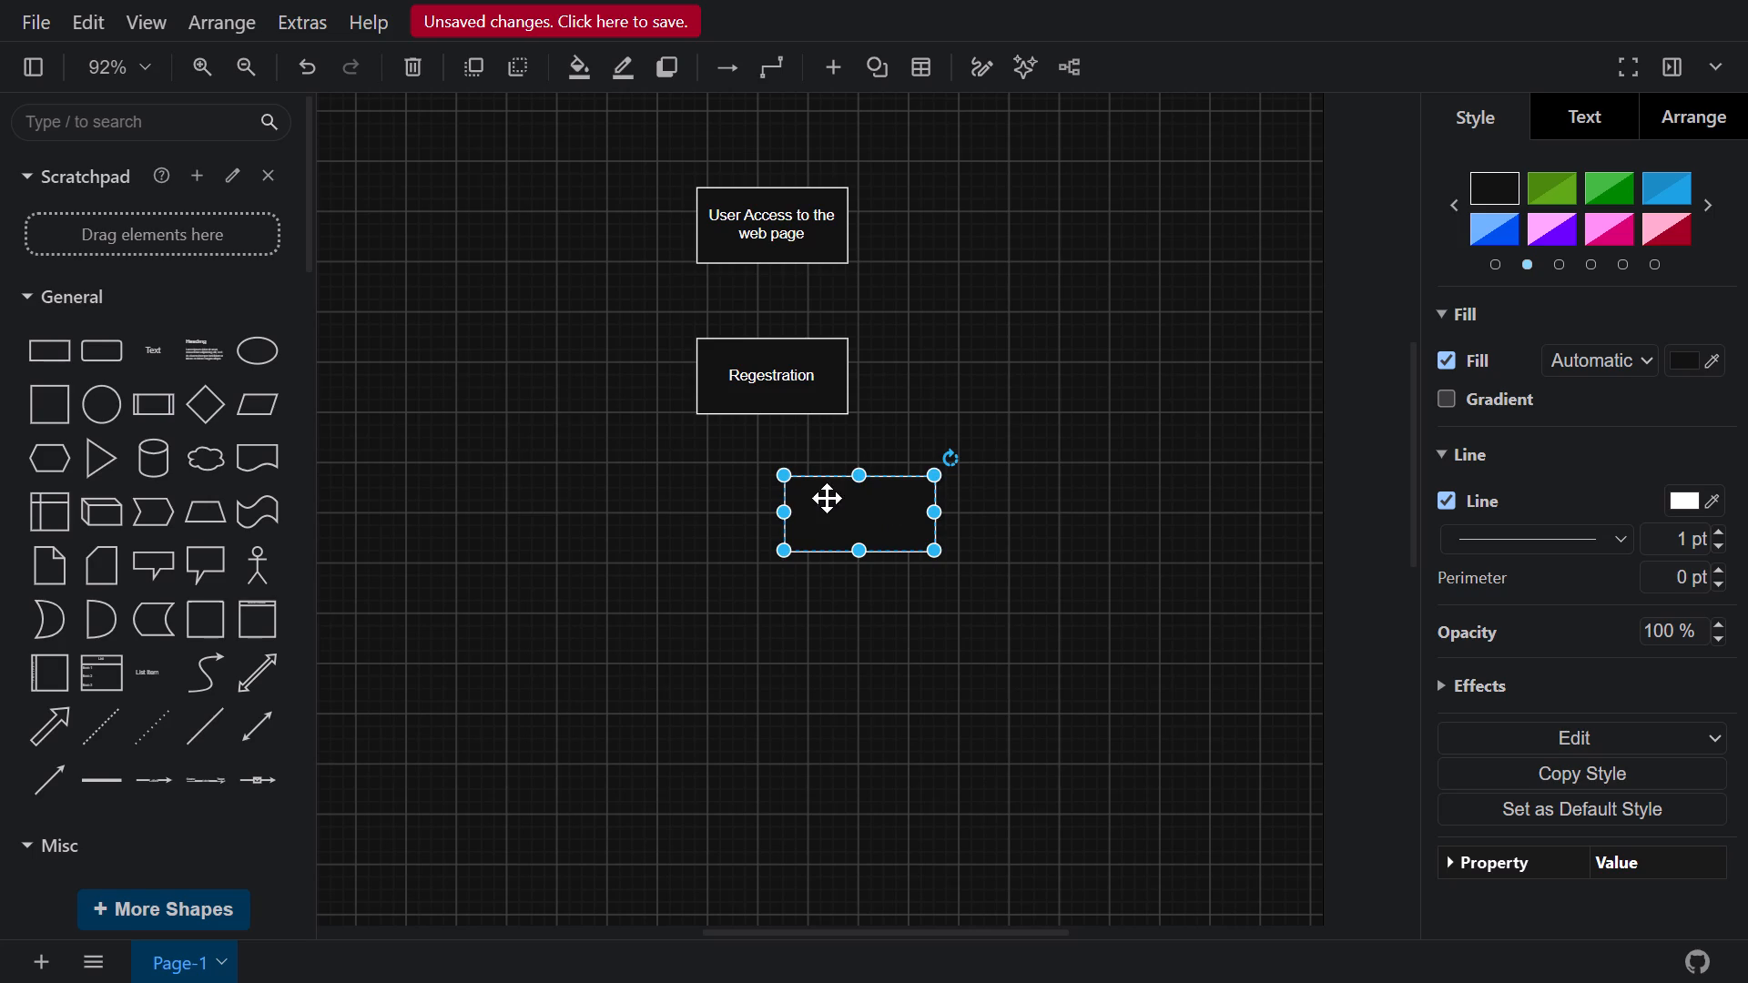
left_click_drag(827, 498, 509, 370)
double_click(509, 370)
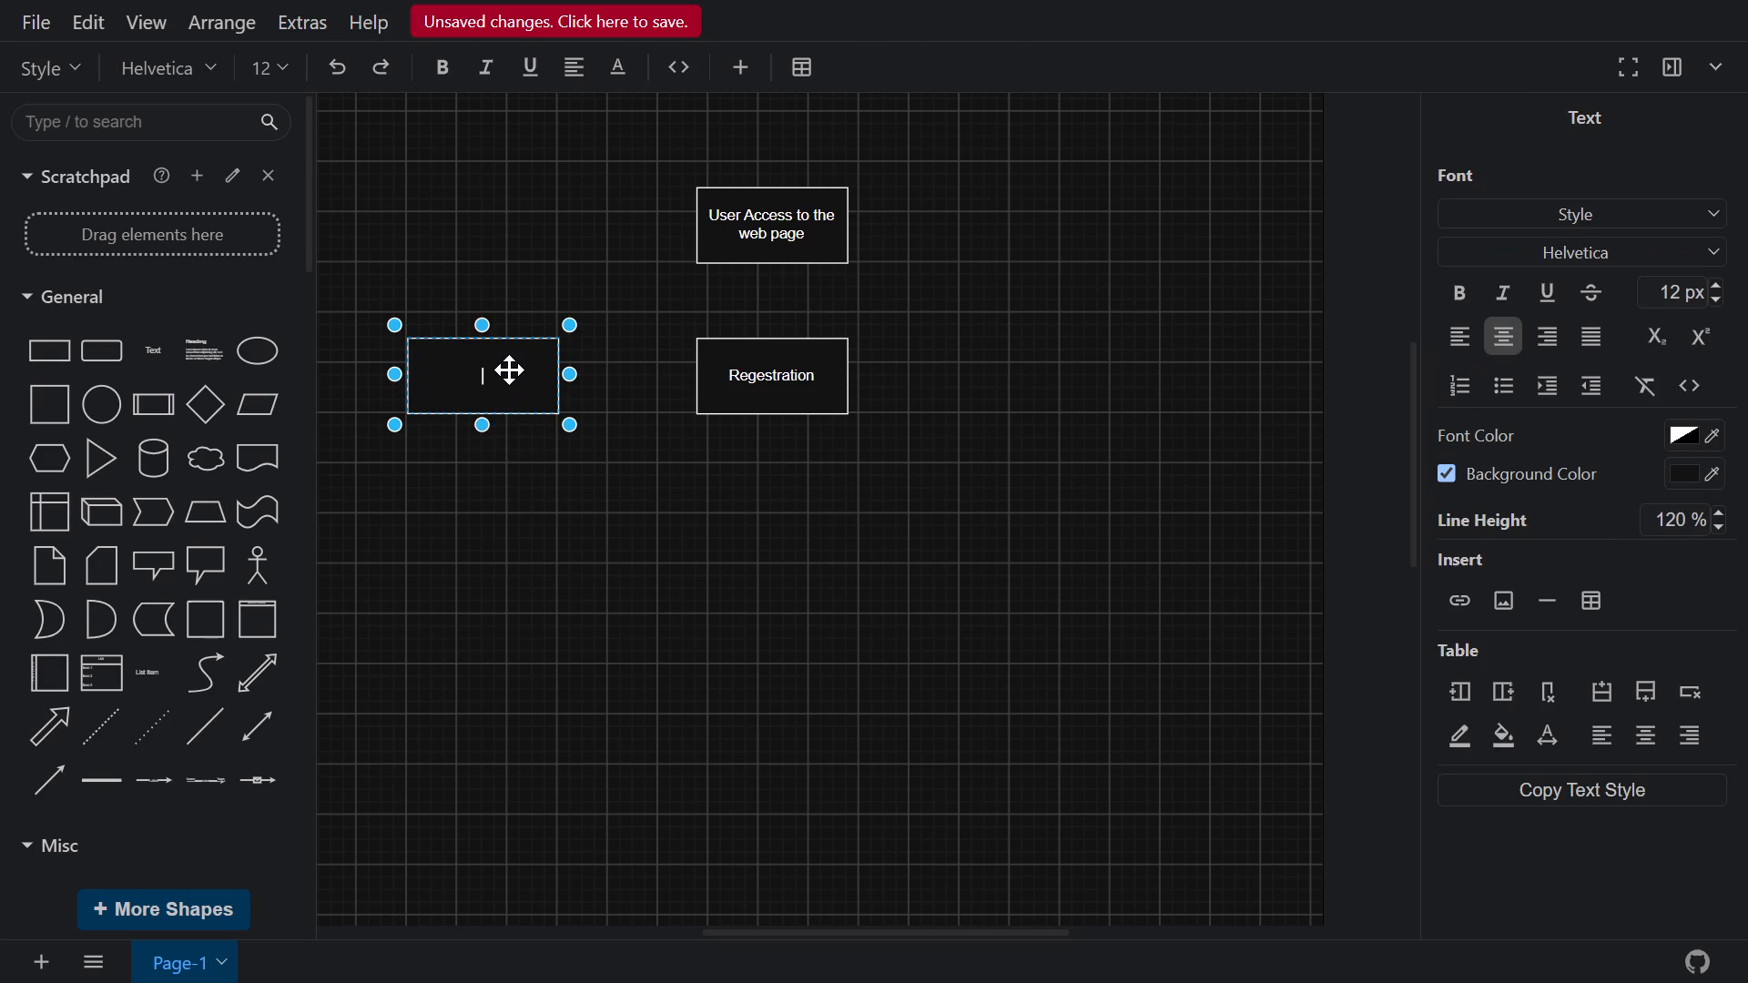
type("Logged In")
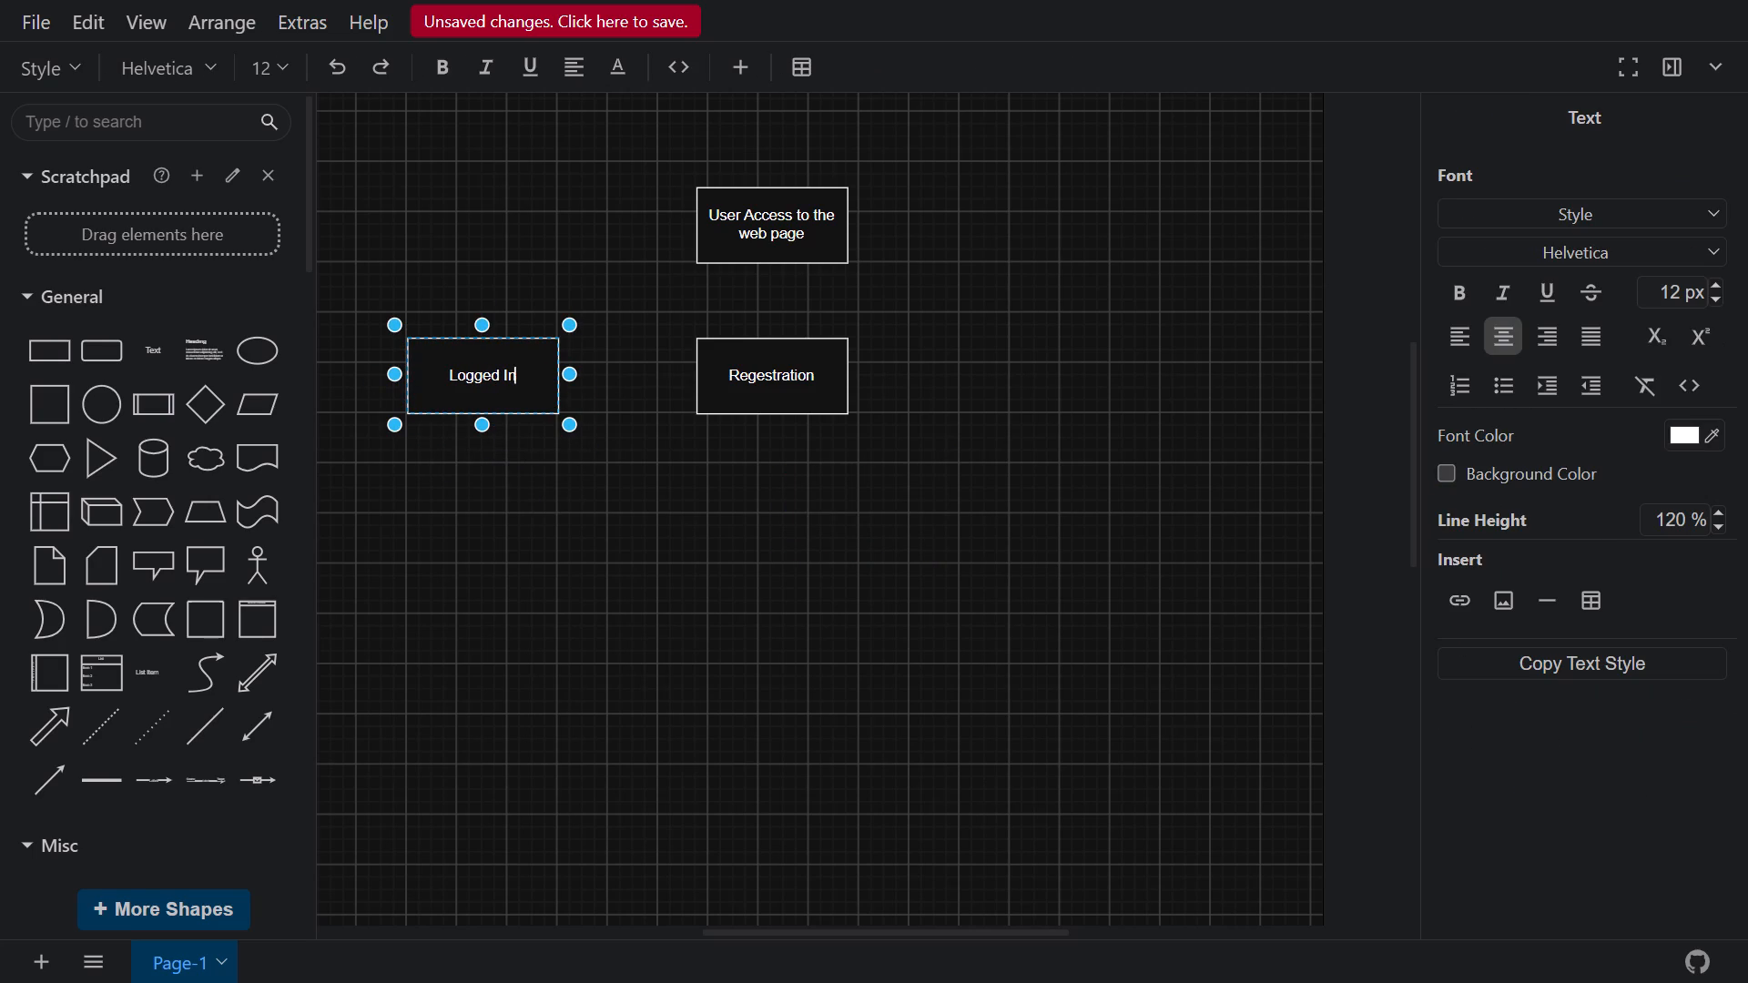
Add a rectangle level with the "Regestration" box, on its right side, and label it "Log in".
left_click(27, 341)
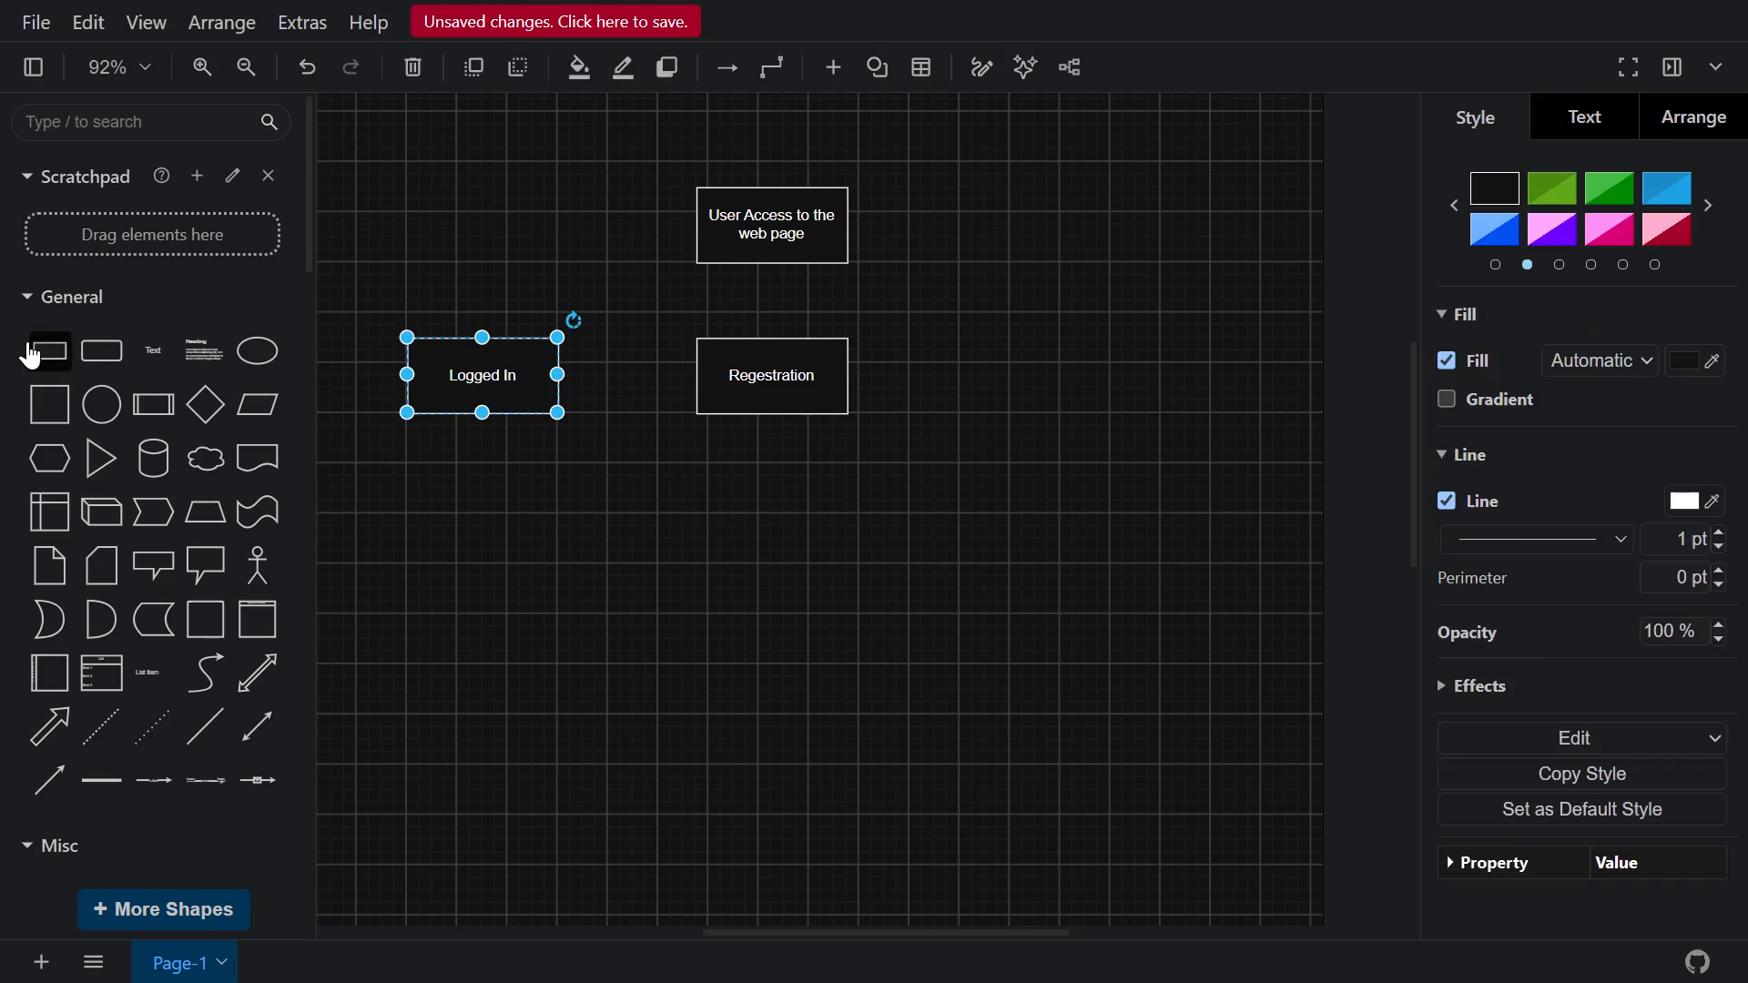
left_click_drag(879, 512, 1025, 360)
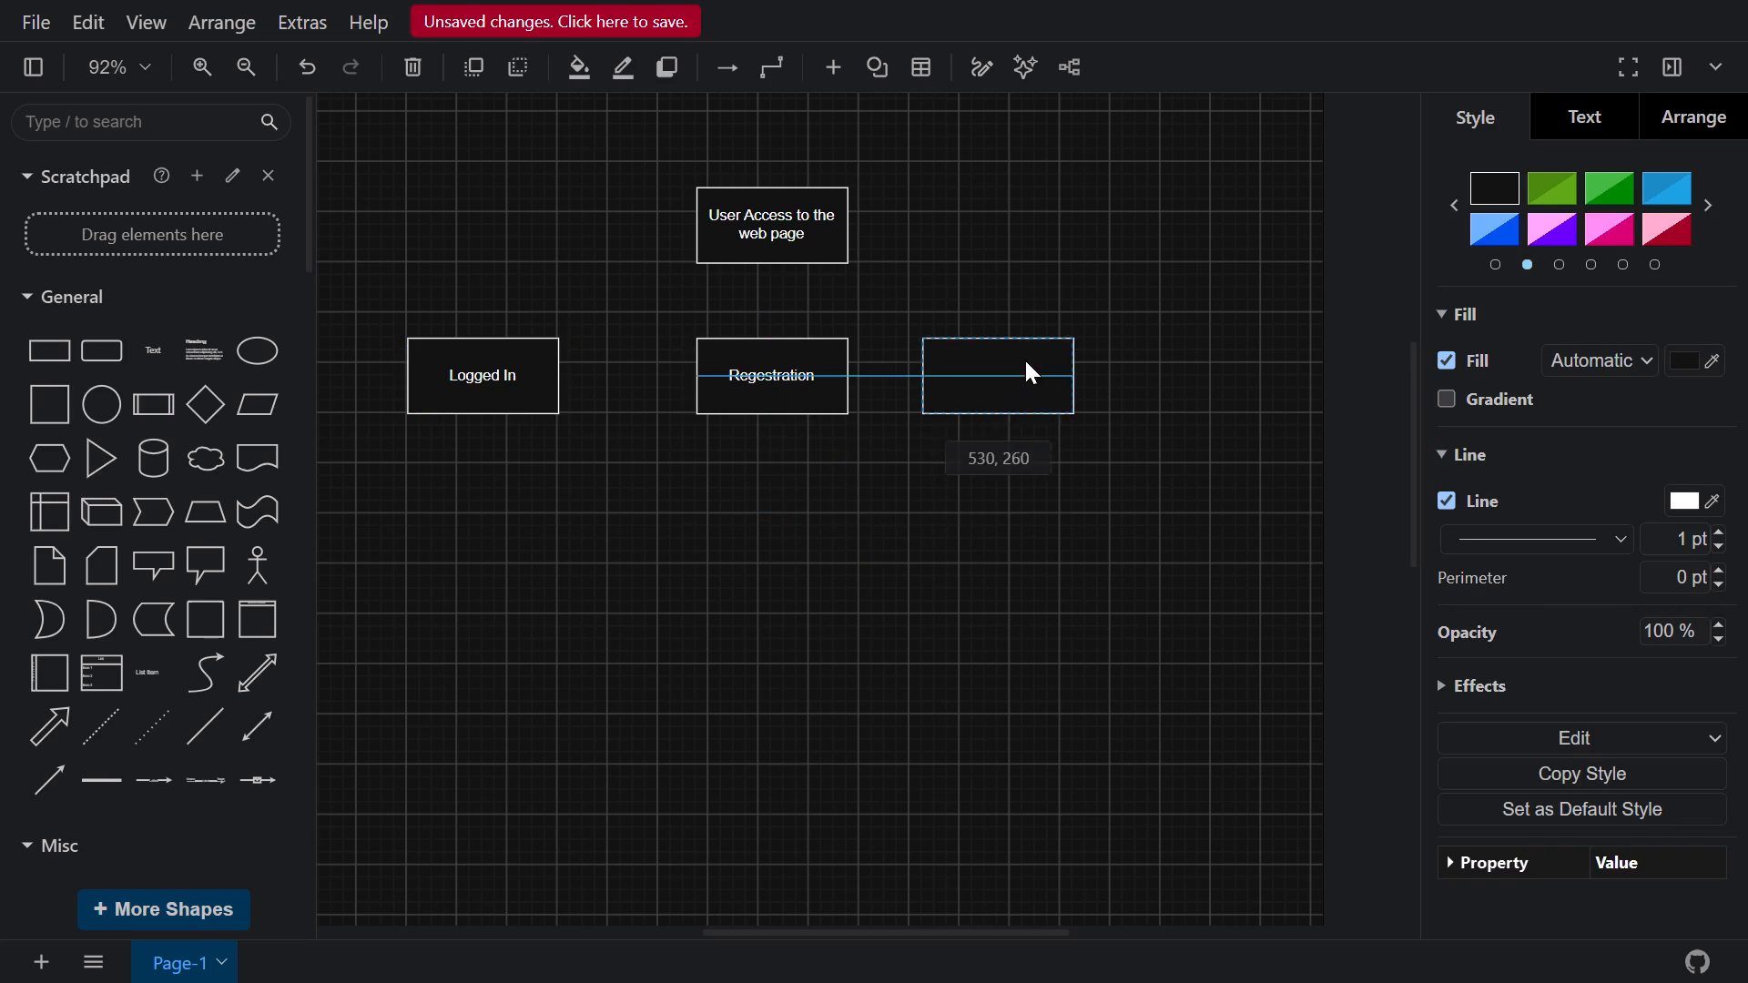
left_click_drag(1025, 360, 1037, 371)
double_click(1037, 371)
type("Log in")
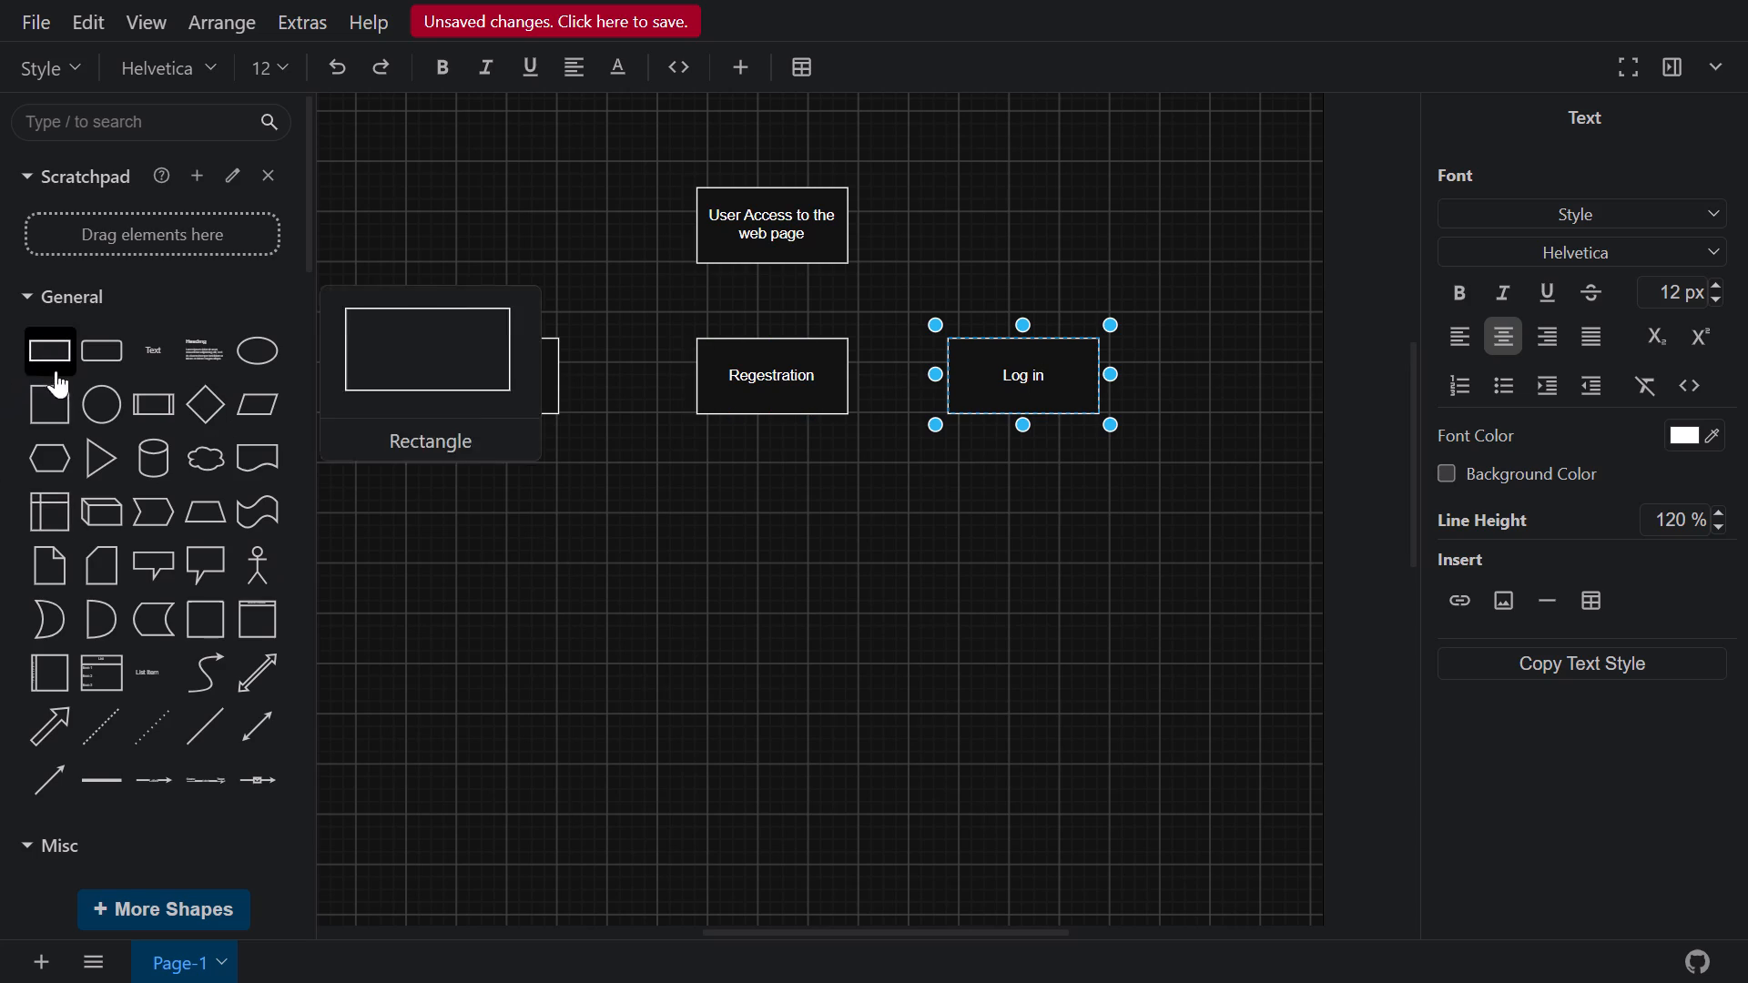
Add a square below and to the left of the "Logged In" box, labelled "Comment on work, book a photographer, post work".
left_click(44, 402)
left_click_drag(882, 520, 423, 613)
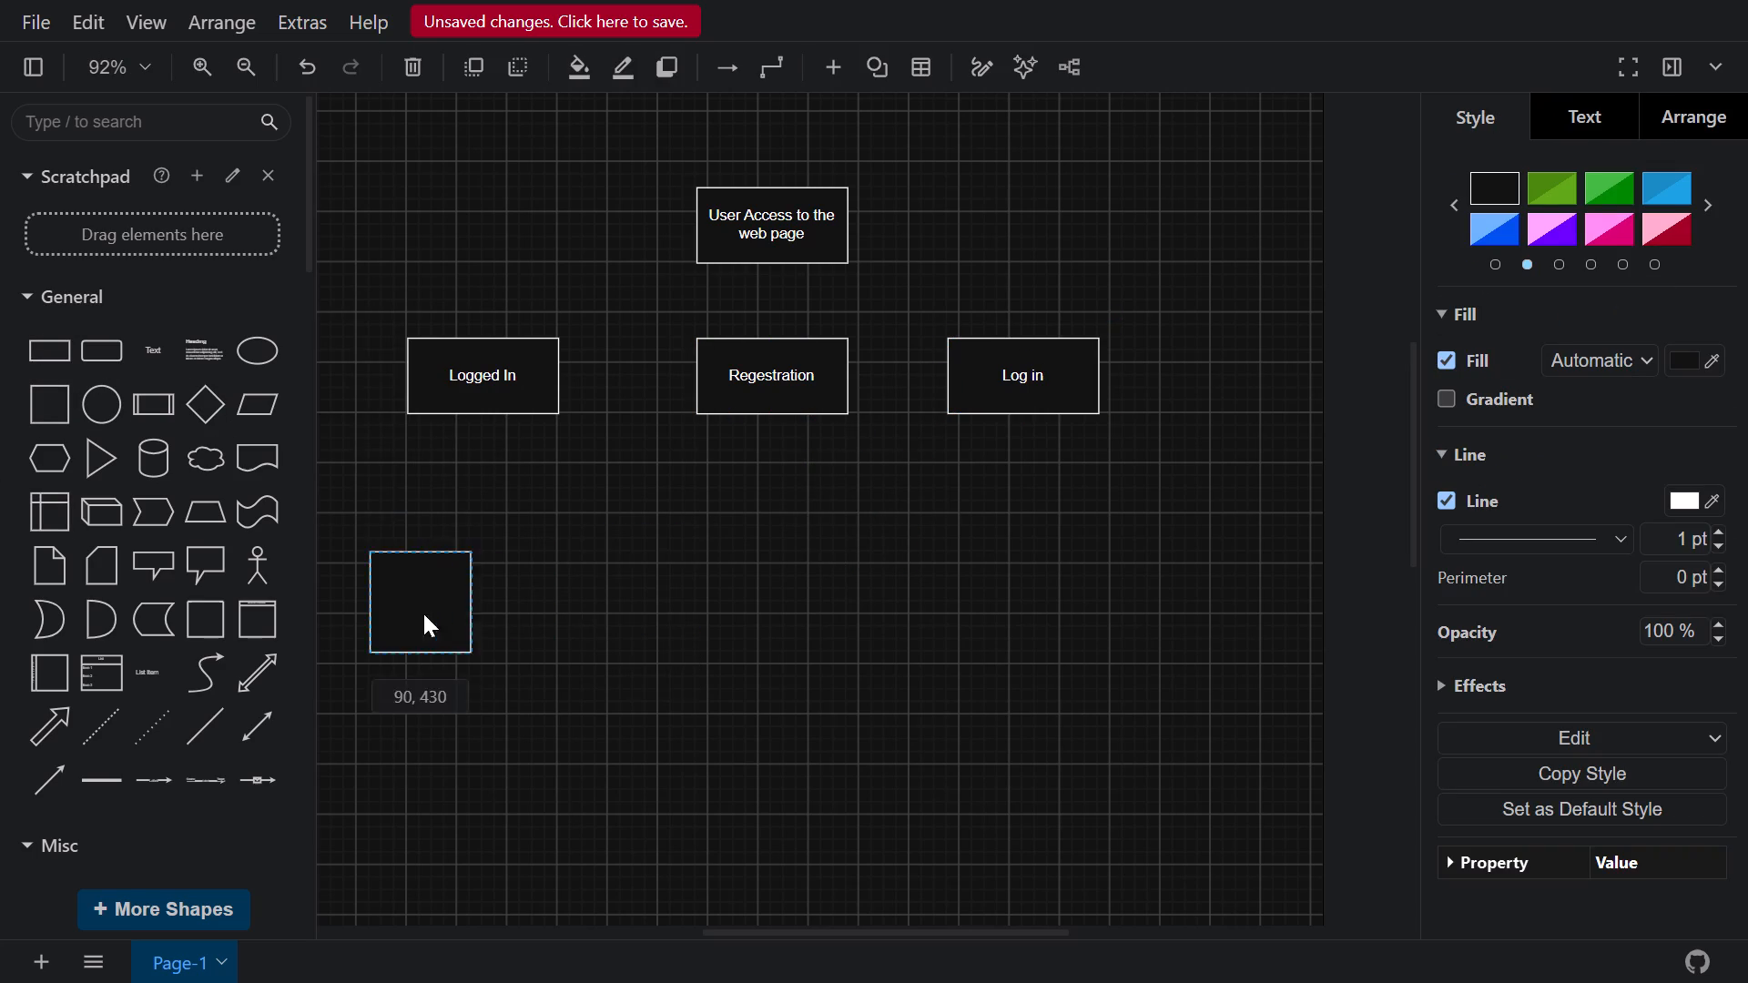
left_click_drag(423, 613, 405, 551)
double_click(405, 551)
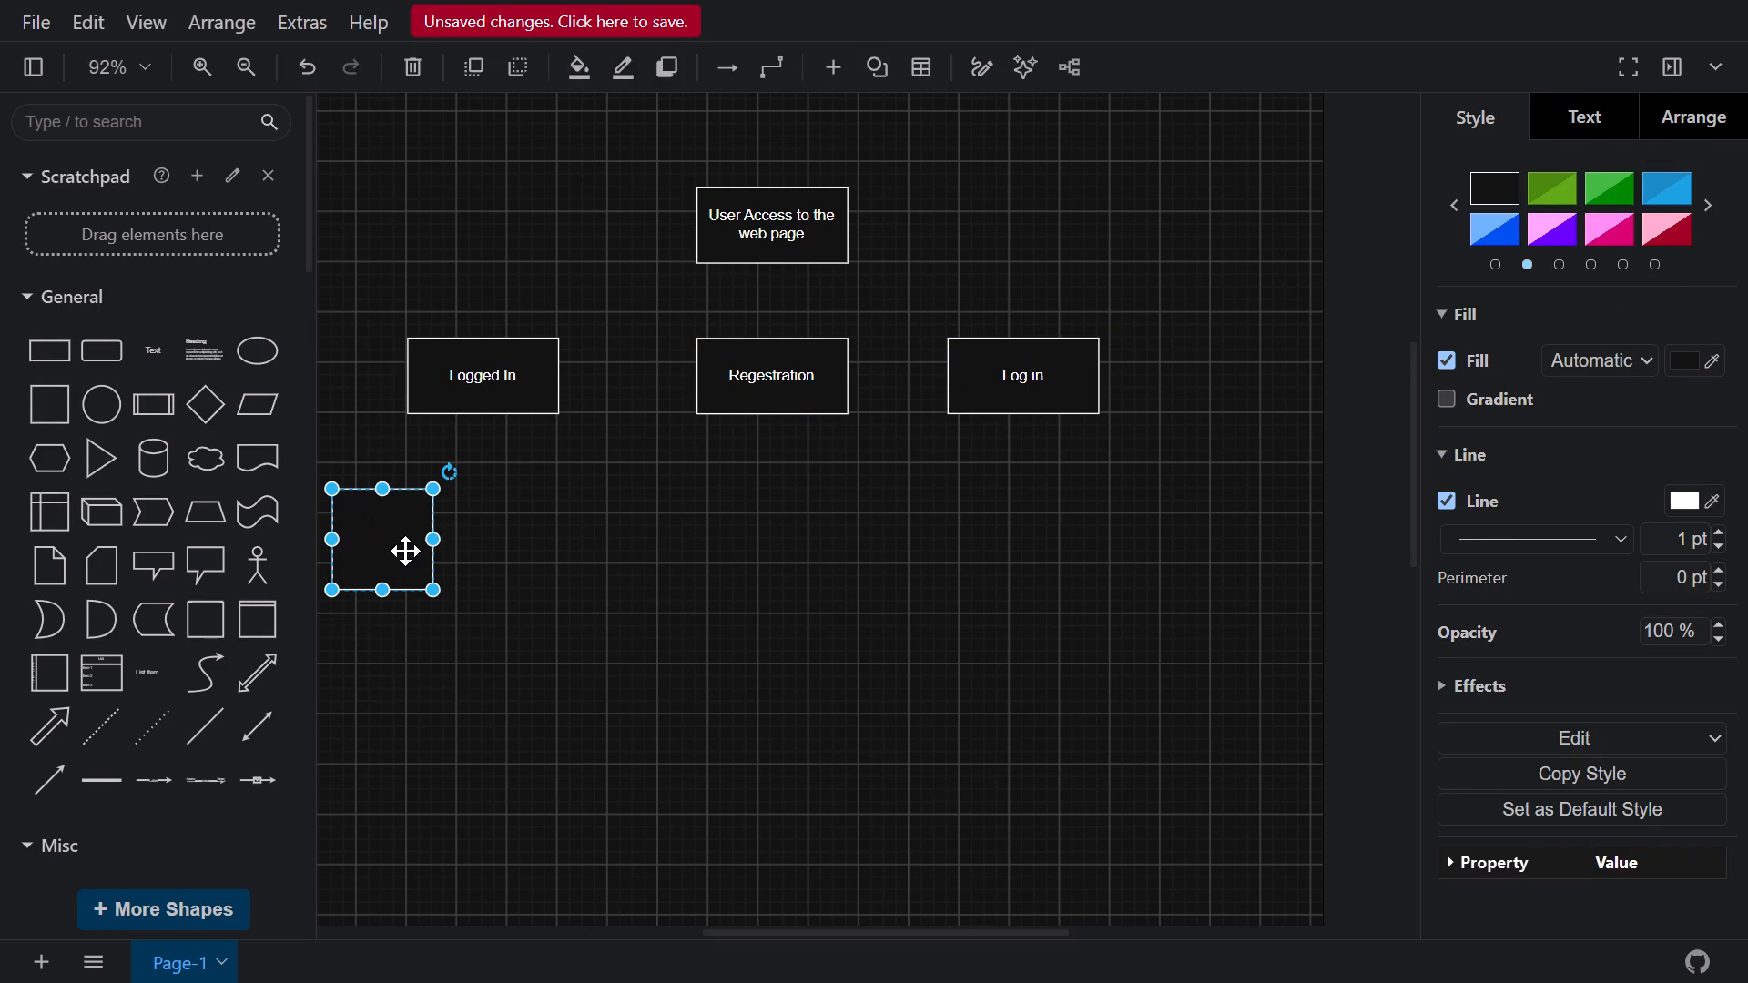
type("Com")
type("ment")
key("space")
type("on web")
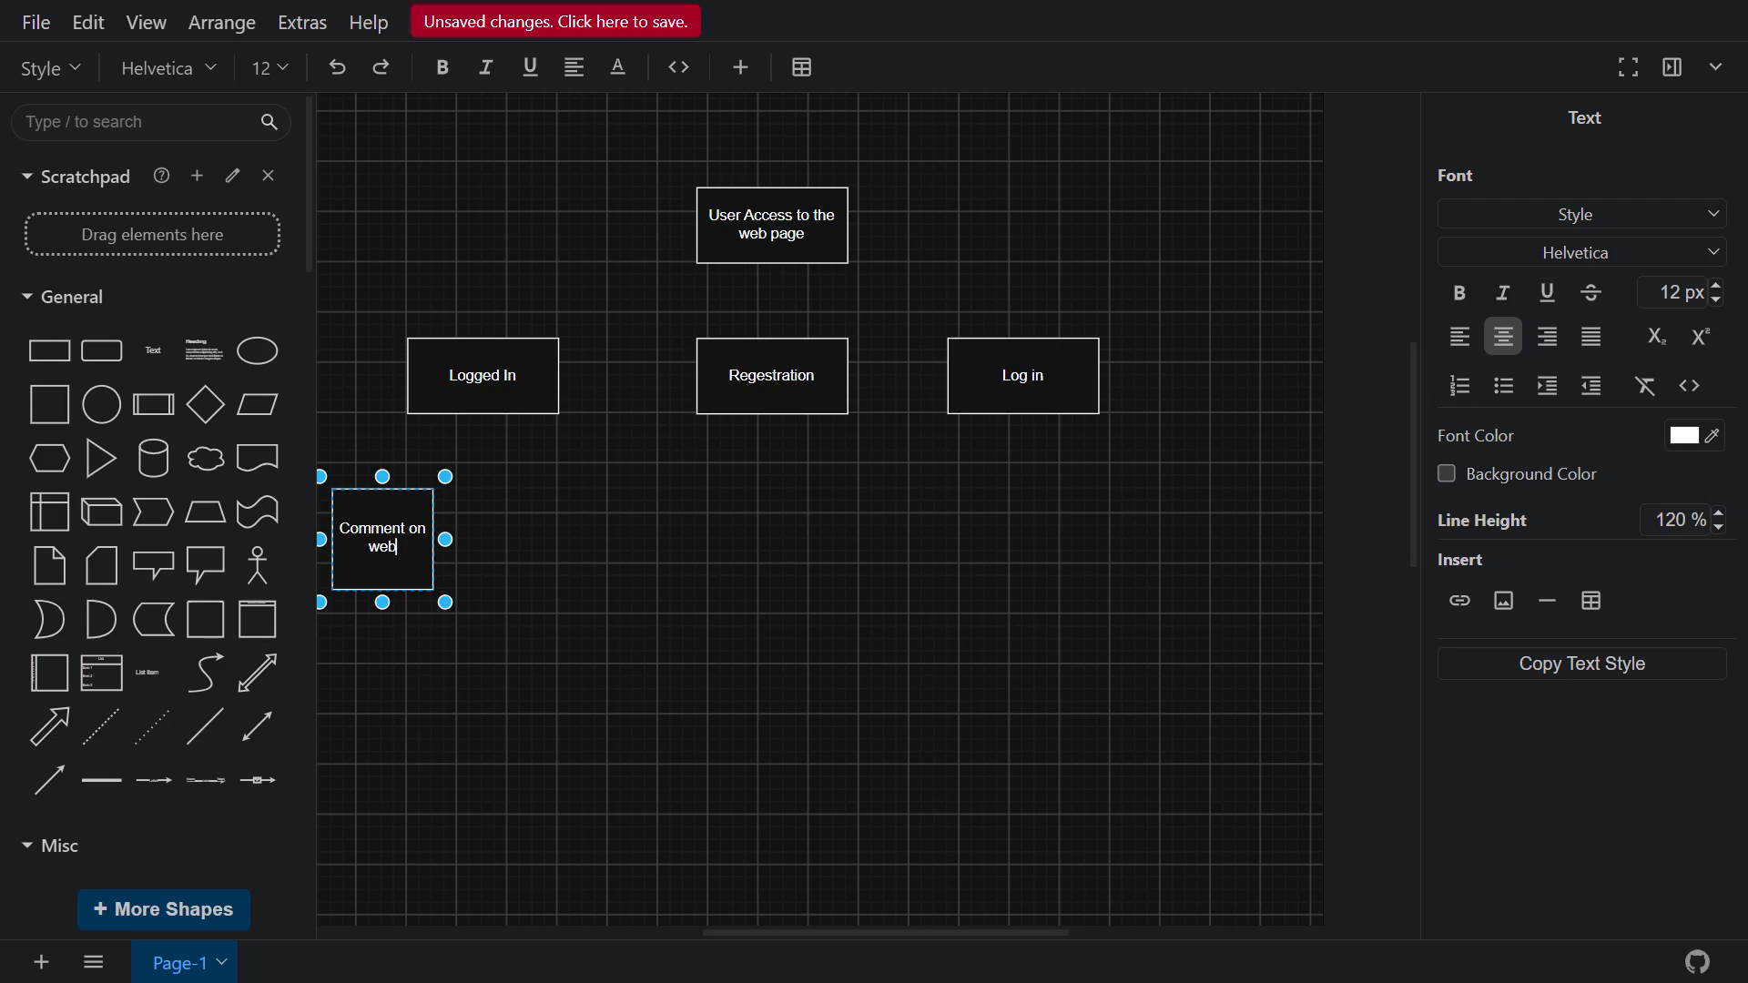
key("BackSpace")
key("BackSpace")
type("ork")
type(", book a")
key("space")
key("h")
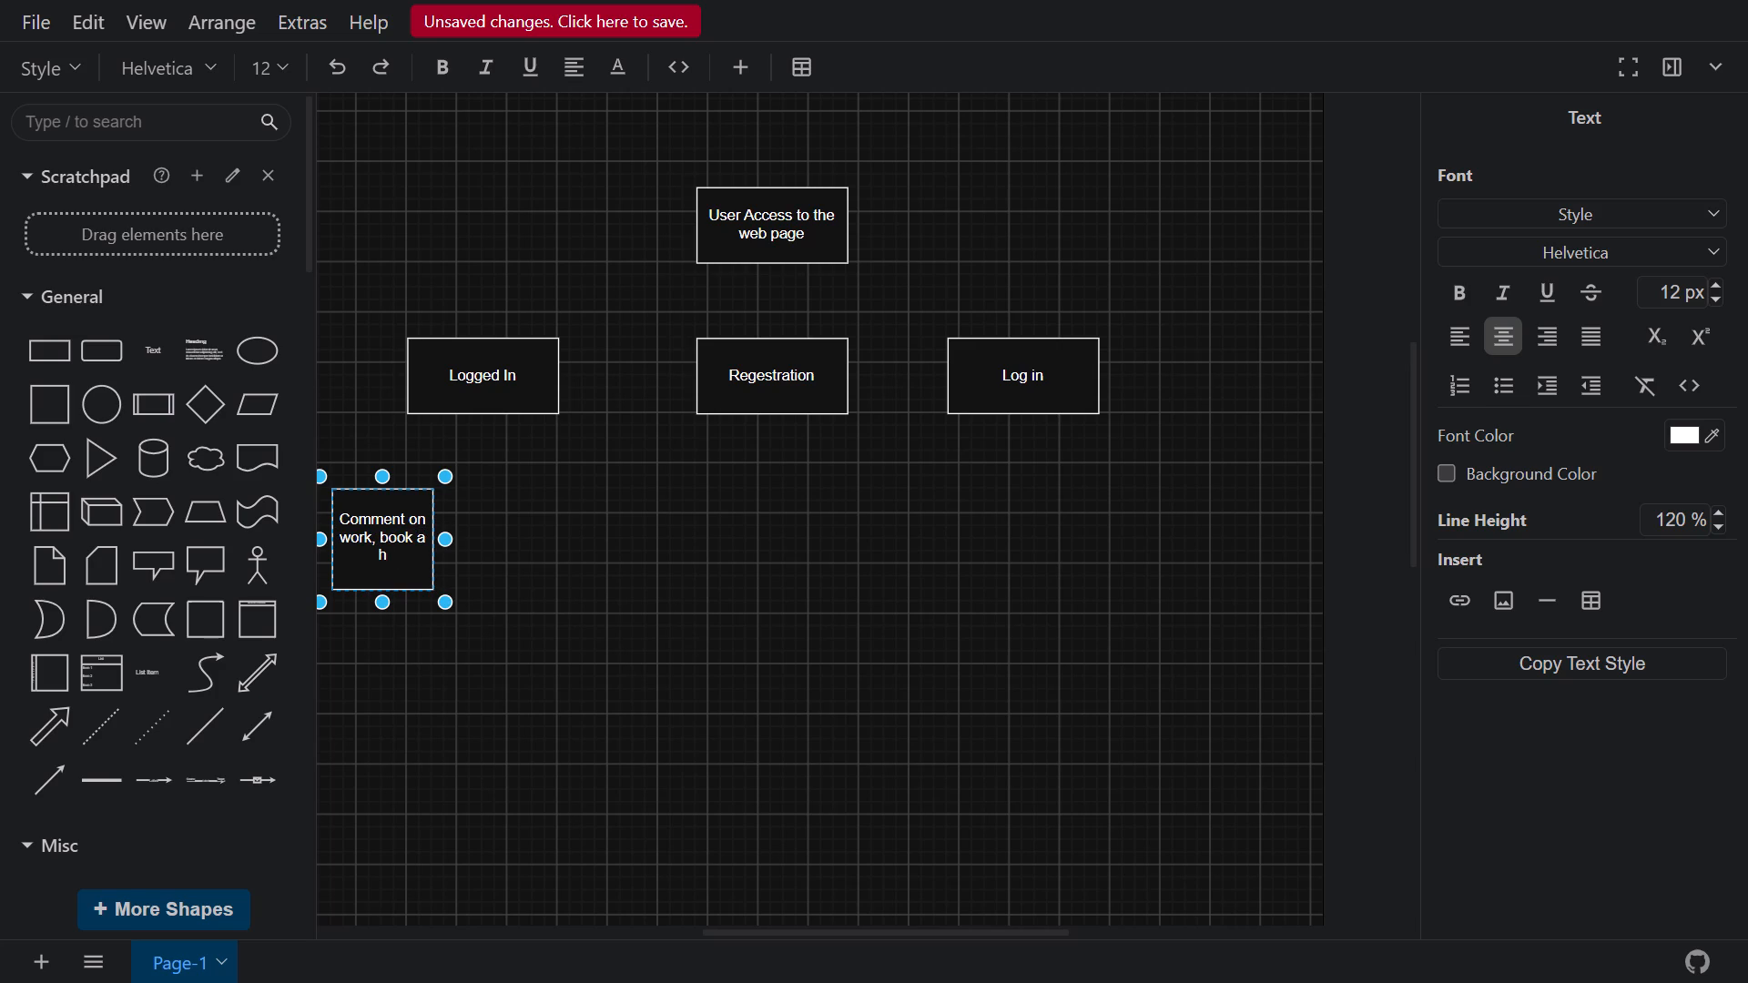
key("BackSpace")
type("photograpg")
key("BackSpace")
type("hs")
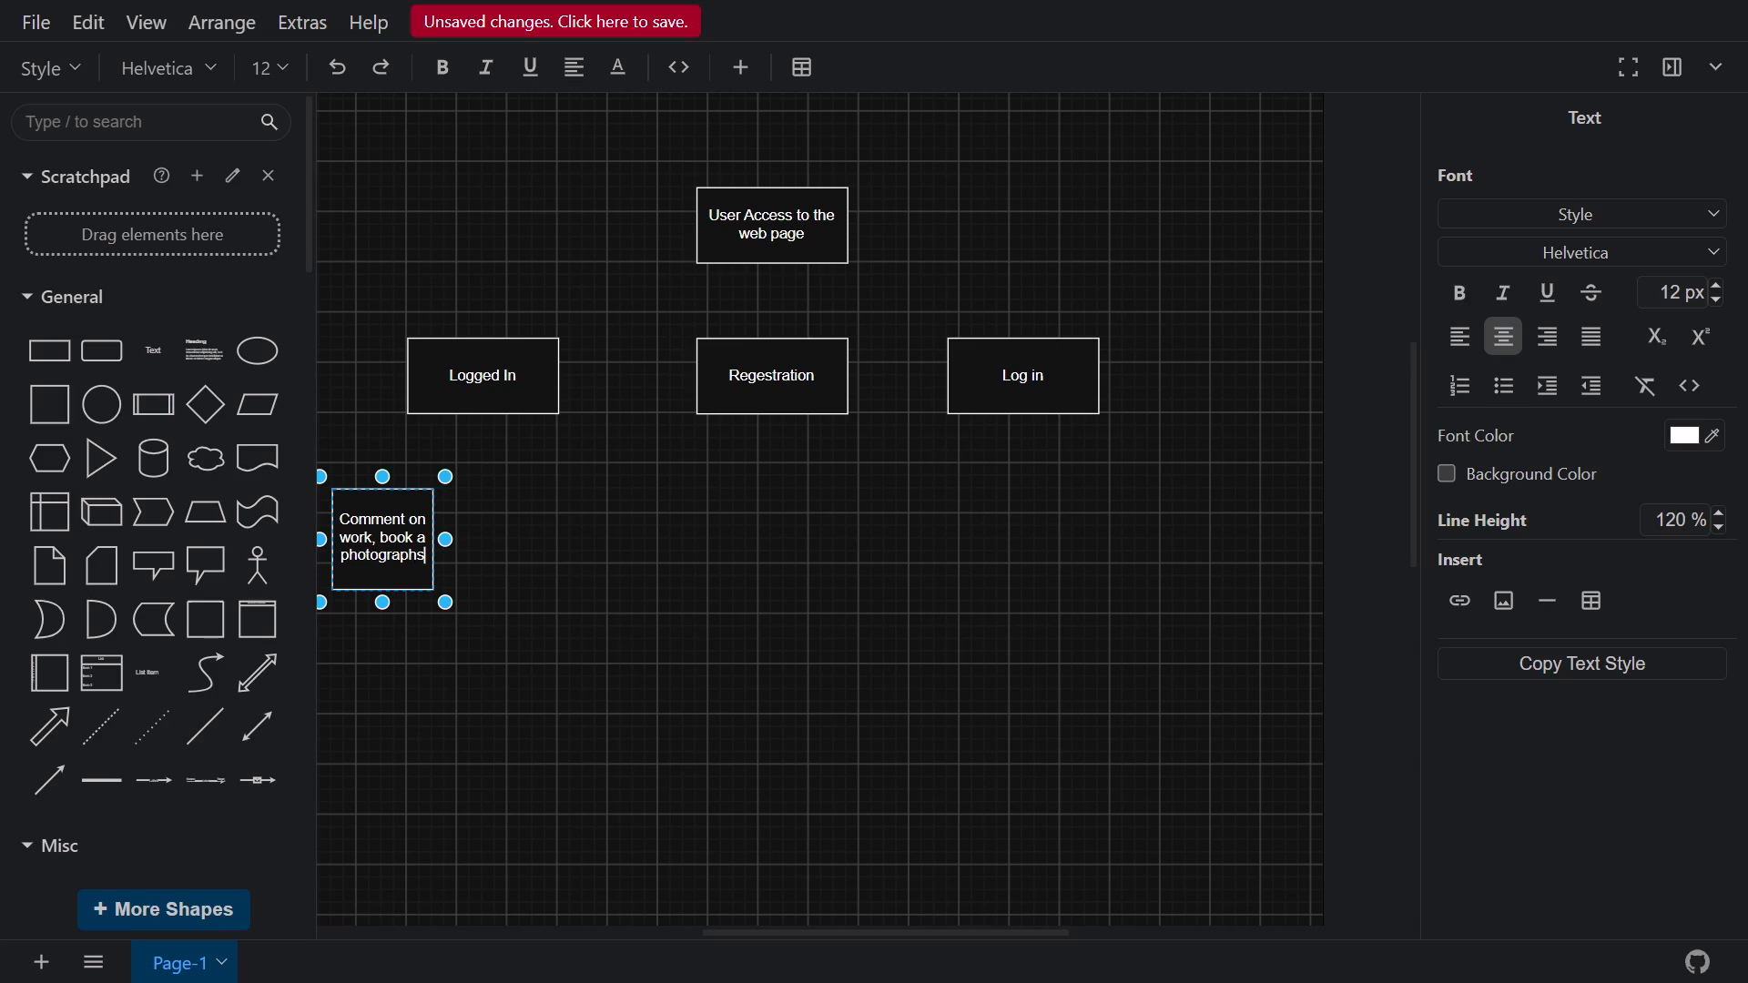
key("BackSpace")
type("er")
type(", p")
type("ost work")
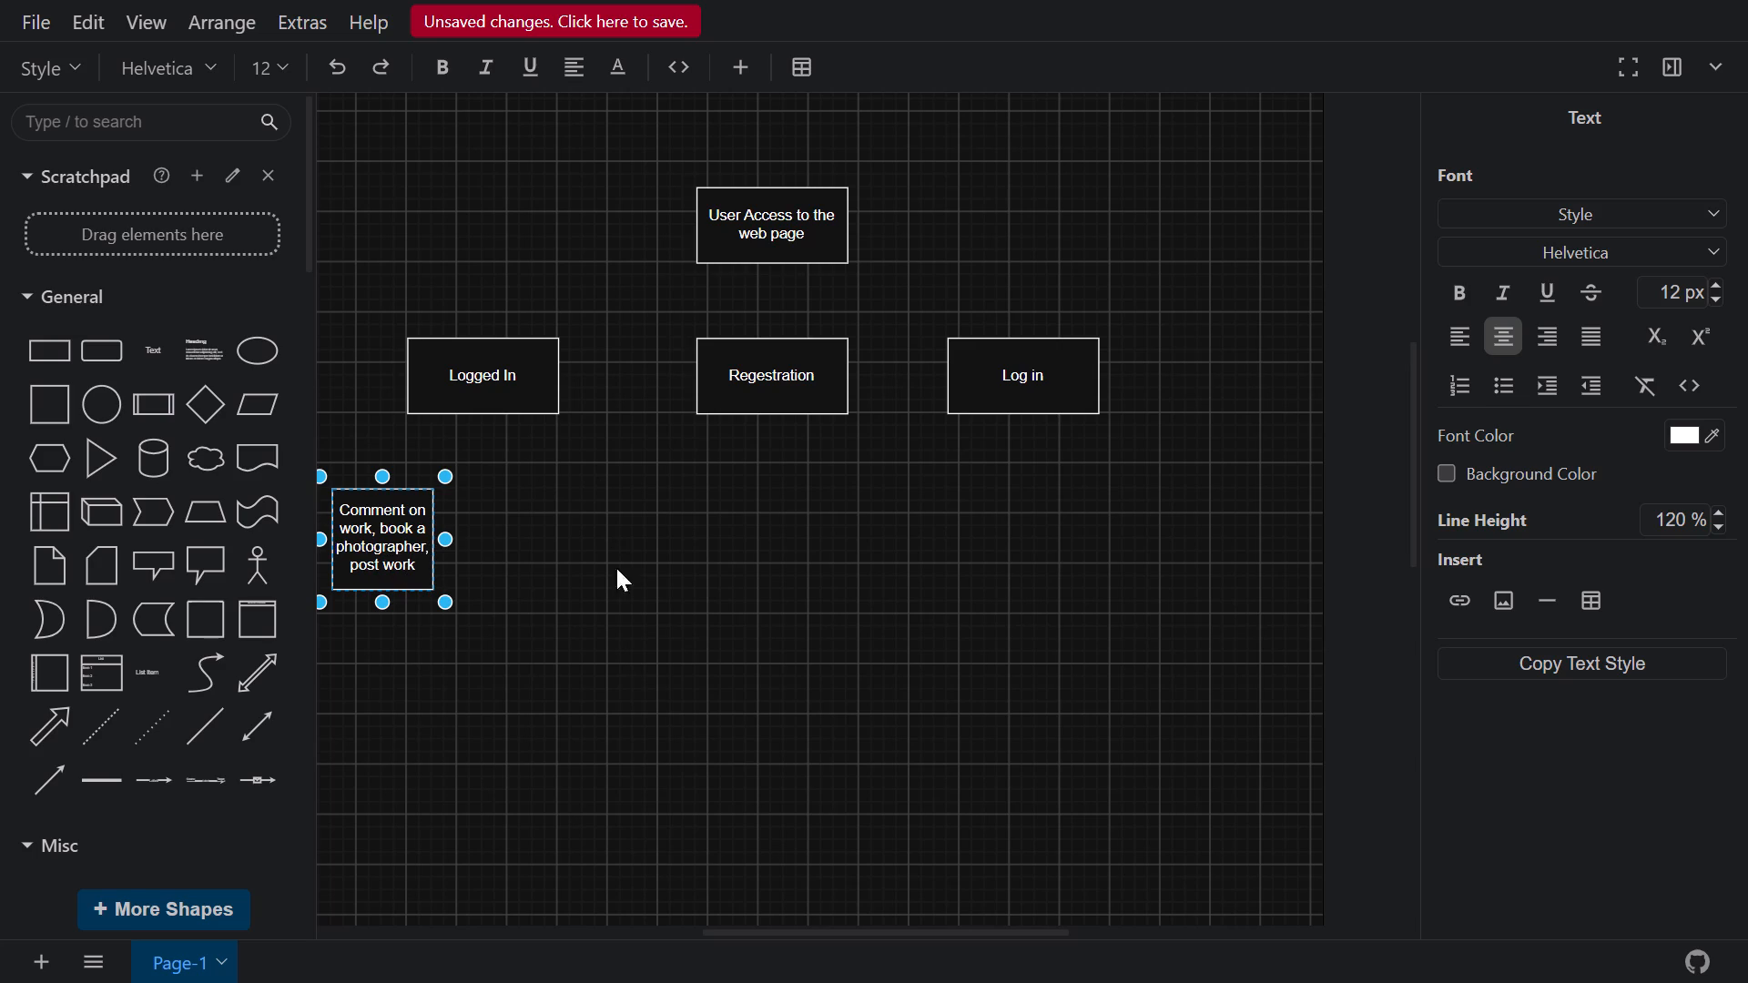
Add a second square beside the "Comment on work" square, level with it, and label it "Basic page information can be viewd".
left_click_drag(45, 402, 771, 568)
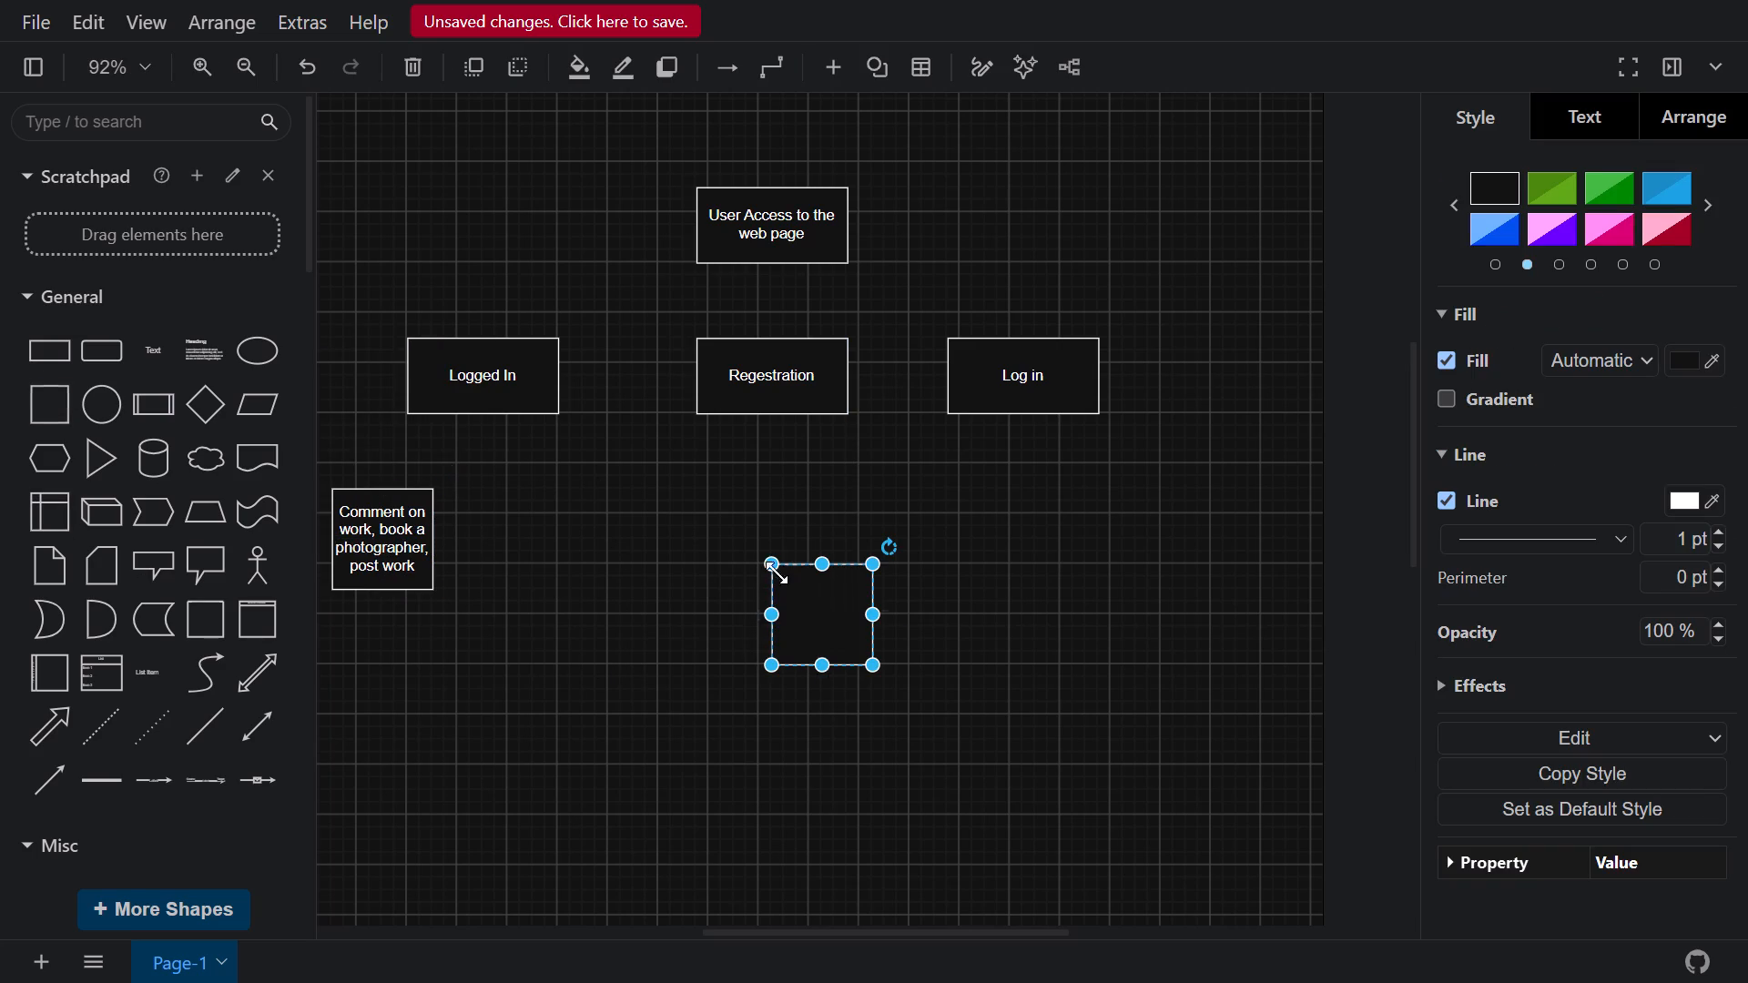
left_click_drag(819, 613, 568, 540)
double_click(568, 540)
type("Basic page")
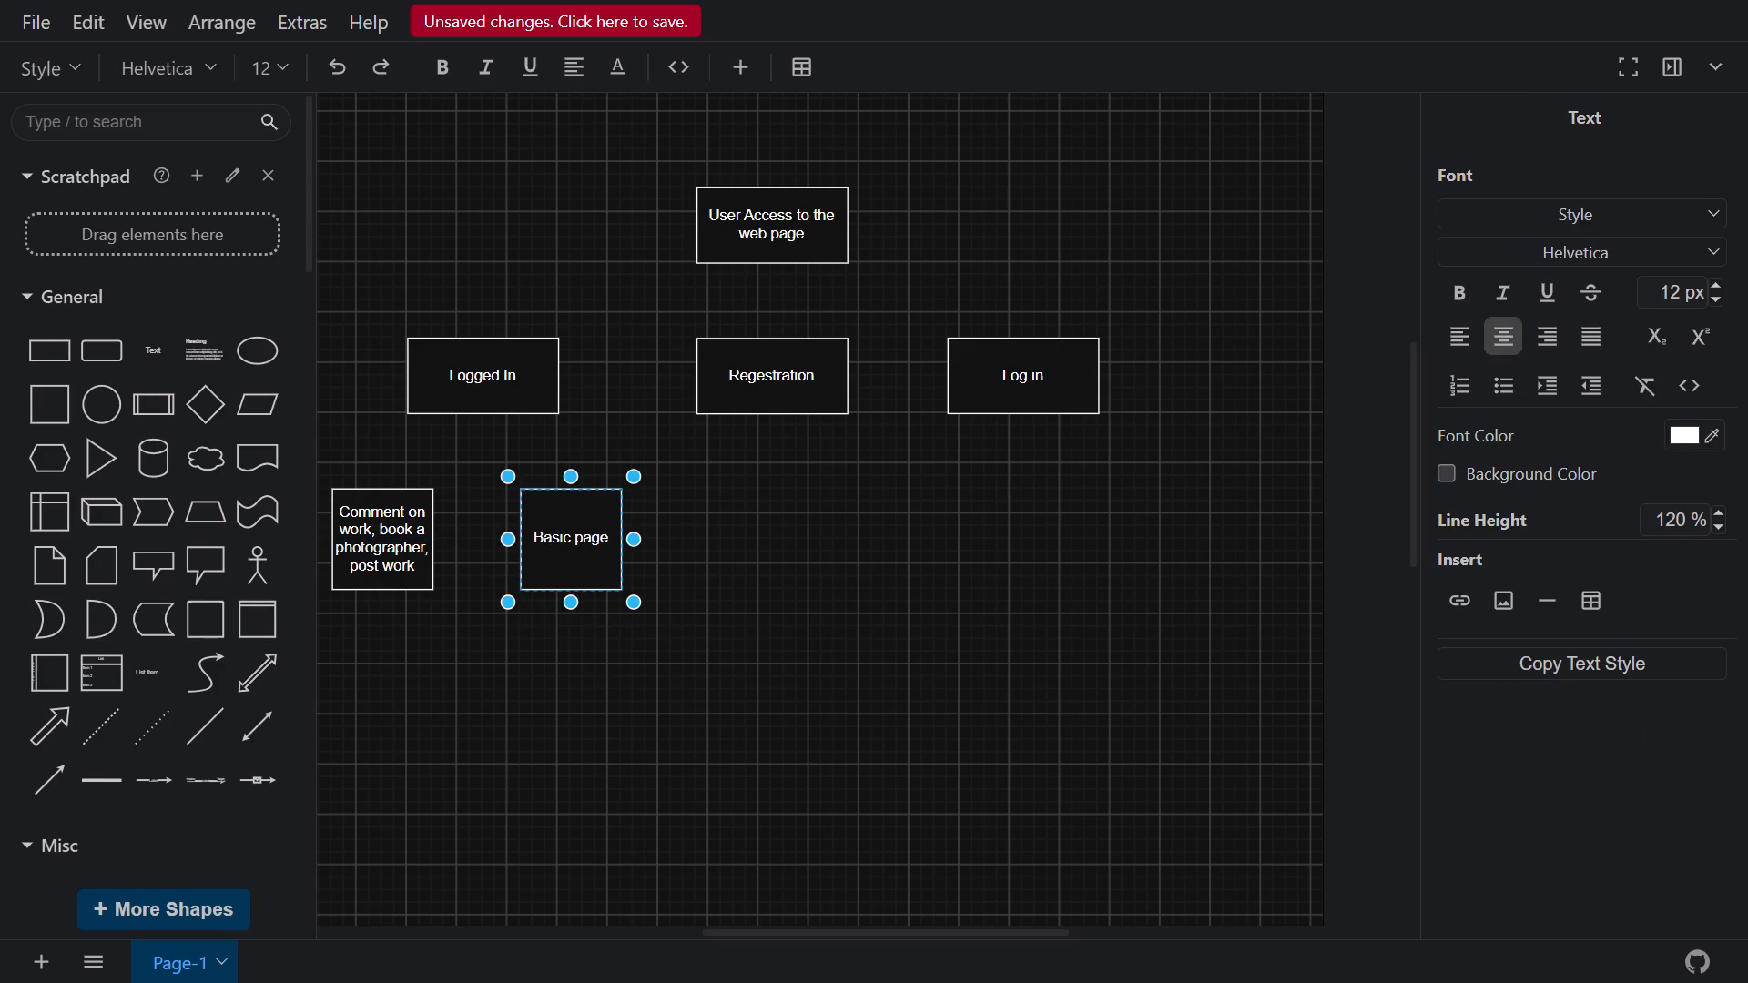
key("space")
type("information can be viewd")
left_click(884, 580)
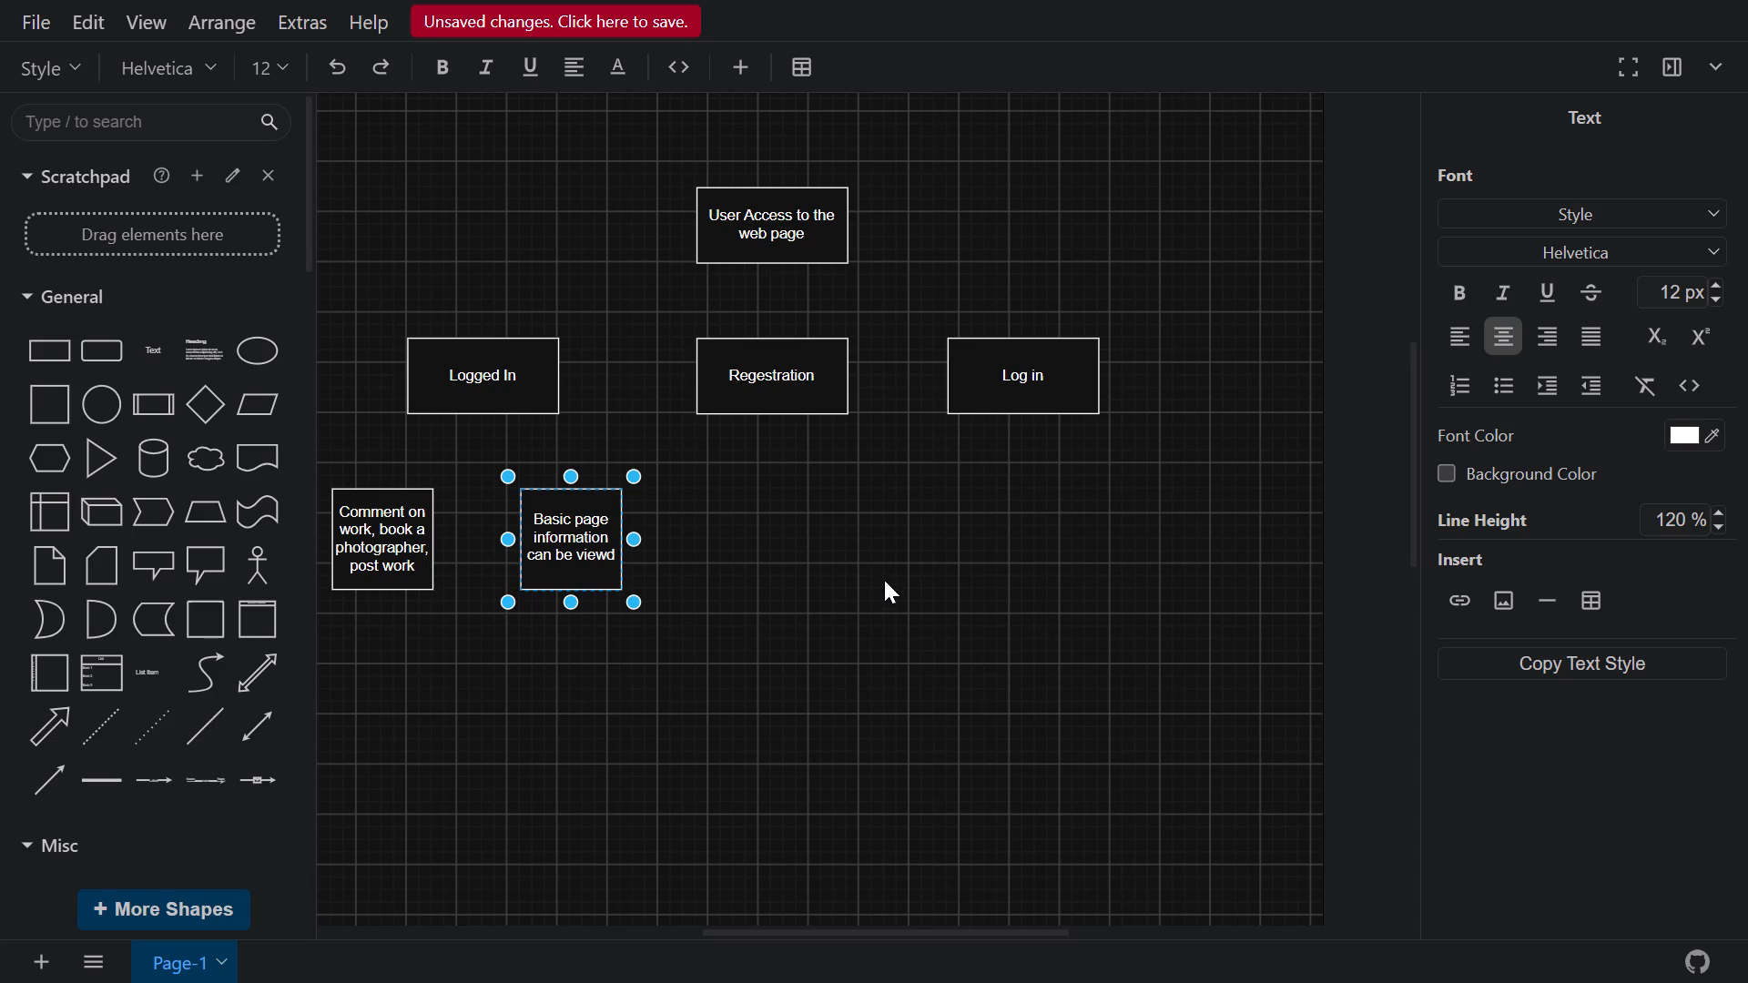
Connect the bottom centre of the "Logged In" box to the top centre of the "Comment on work" square with a directional arrow.
left_click(52, 777)
left_click_drag(828, 536, 526, 455)
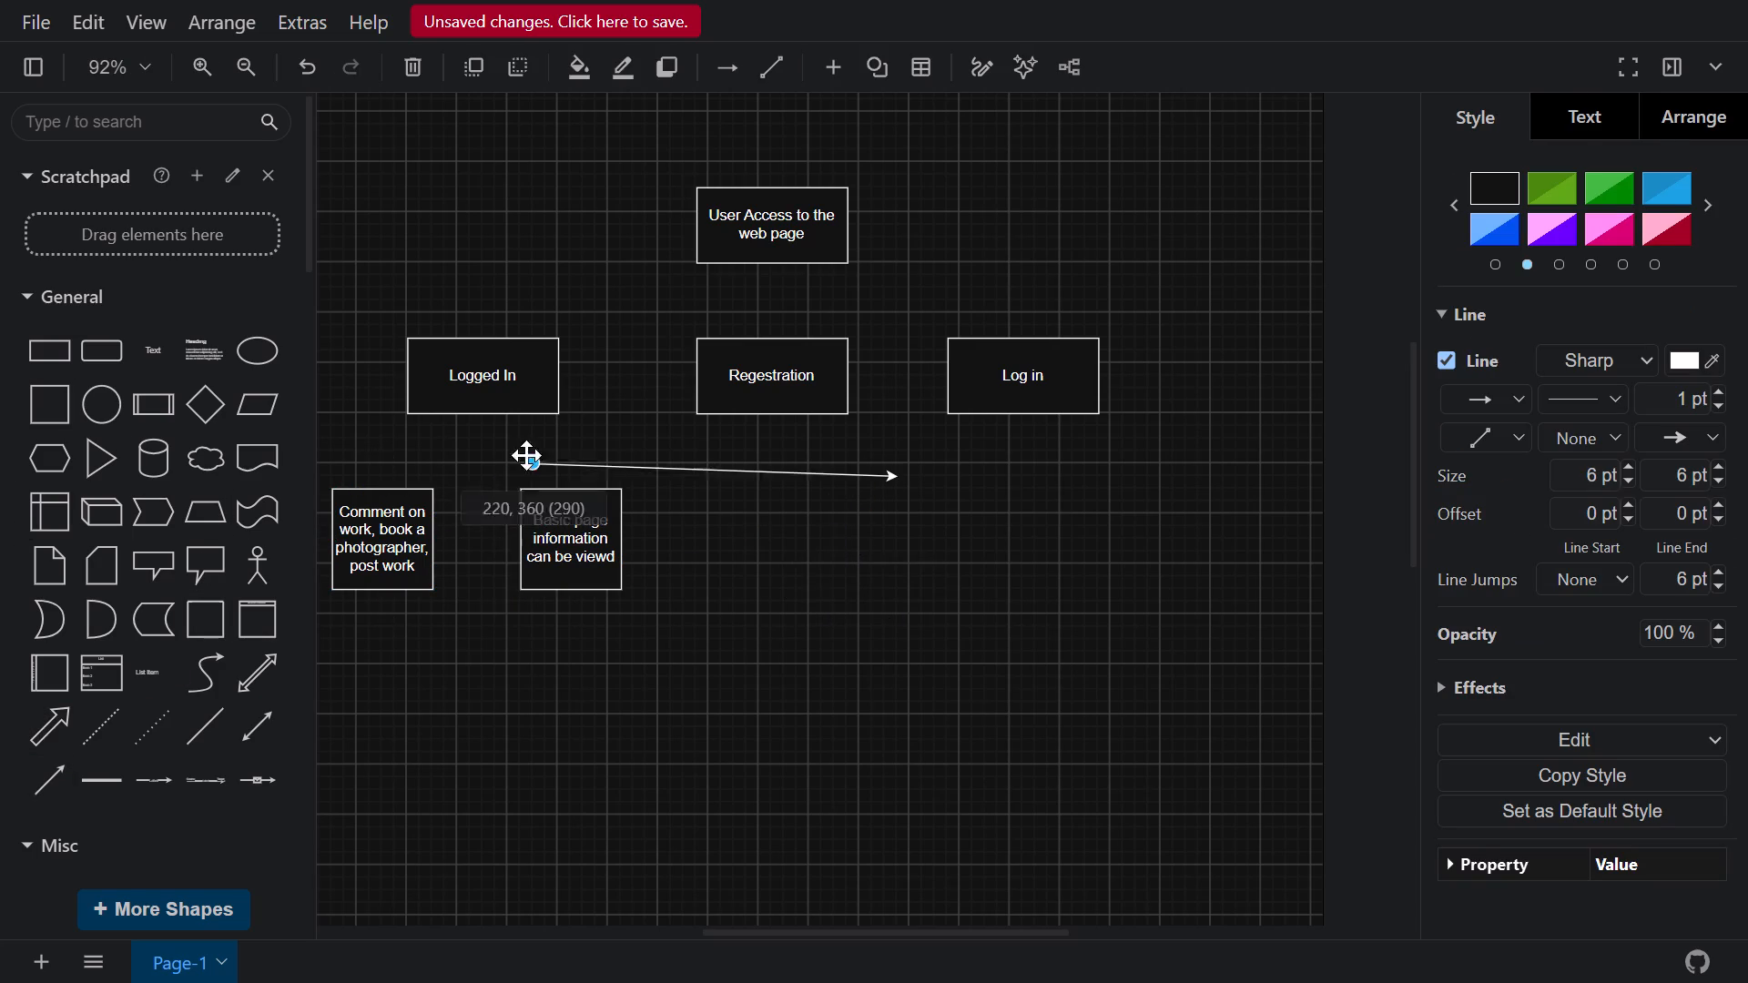
left_click_drag(526, 455, 478, 410)
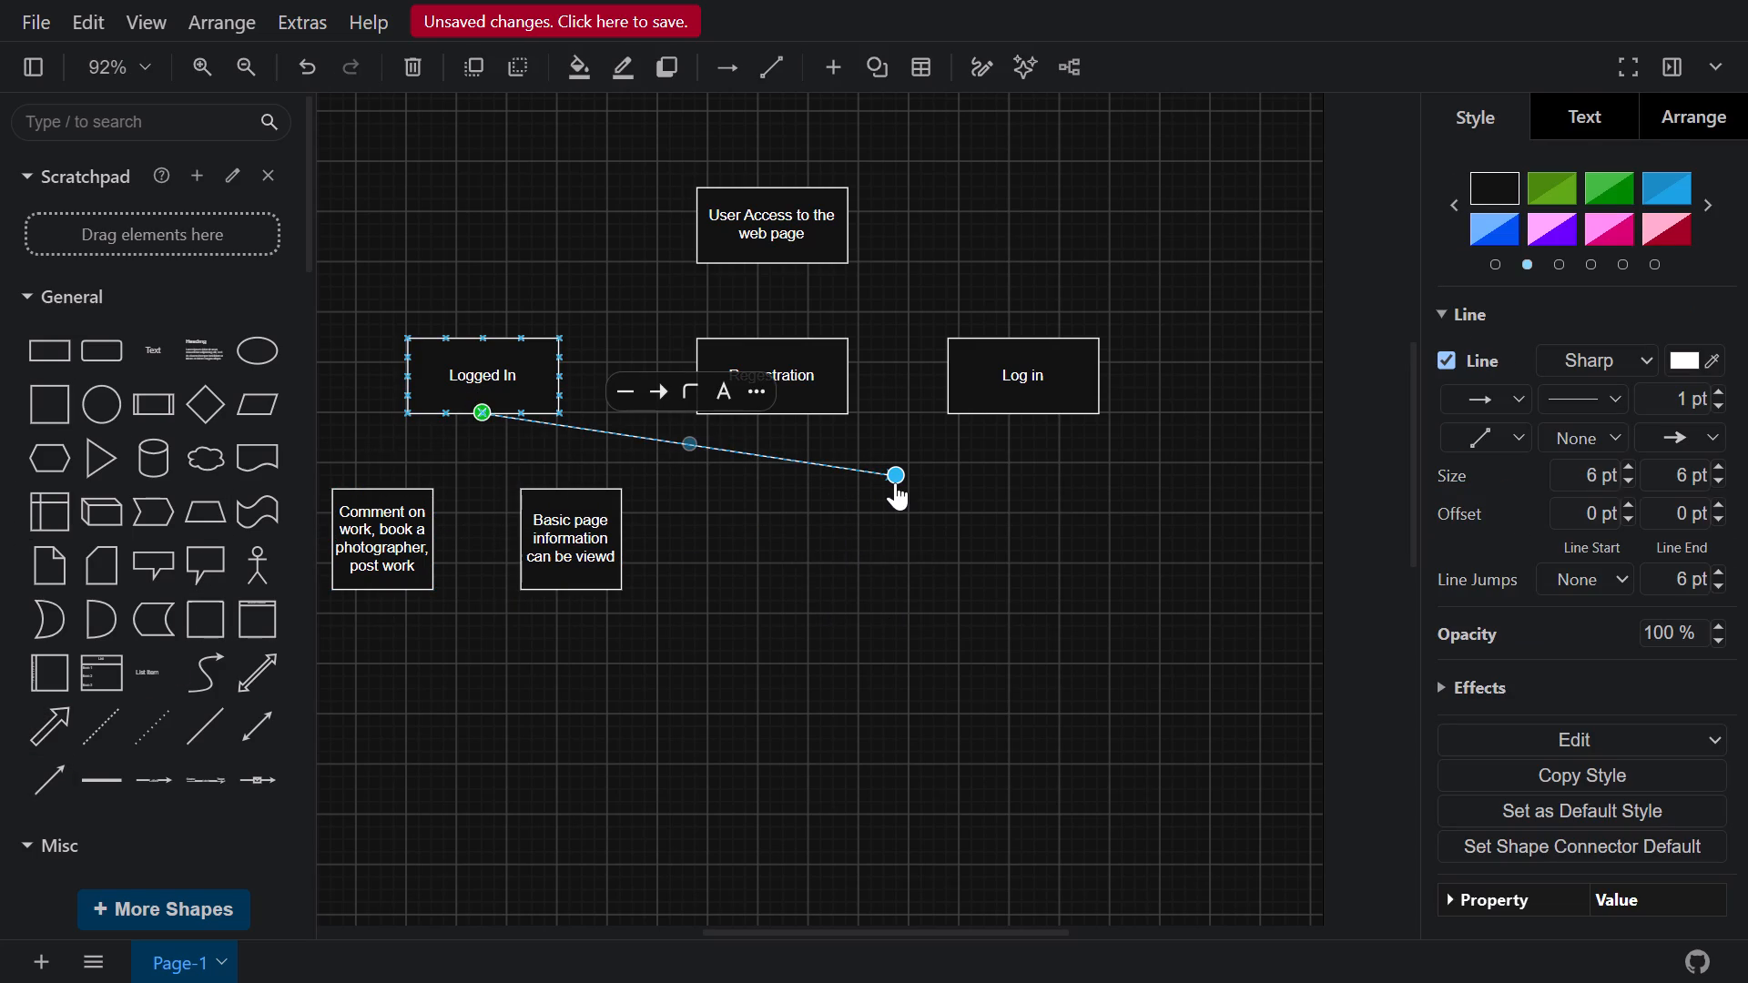
left_click_drag(897, 475, 378, 491)
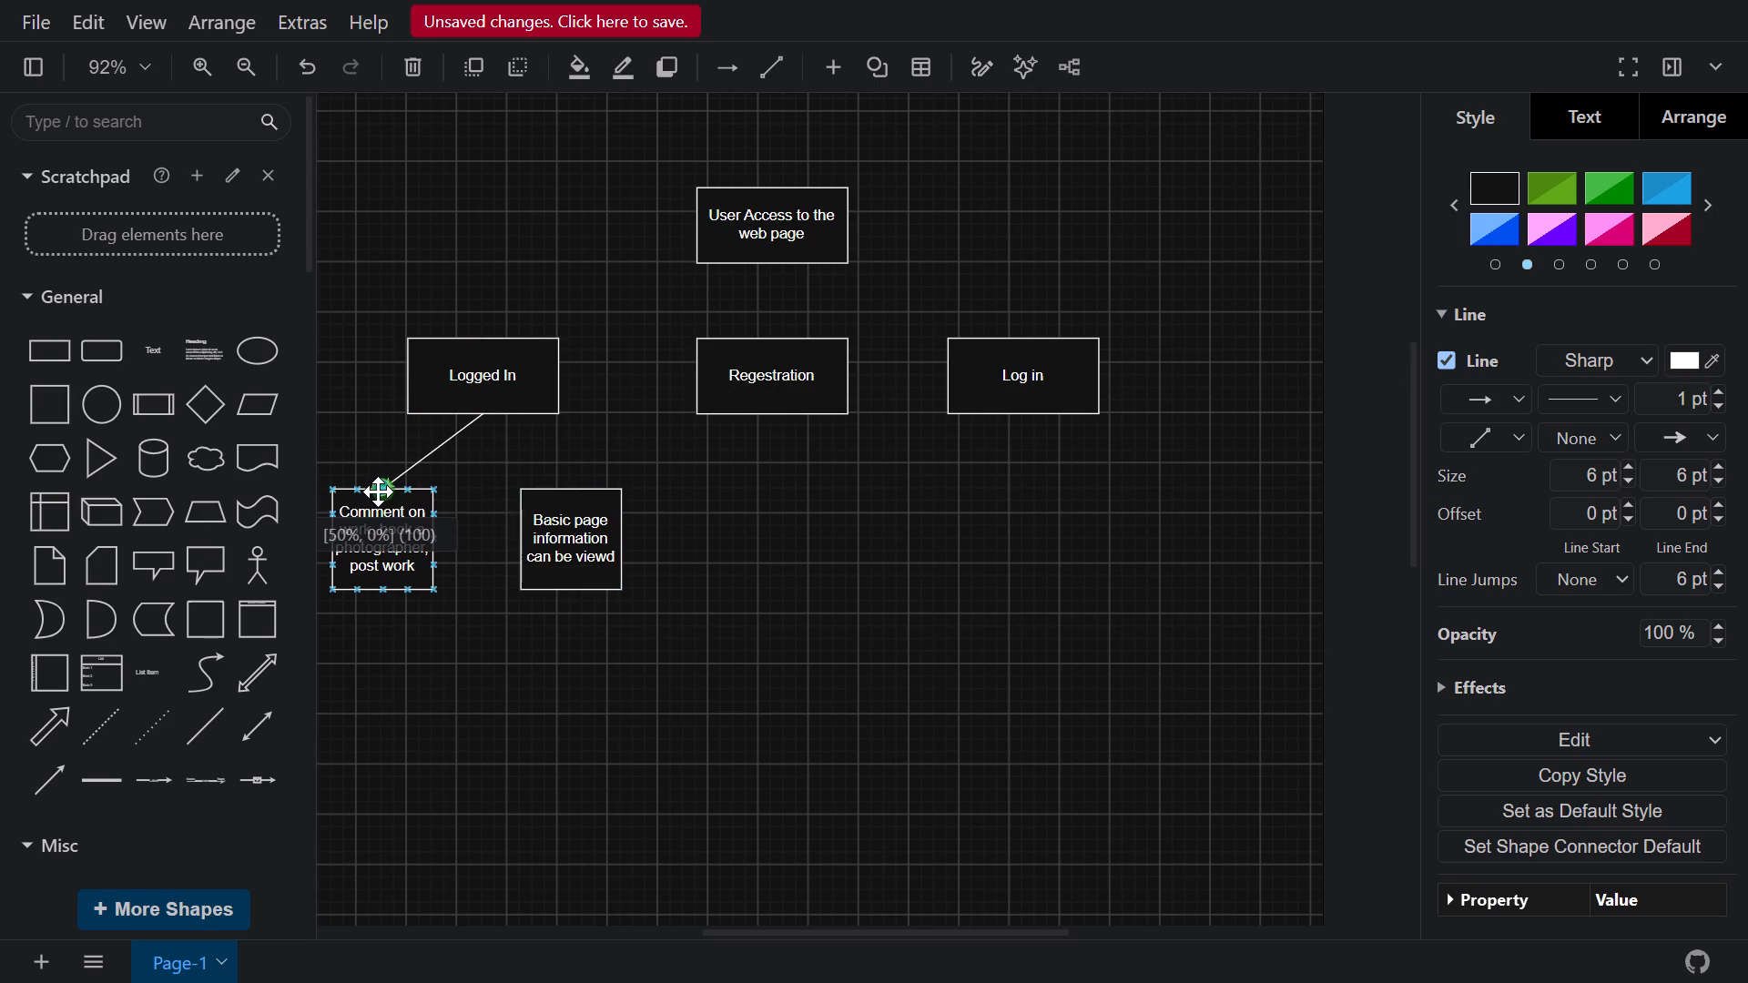
Reshape the arrow from "Logged In" to the "Comment on work" square into a right-angled path: down, across, down.
left_click_drag(435, 449, 462, 450)
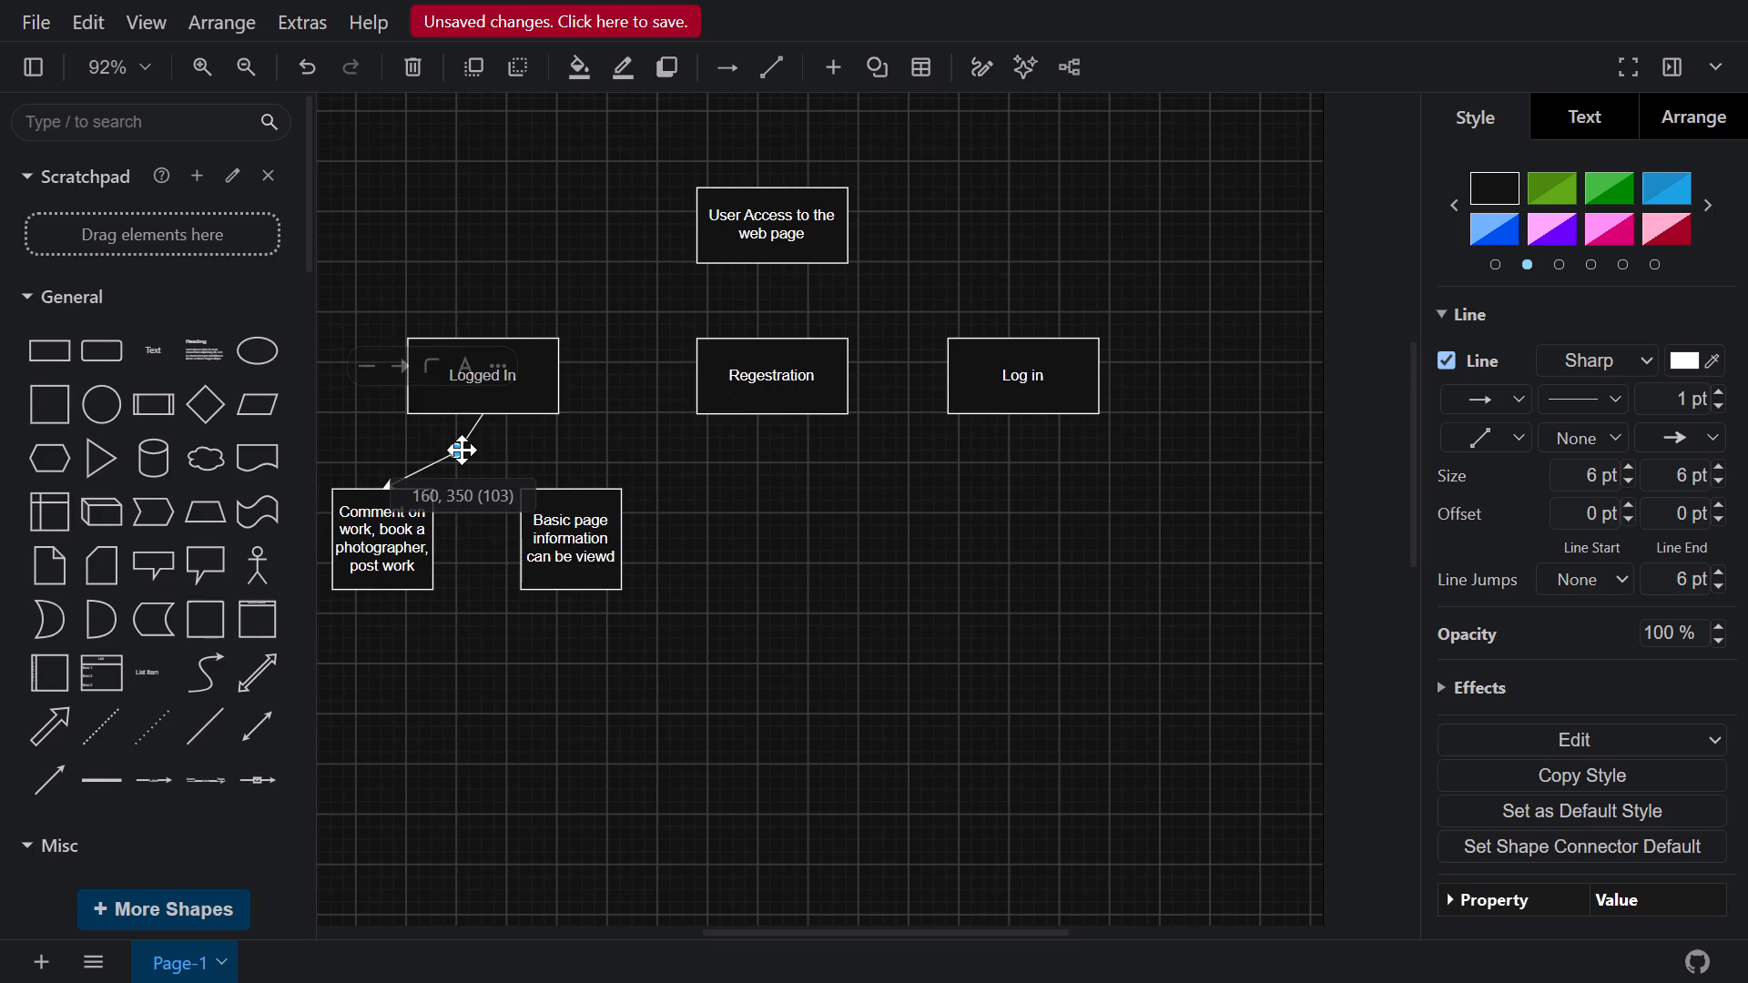
left_click_drag(462, 450, 479, 436)
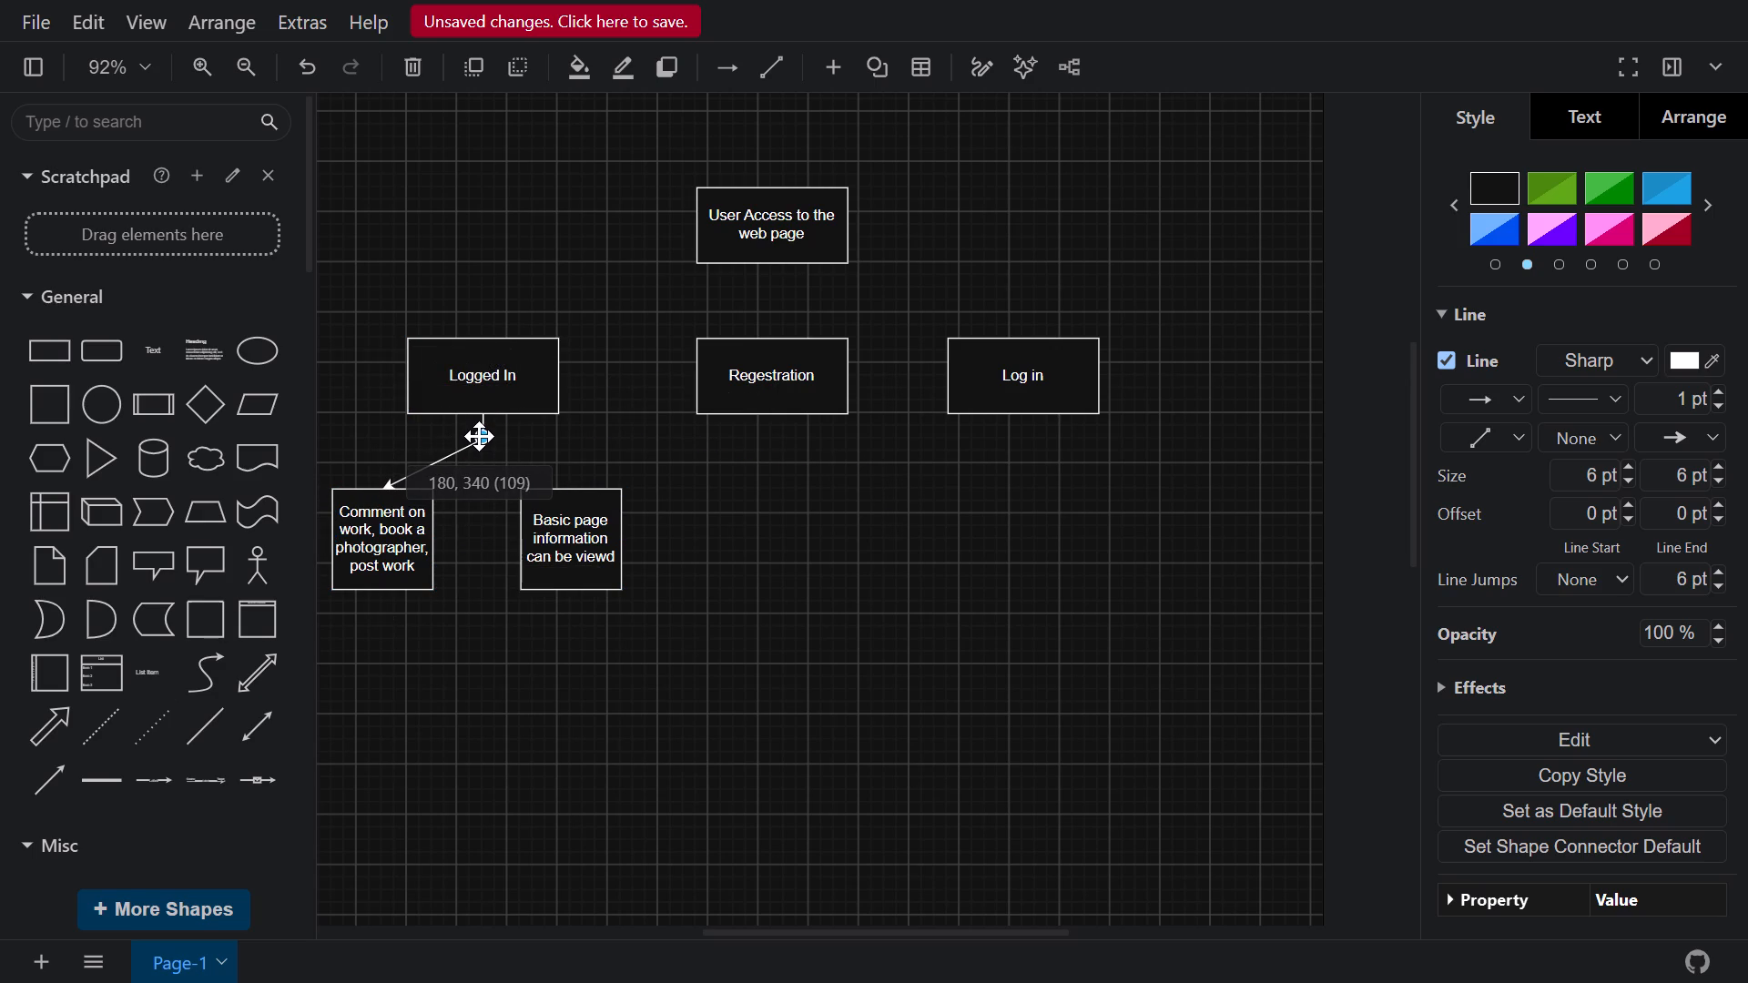
left_click_drag(479, 436, 479, 439)
left_click_drag(432, 468, 424, 463)
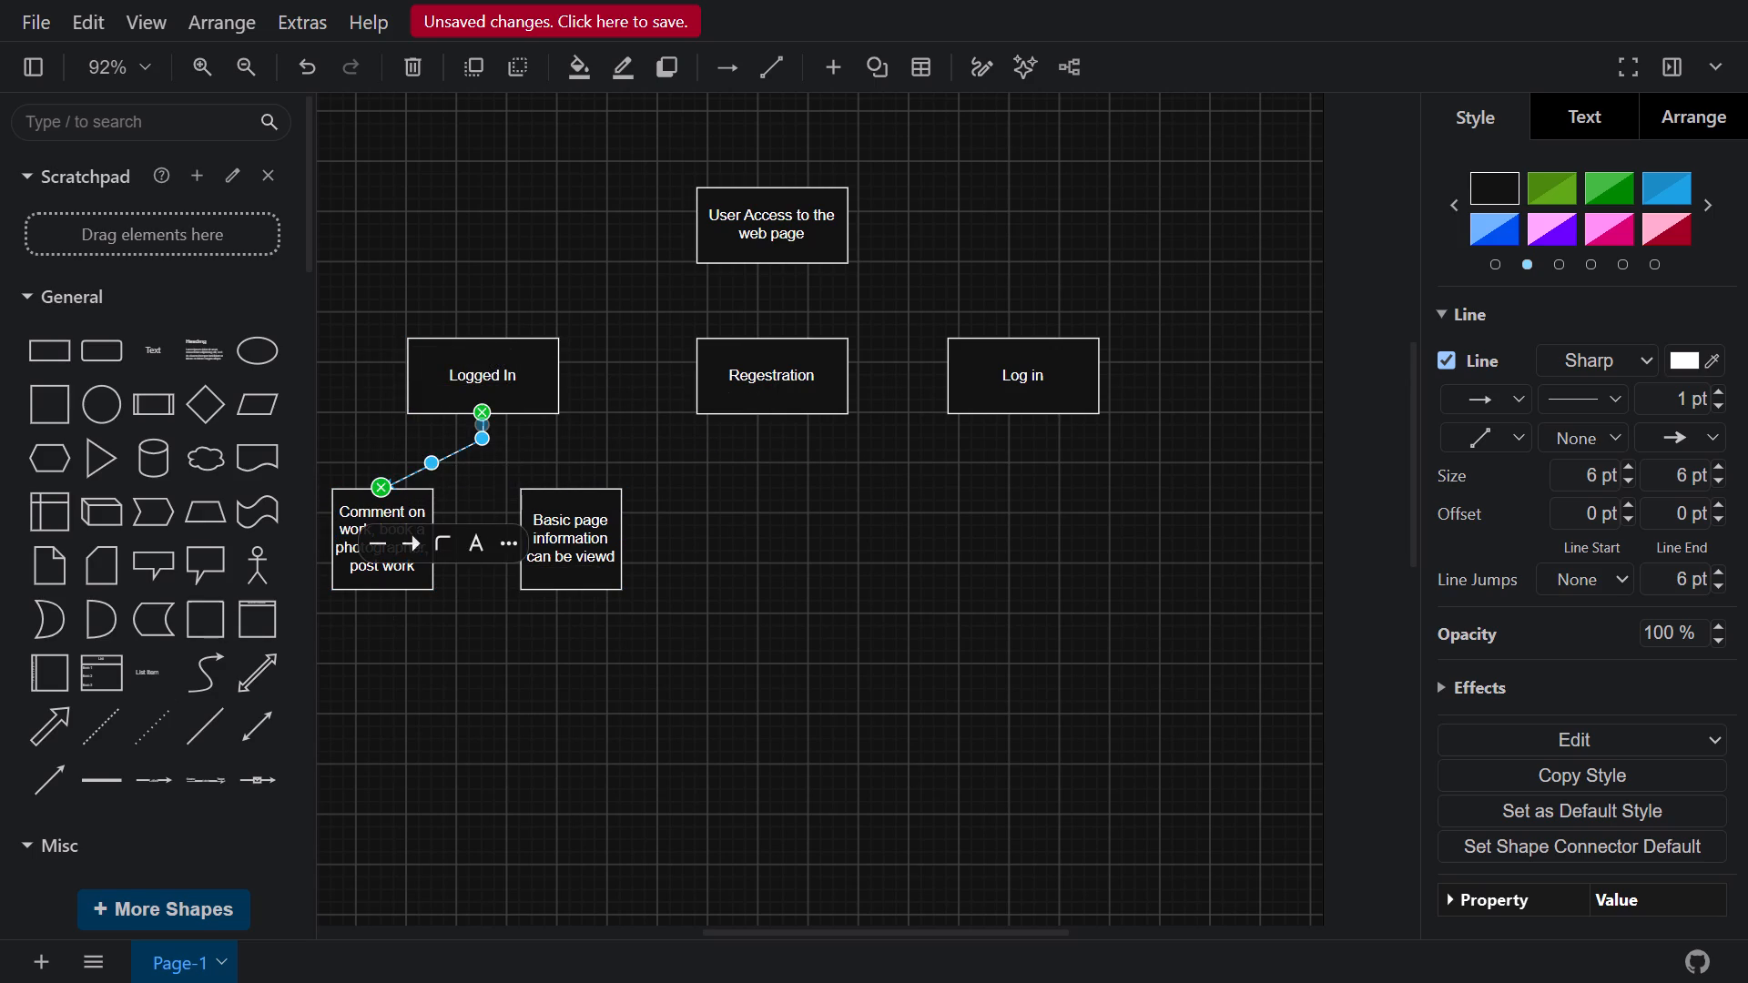
left_click_drag(424, 463, 382, 442)
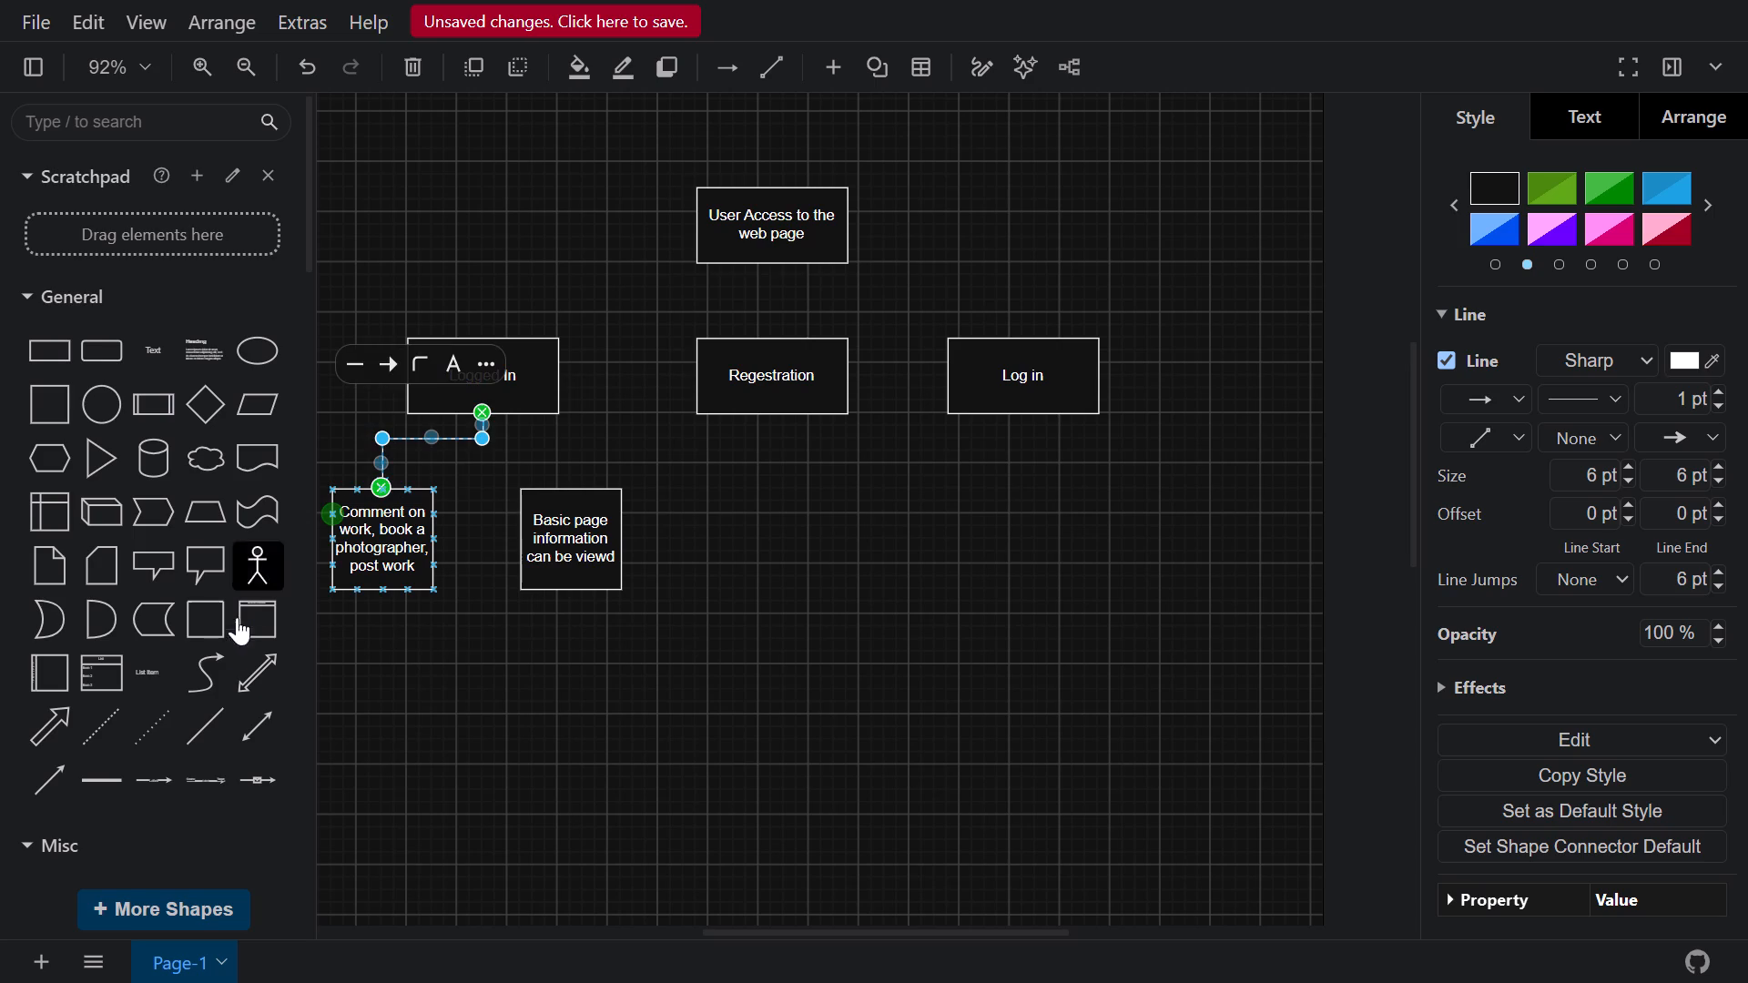
Connect the bottom centre of "Logged In" to the top centre of the "Basic page information" square with a right-angled directional arrow.
left_click(57, 778)
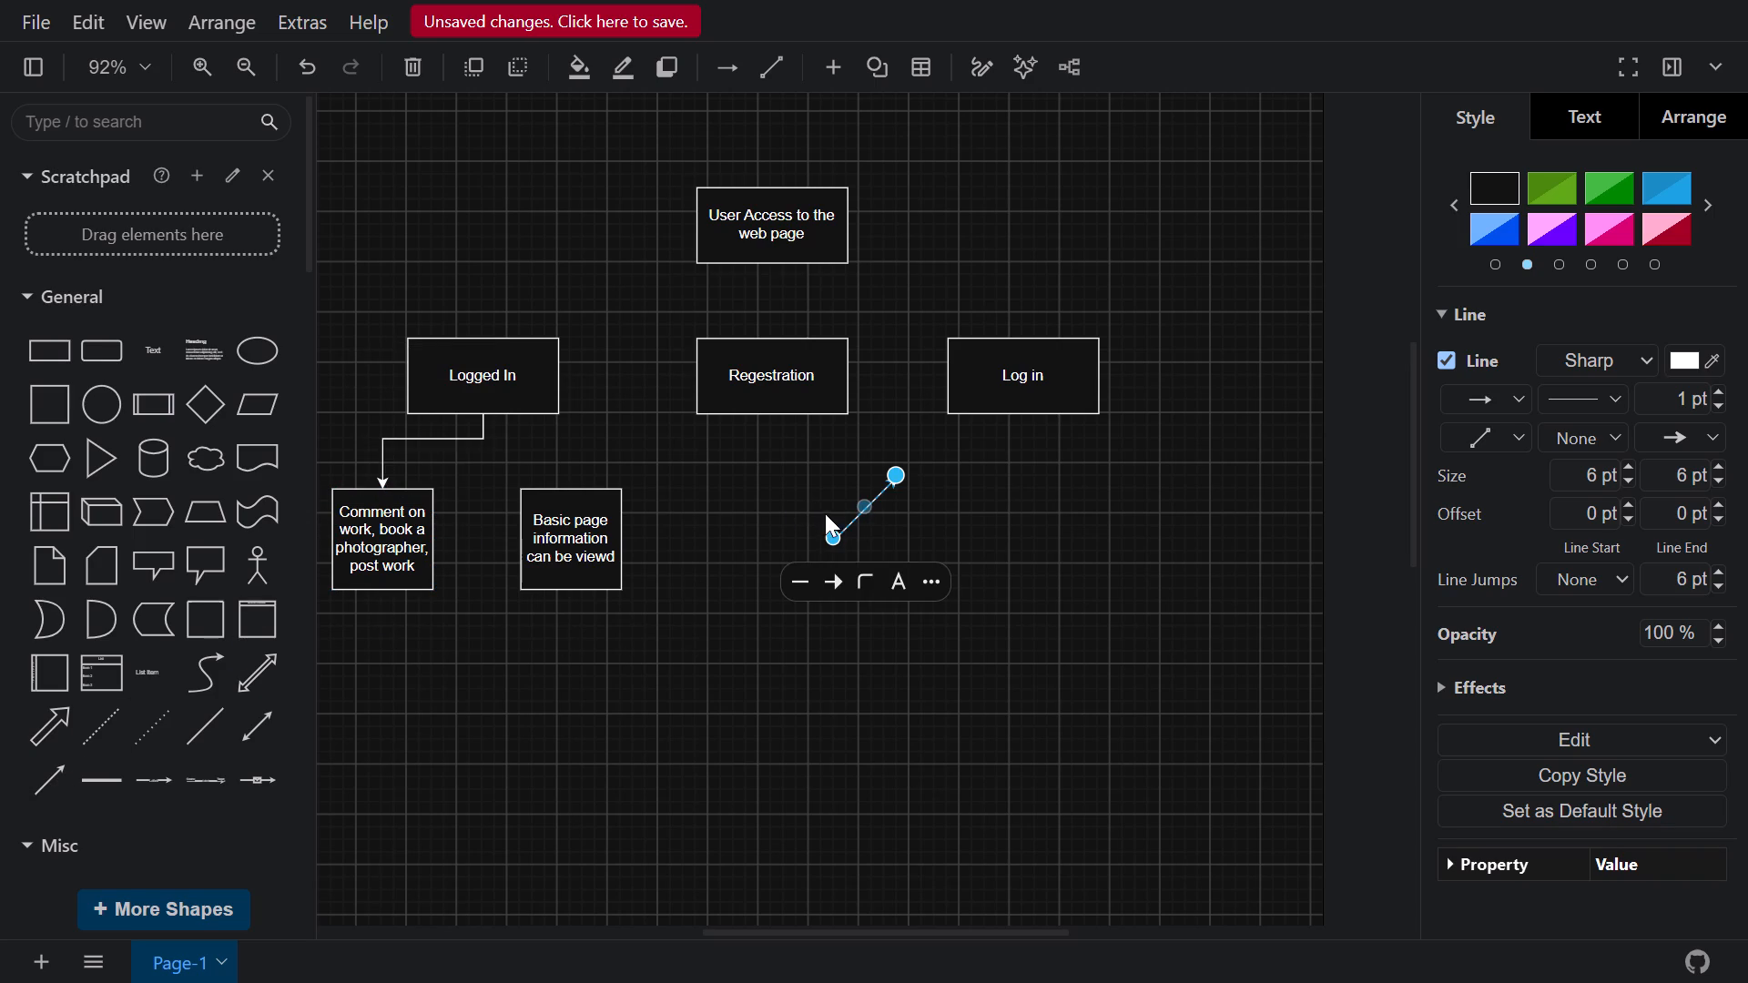
left_click_drag(826, 541, 483, 427)
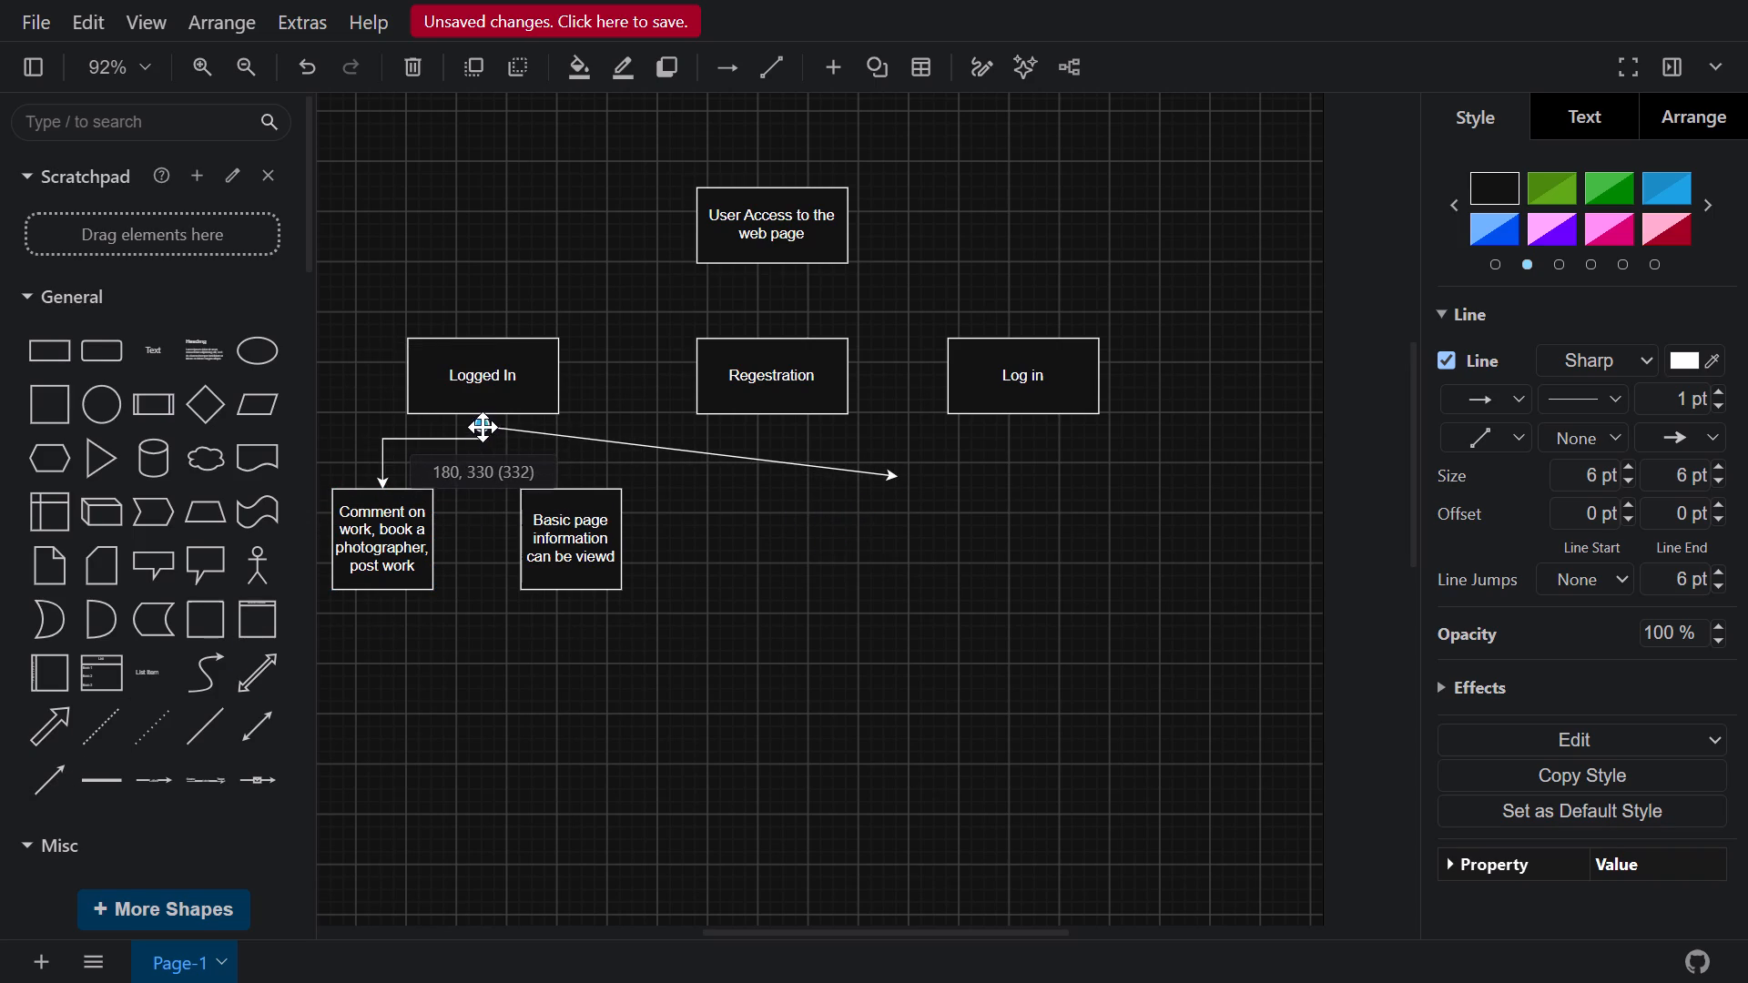
left_click_drag(483, 427, 481, 413)
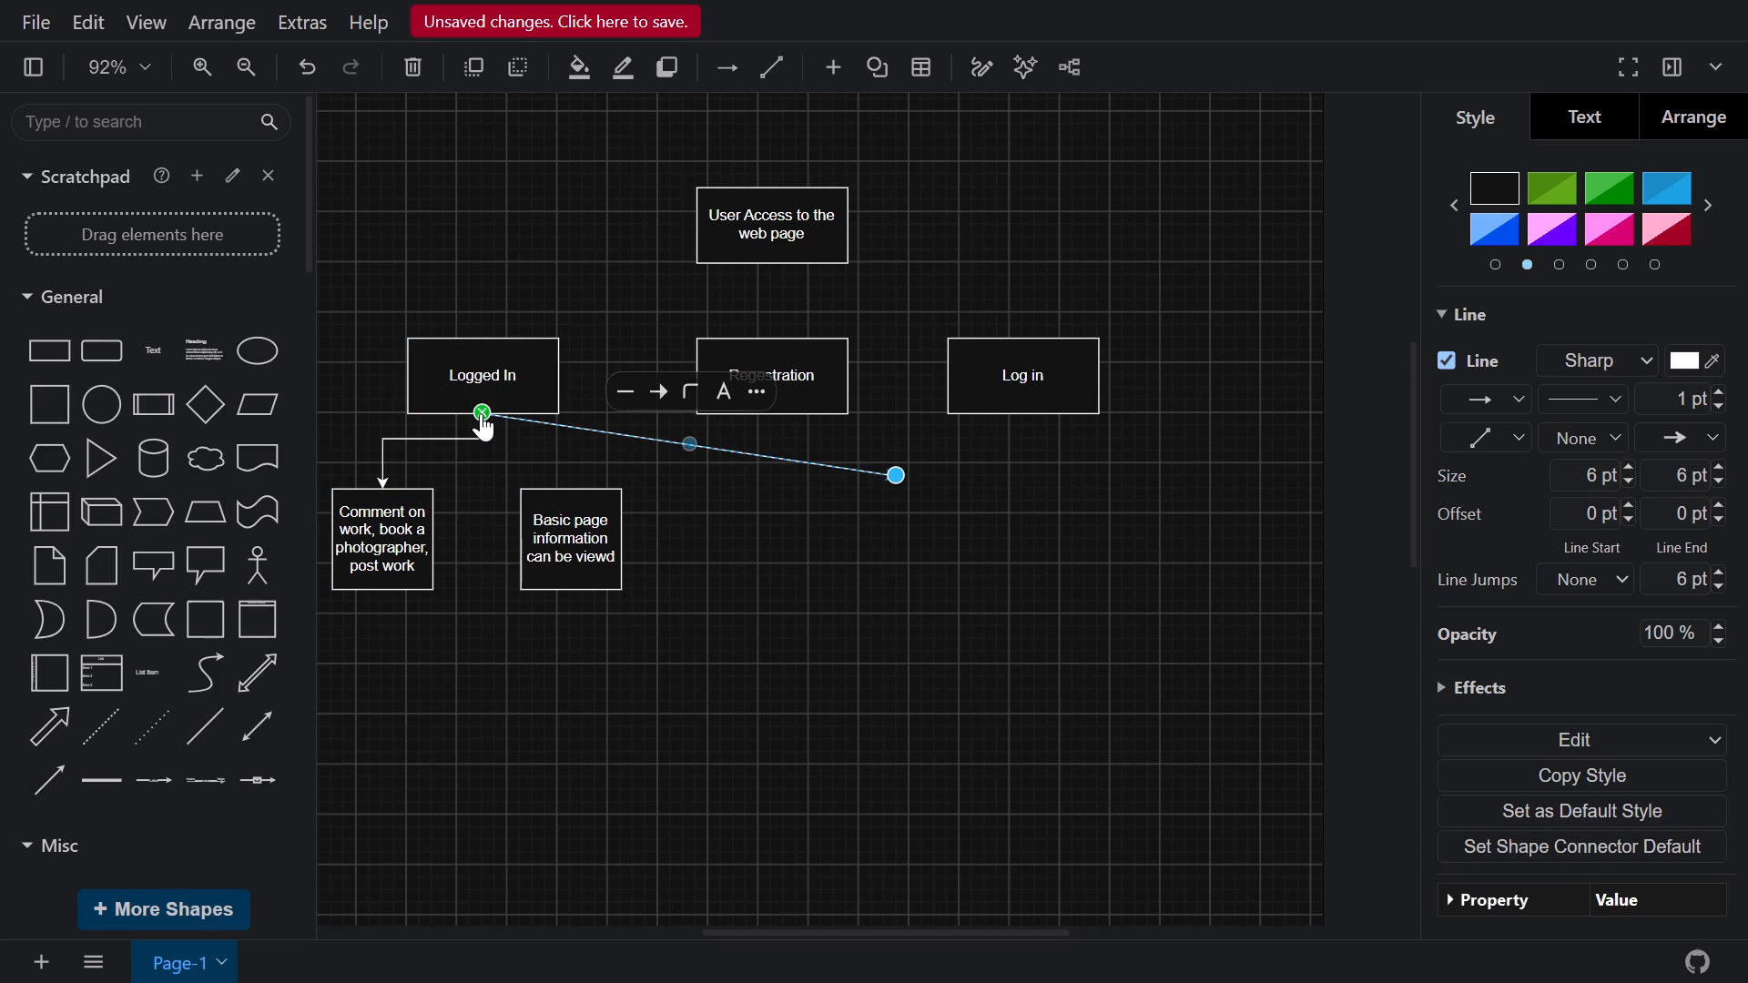
left_click_drag(899, 472, 577, 487)
left_click_drag(521, 444, 584, 431)
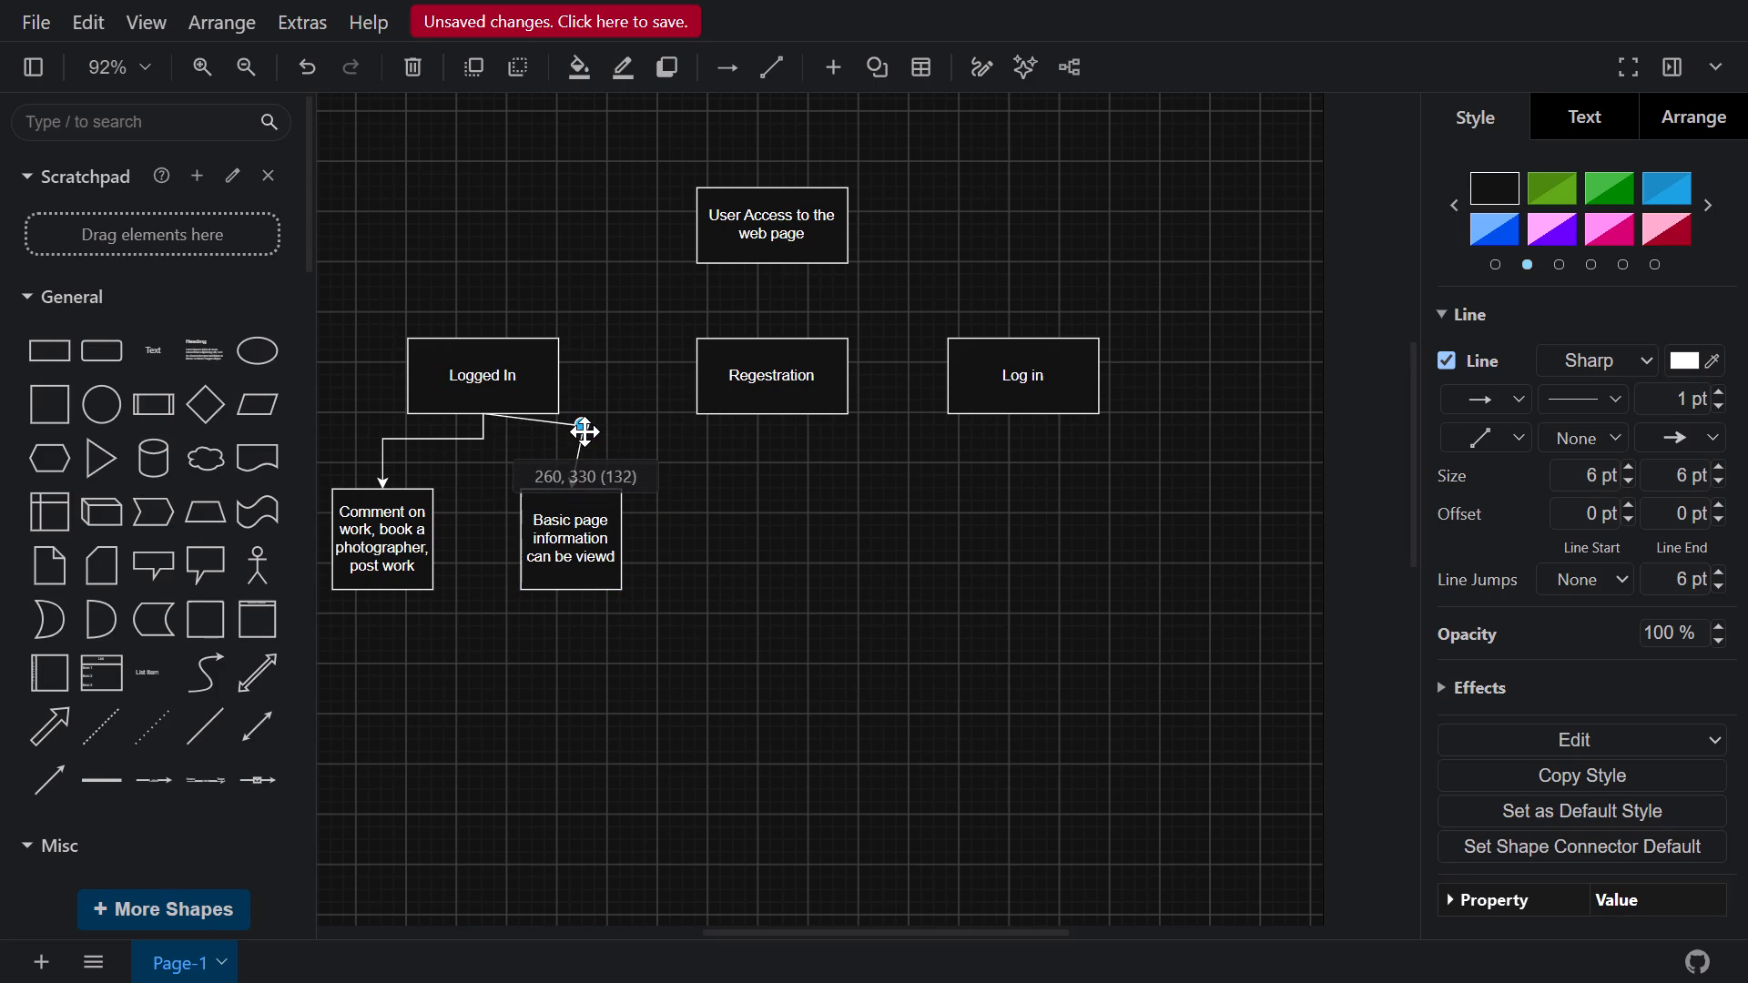
left_click_drag(584, 431, 579, 446)
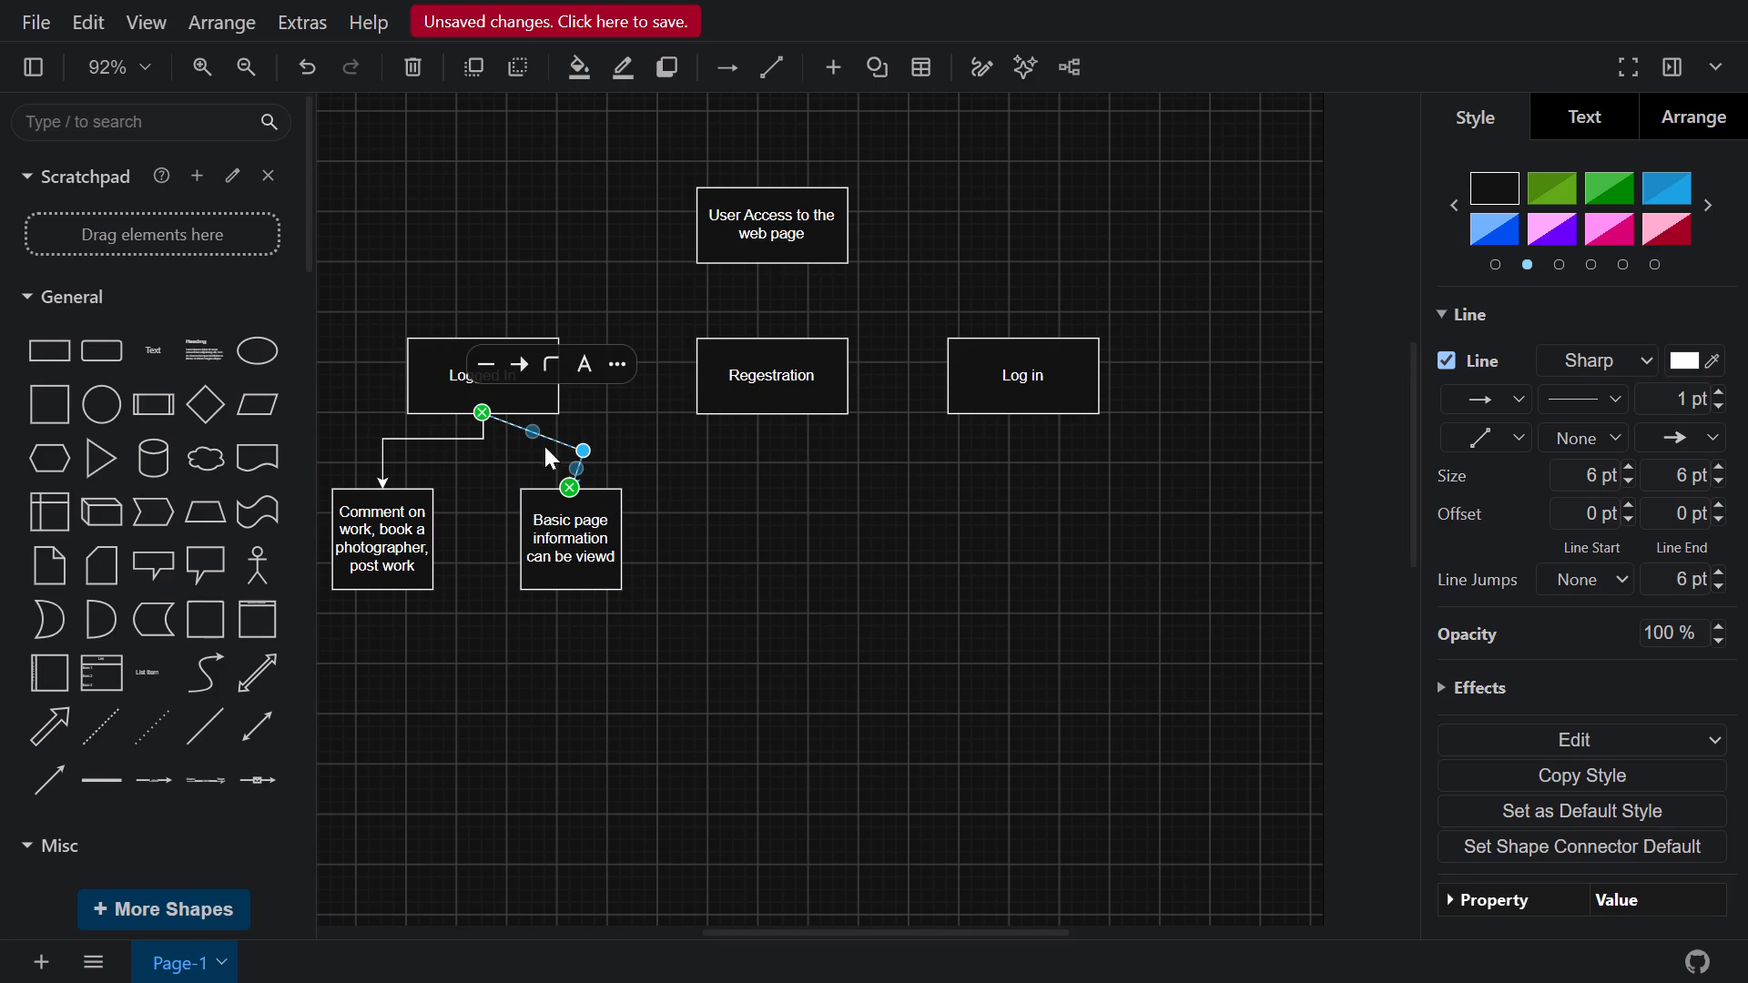
left_click_drag(532, 430, 480, 441)
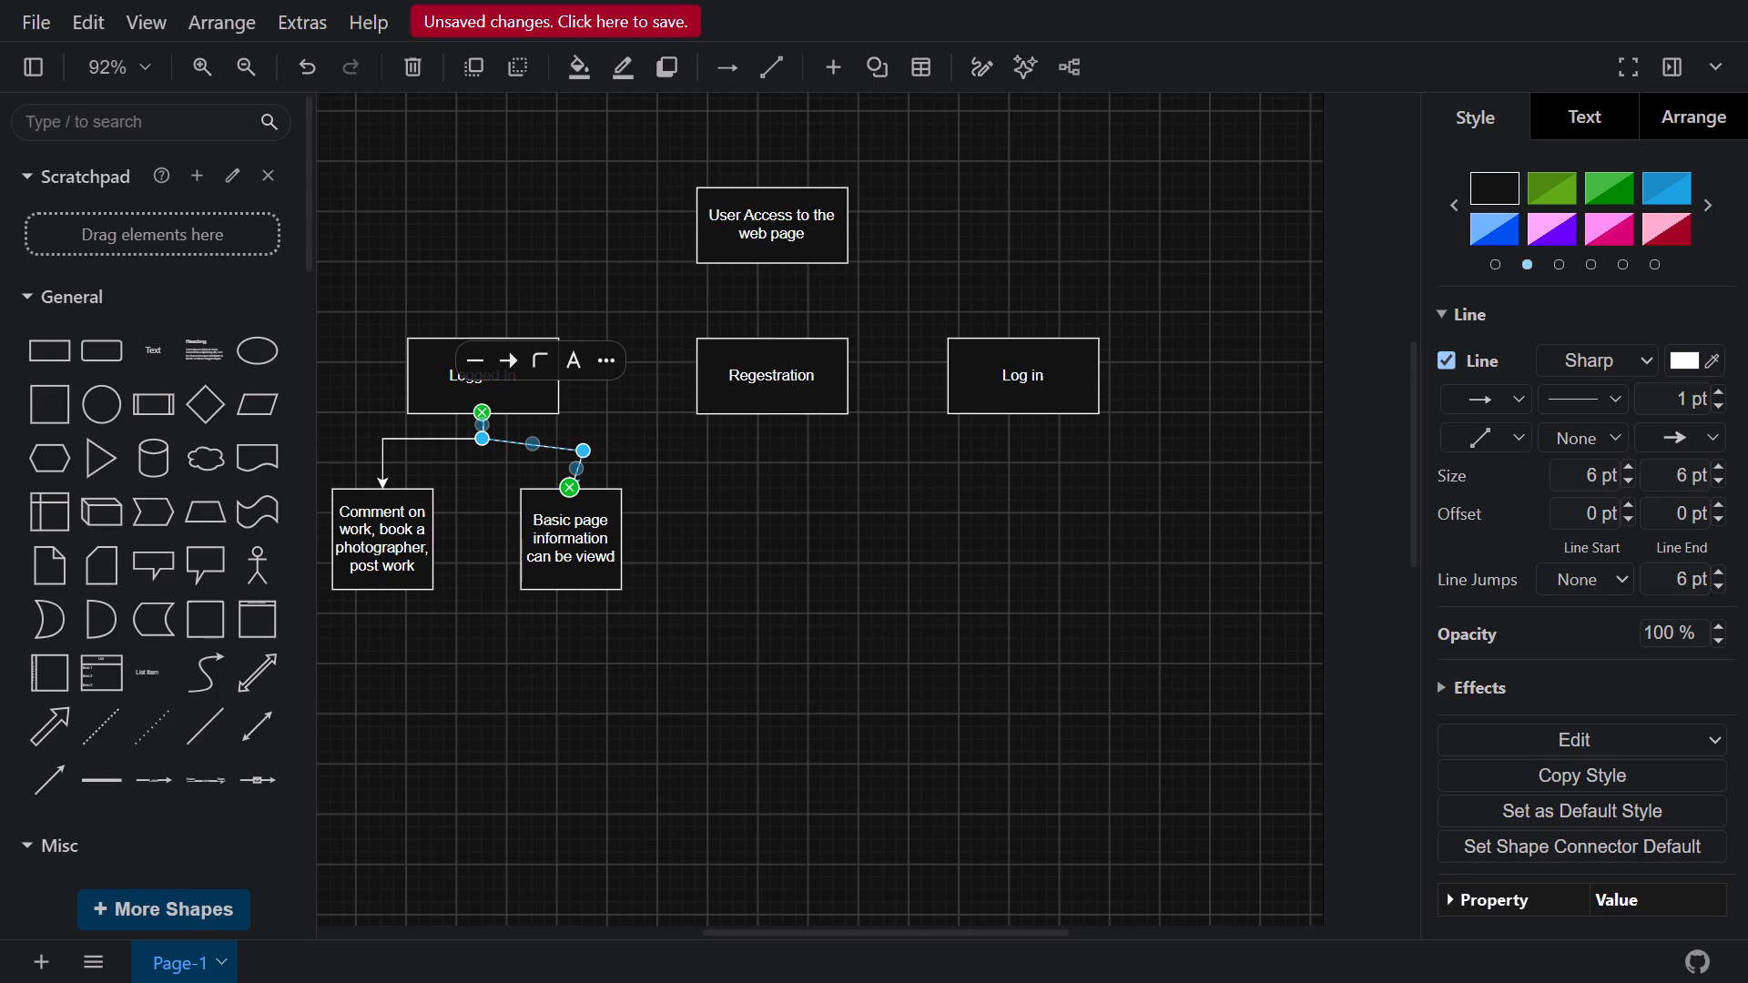
left_click_drag(577, 452, 567, 441)
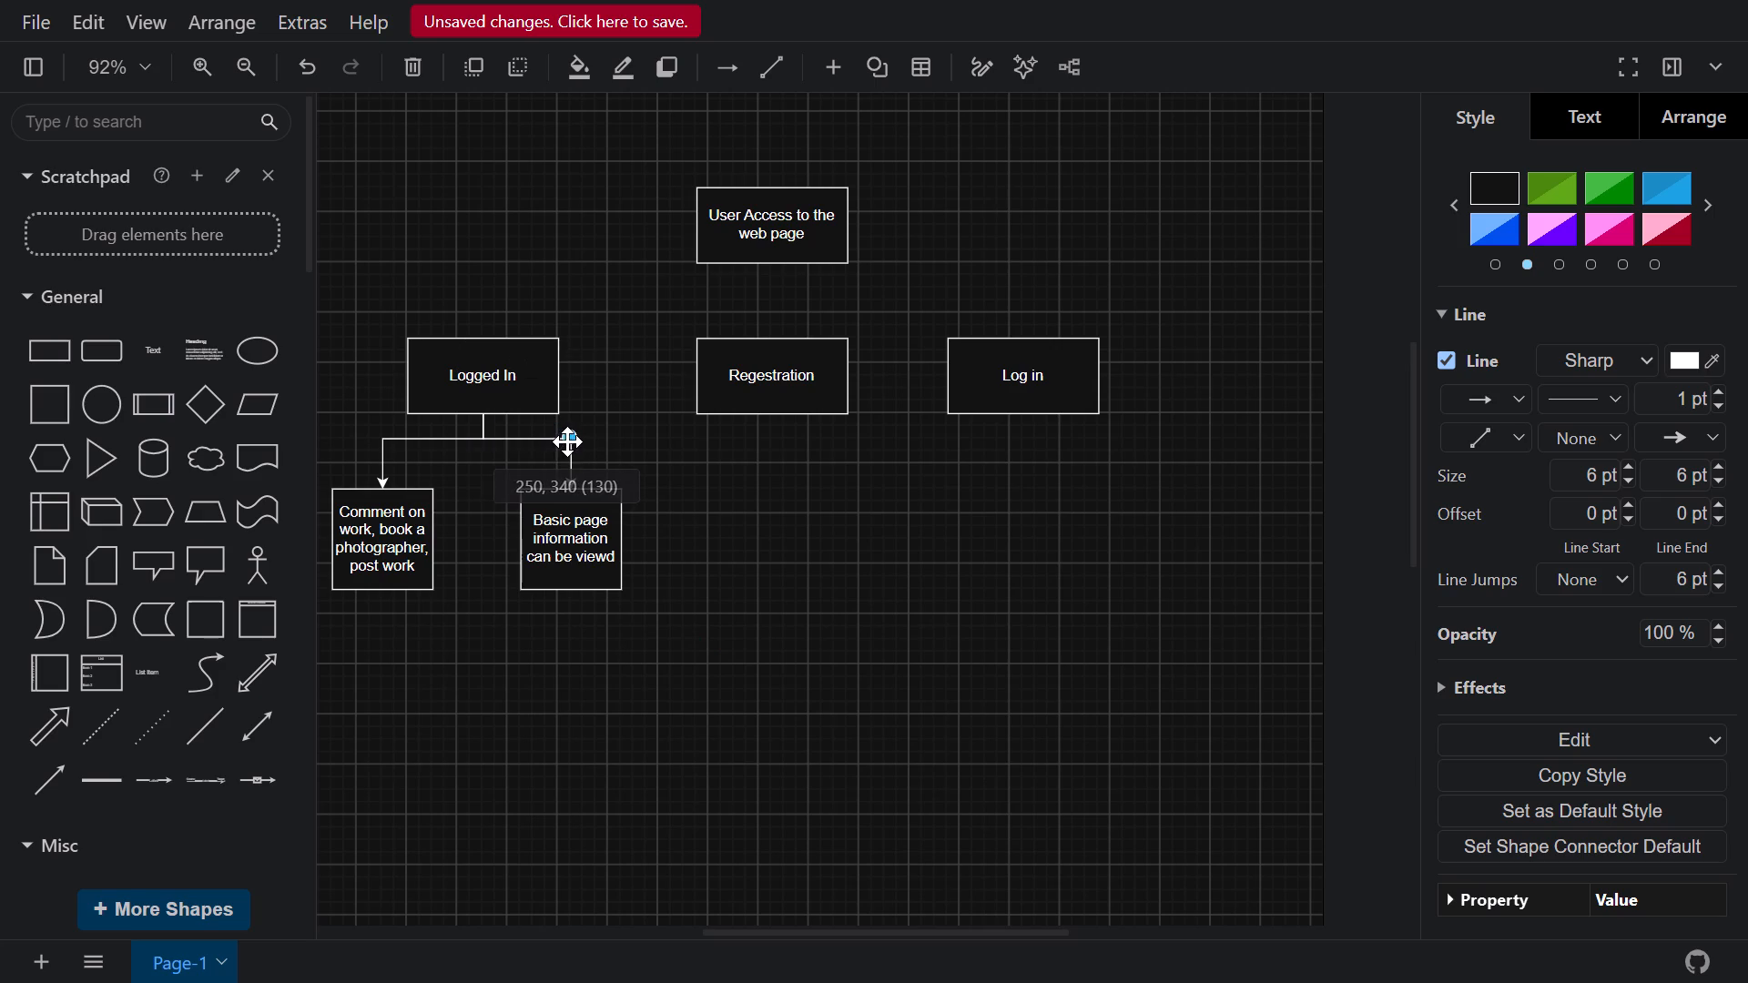
left_click_drag(567, 441, 568, 441)
left_click(838, 508)
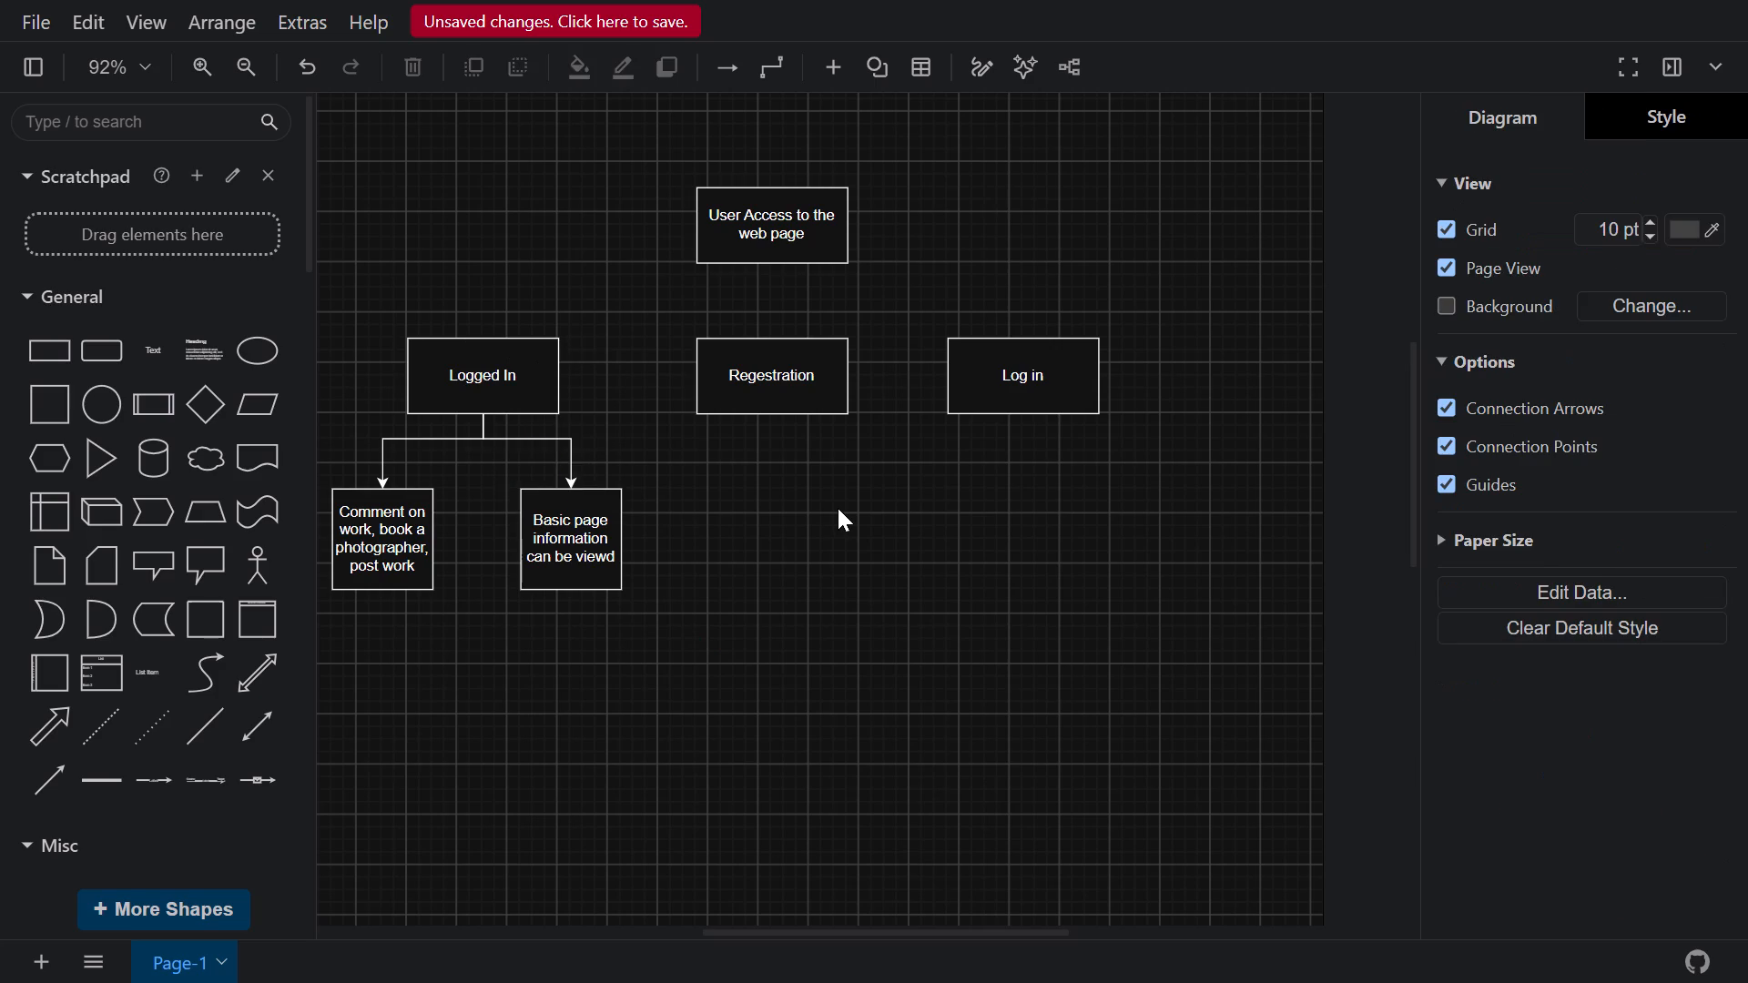
Add the text label "No" just below the horizontal part of the arrow leading to the "Comment on work" square.
double_click(443, 454)
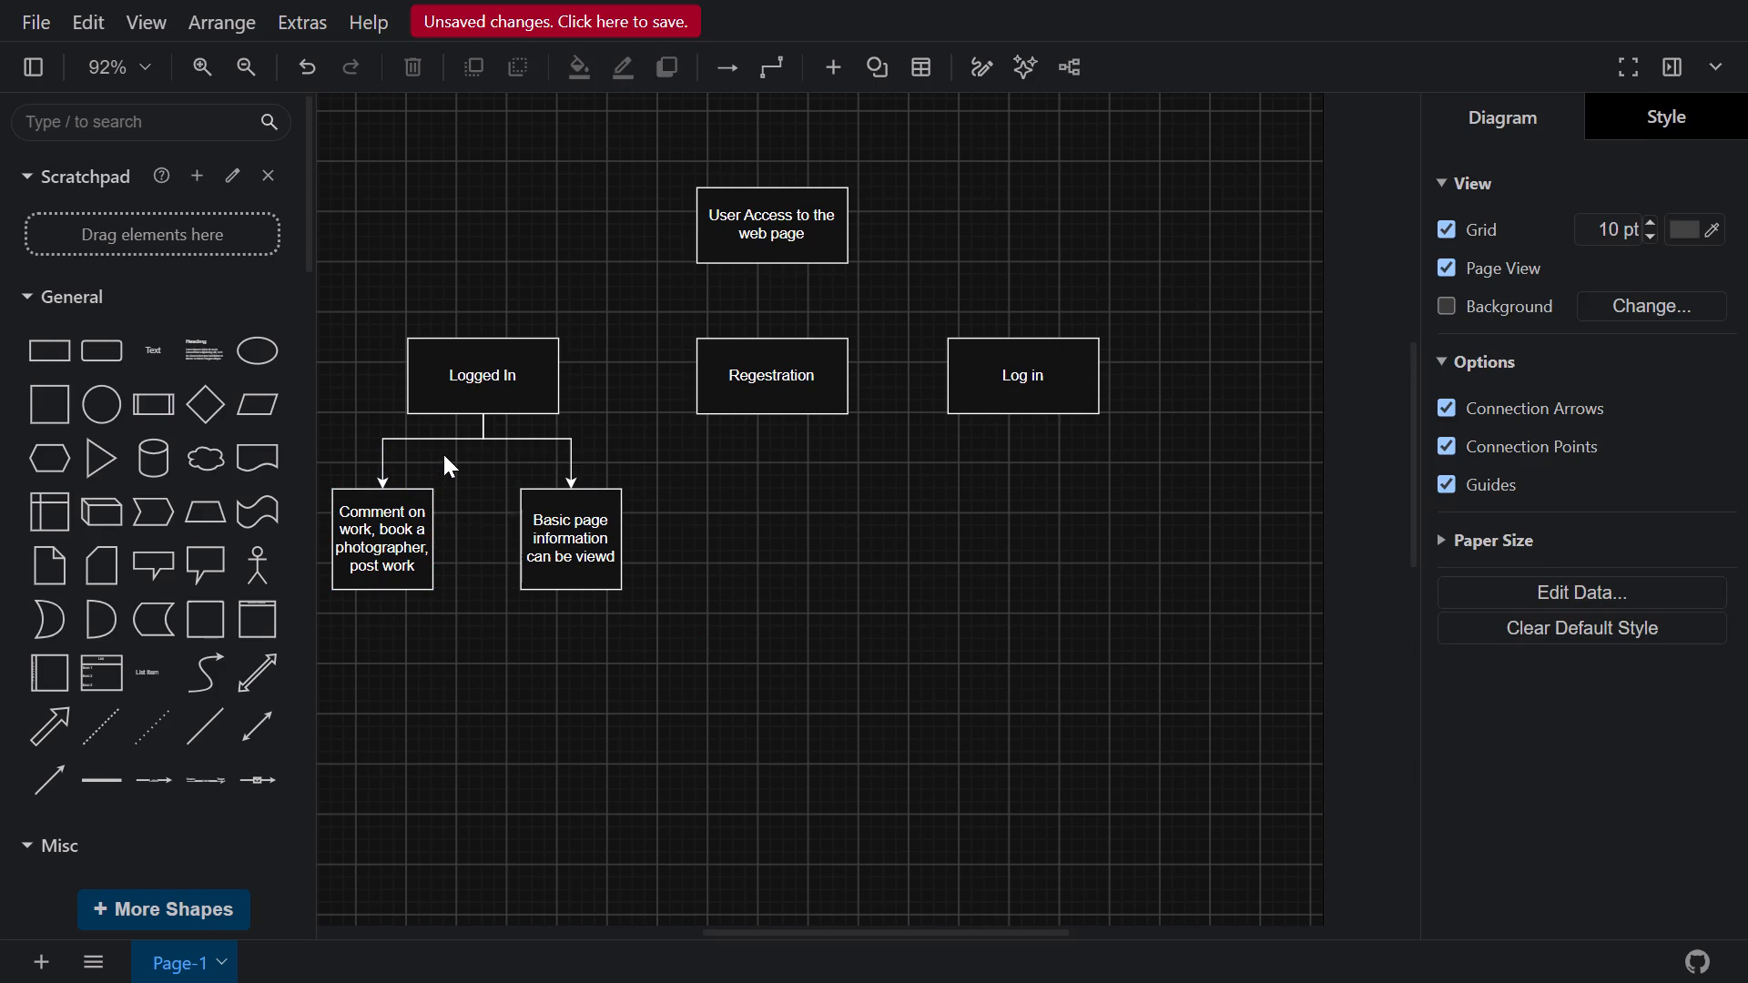
left_click(443, 454)
key("BackSpace")
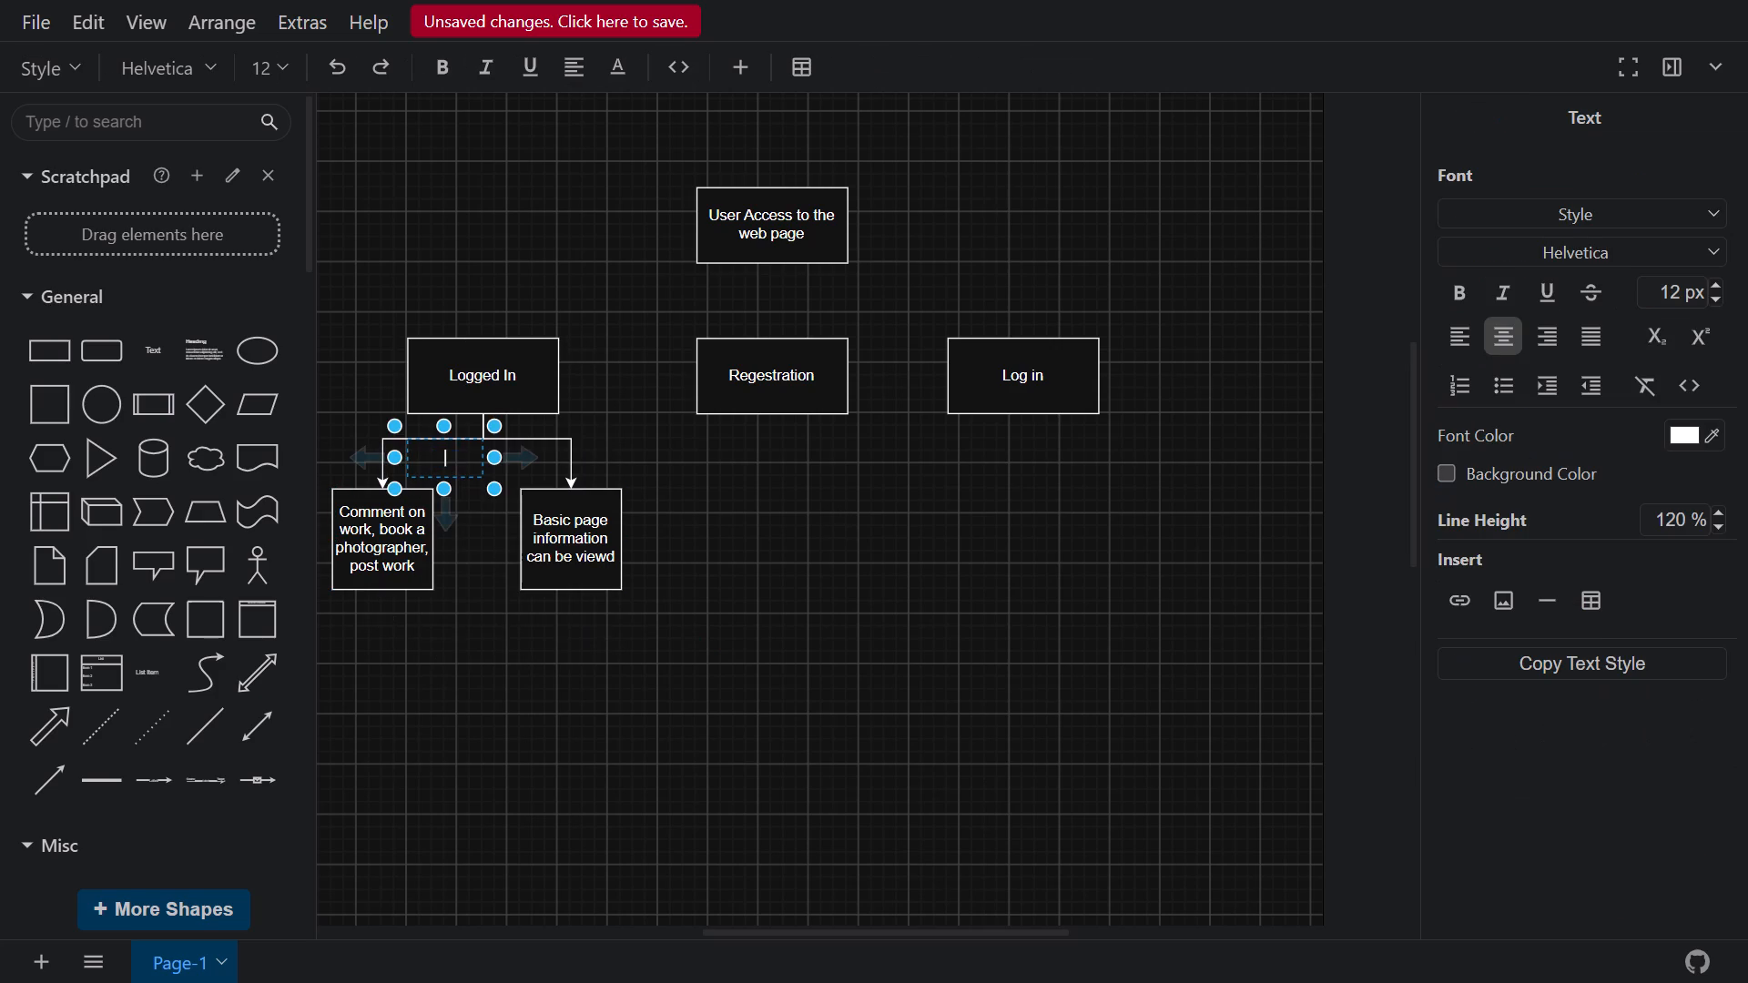
type("no")
key("BackSpace")
key("BackSpace")
type("No")
left_click(788, 523)
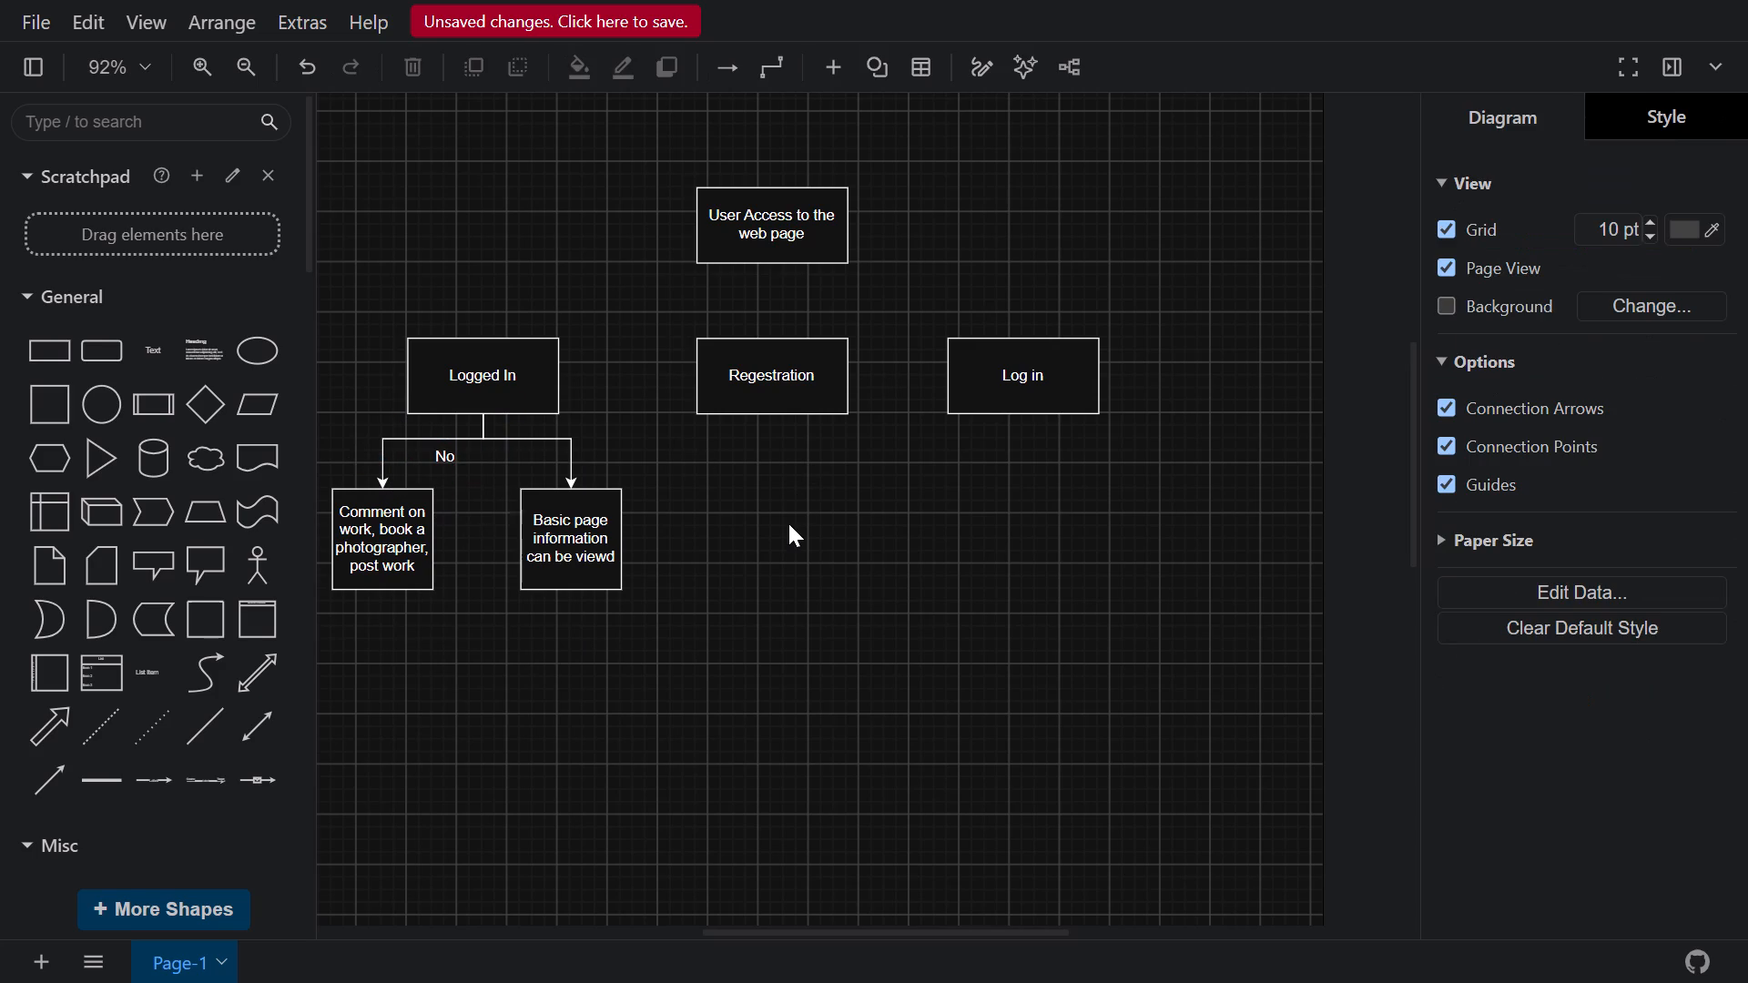
Connect the bottom centre of "User Access to the web page" to the top centre of "Regestration" with a straight directional arrow.
left_click(47, 778)
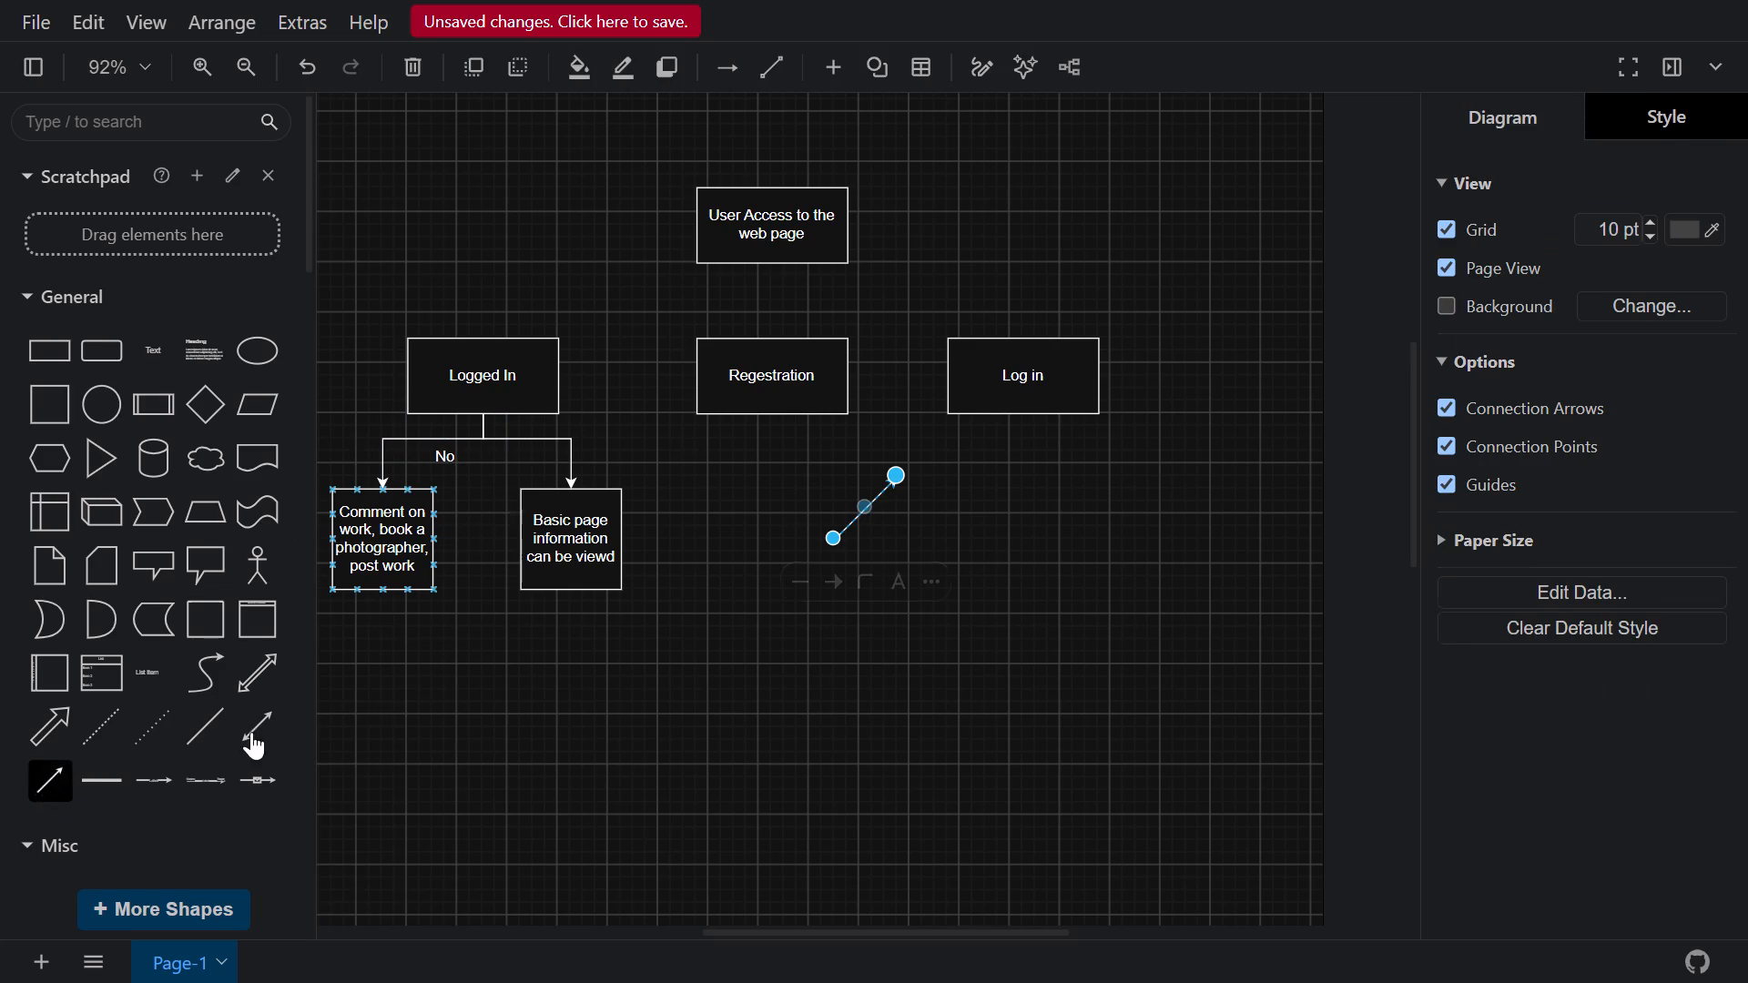
left_click(838, 537)
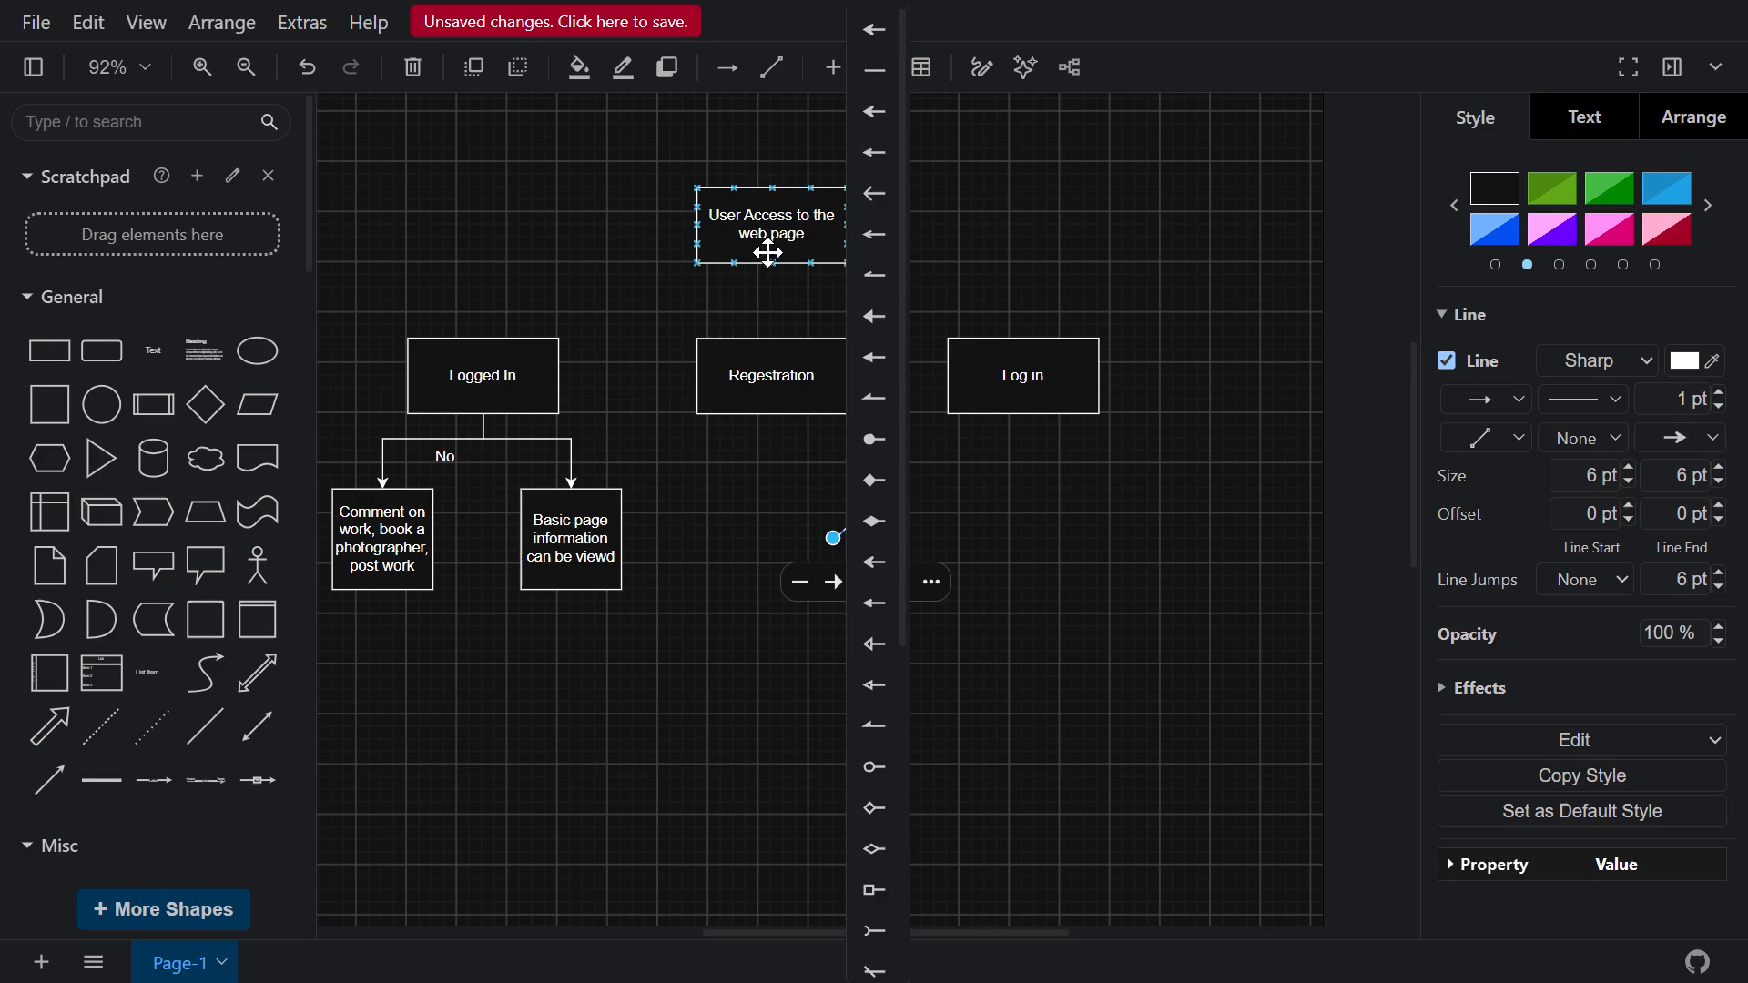
left_click_drag(829, 534, 759, 176)
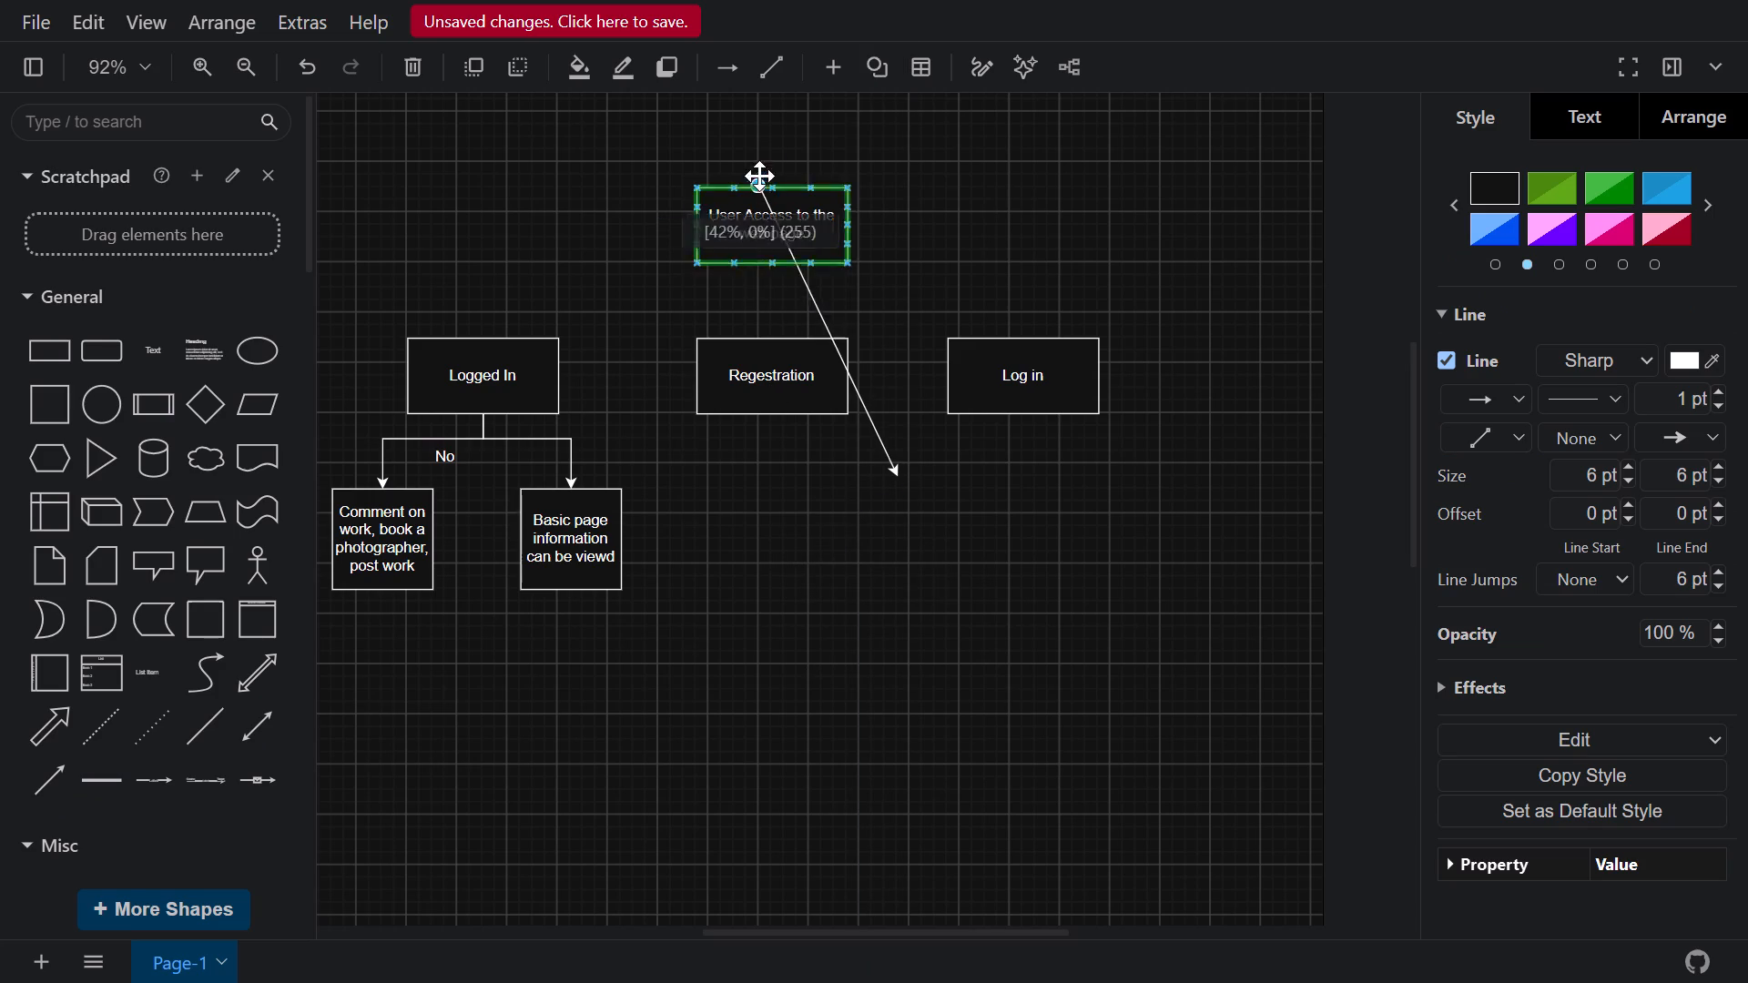
left_click_drag(759, 176, 768, 261)
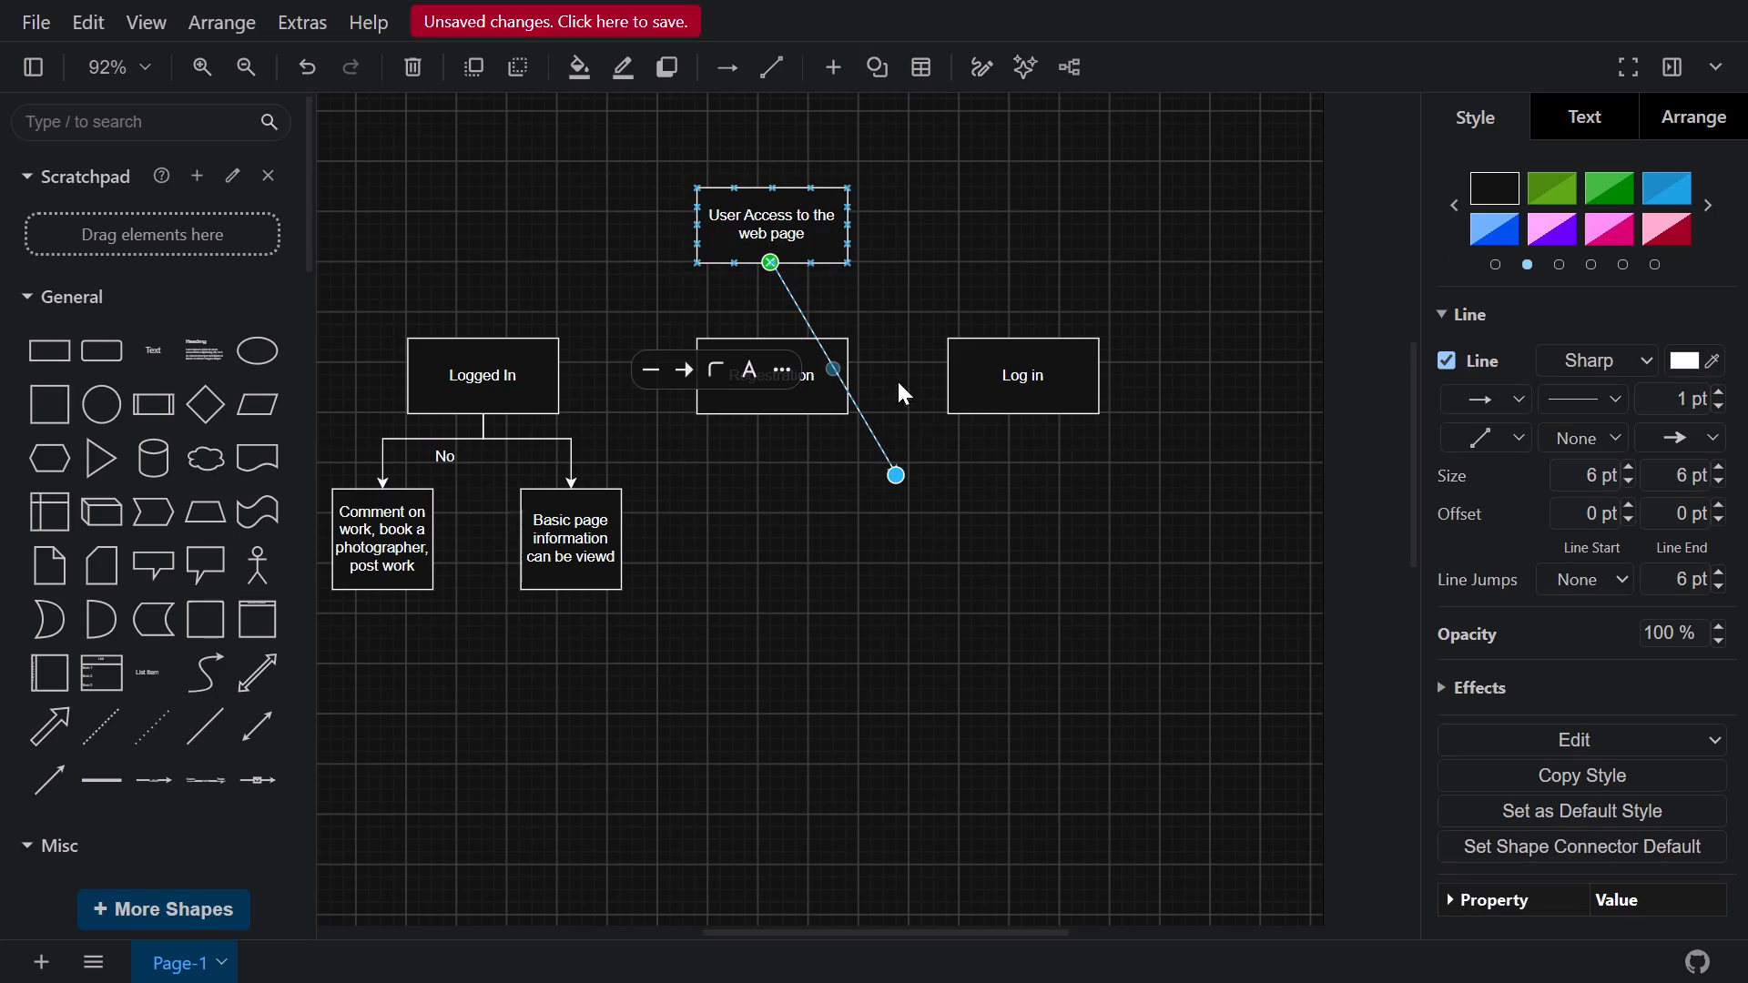
left_click_drag(892, 472, 761, 379)
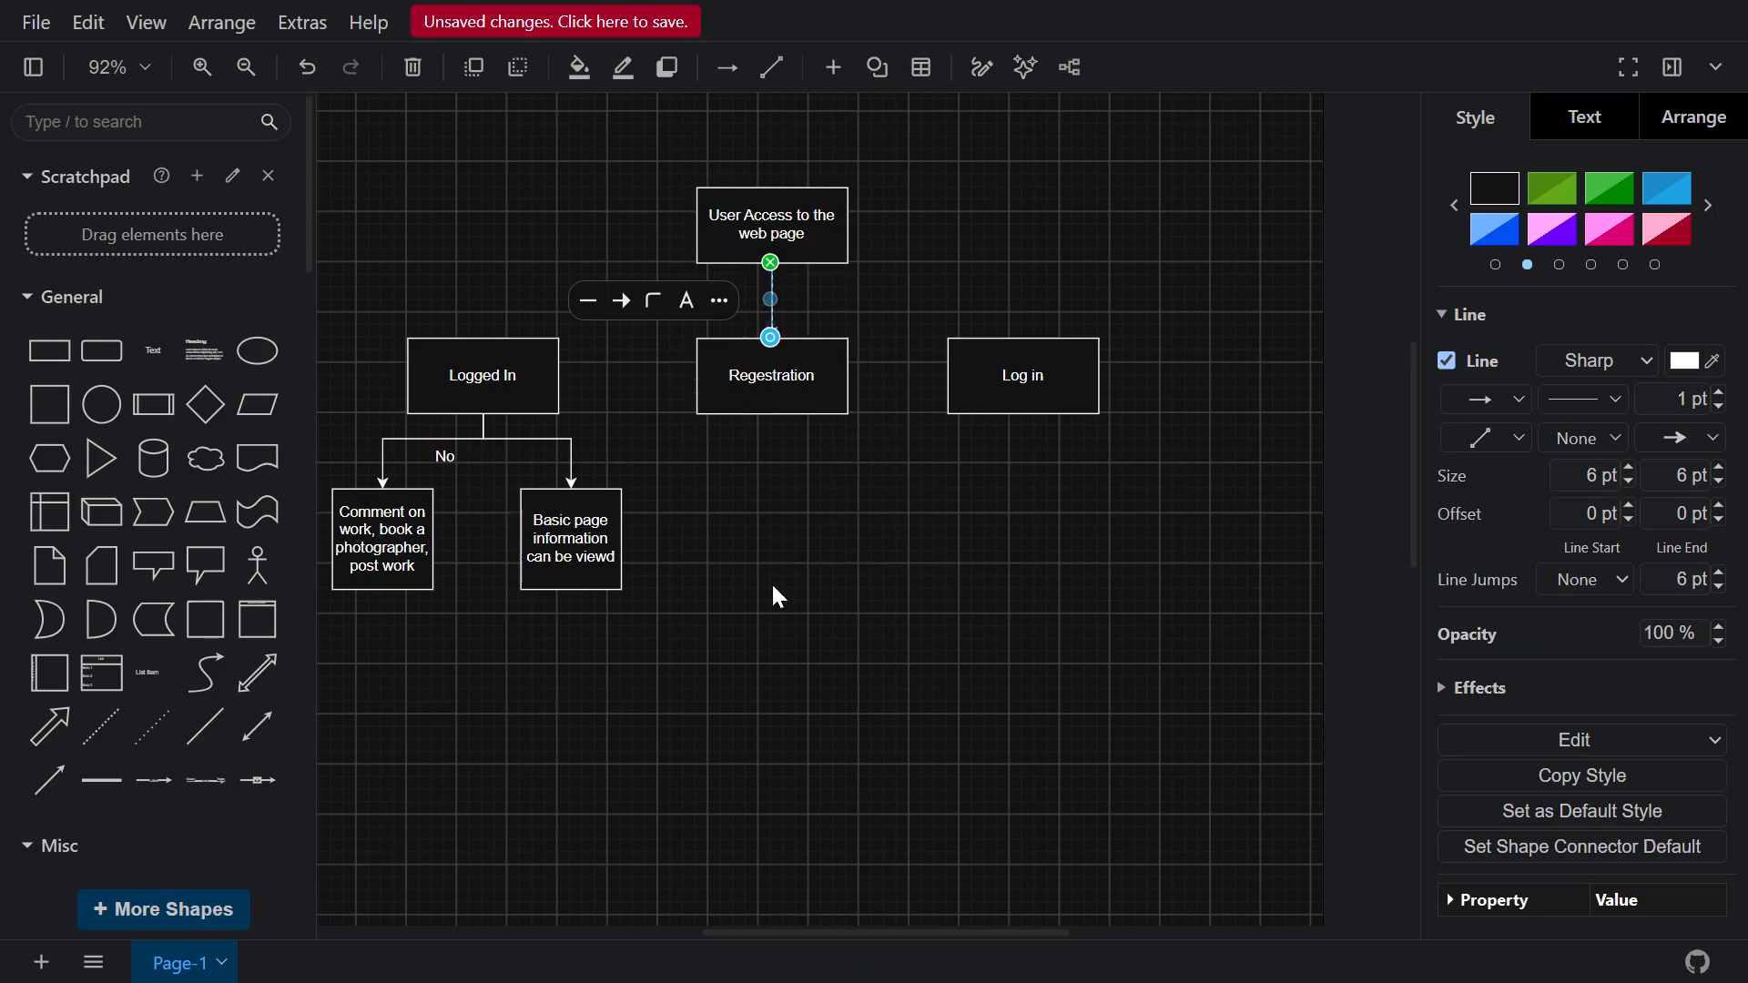
left_click(772, 587)
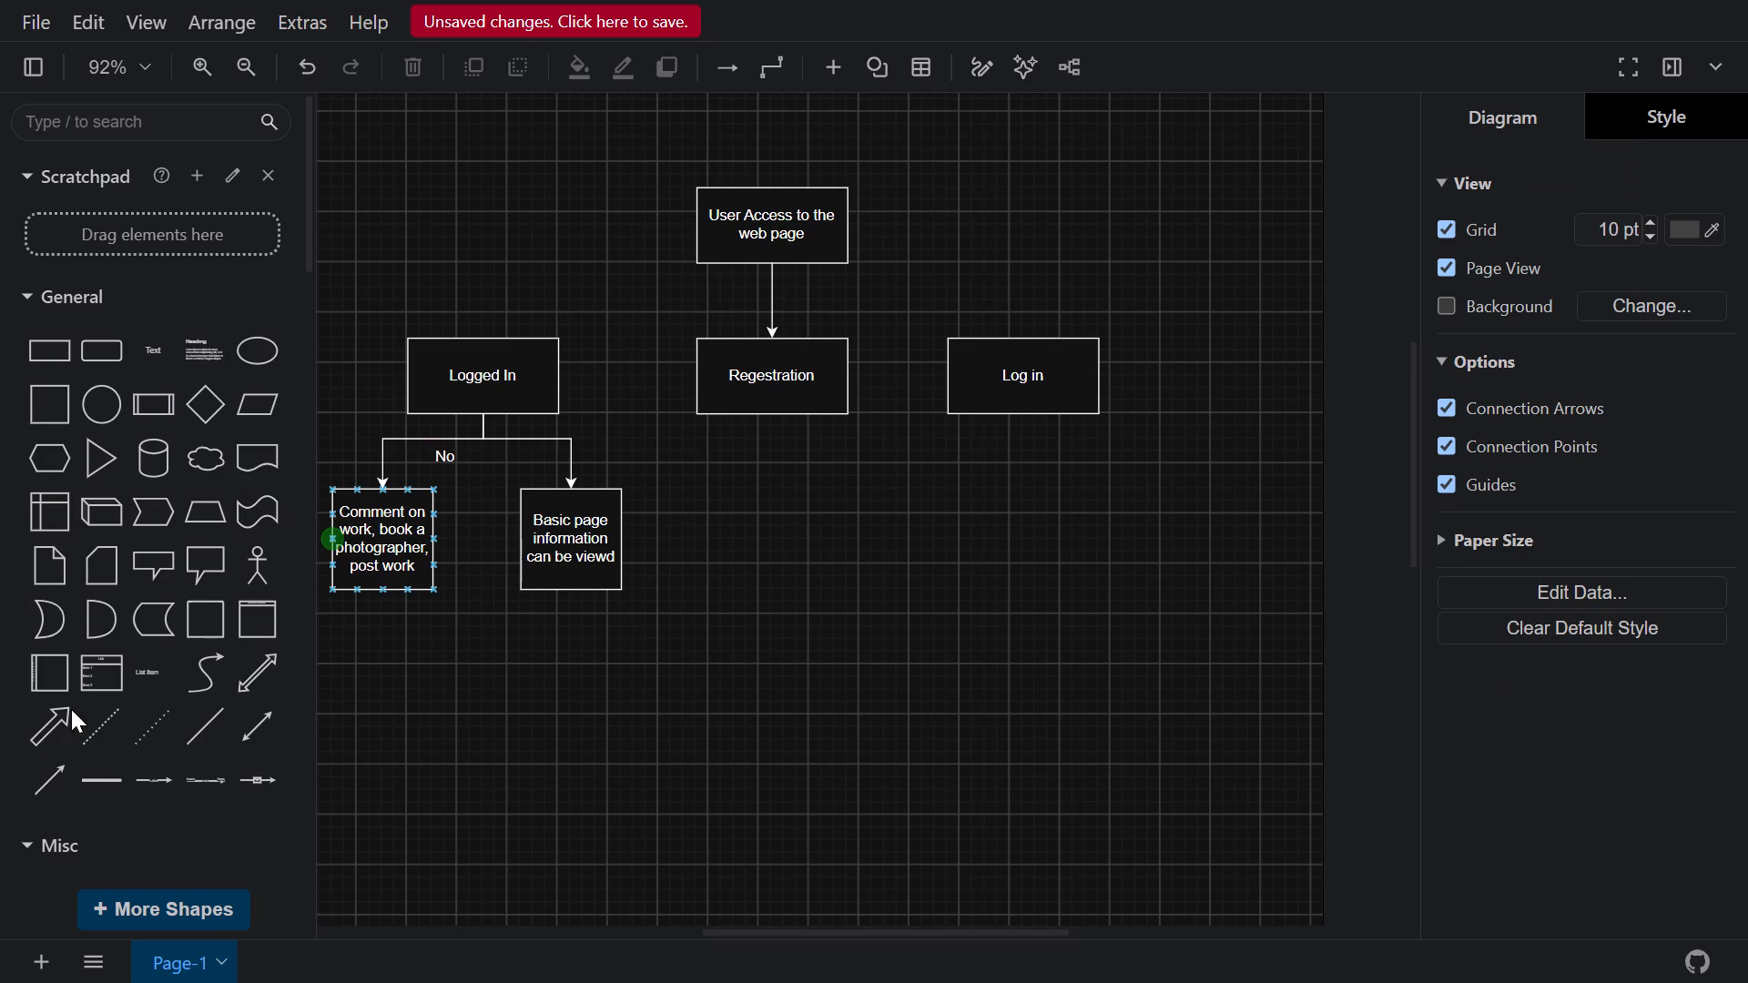
Connect the bottom centre of "User Access to the web page" to the top centre of "Logged In" with a right-angled directional arrow.
left_click(46, 775)
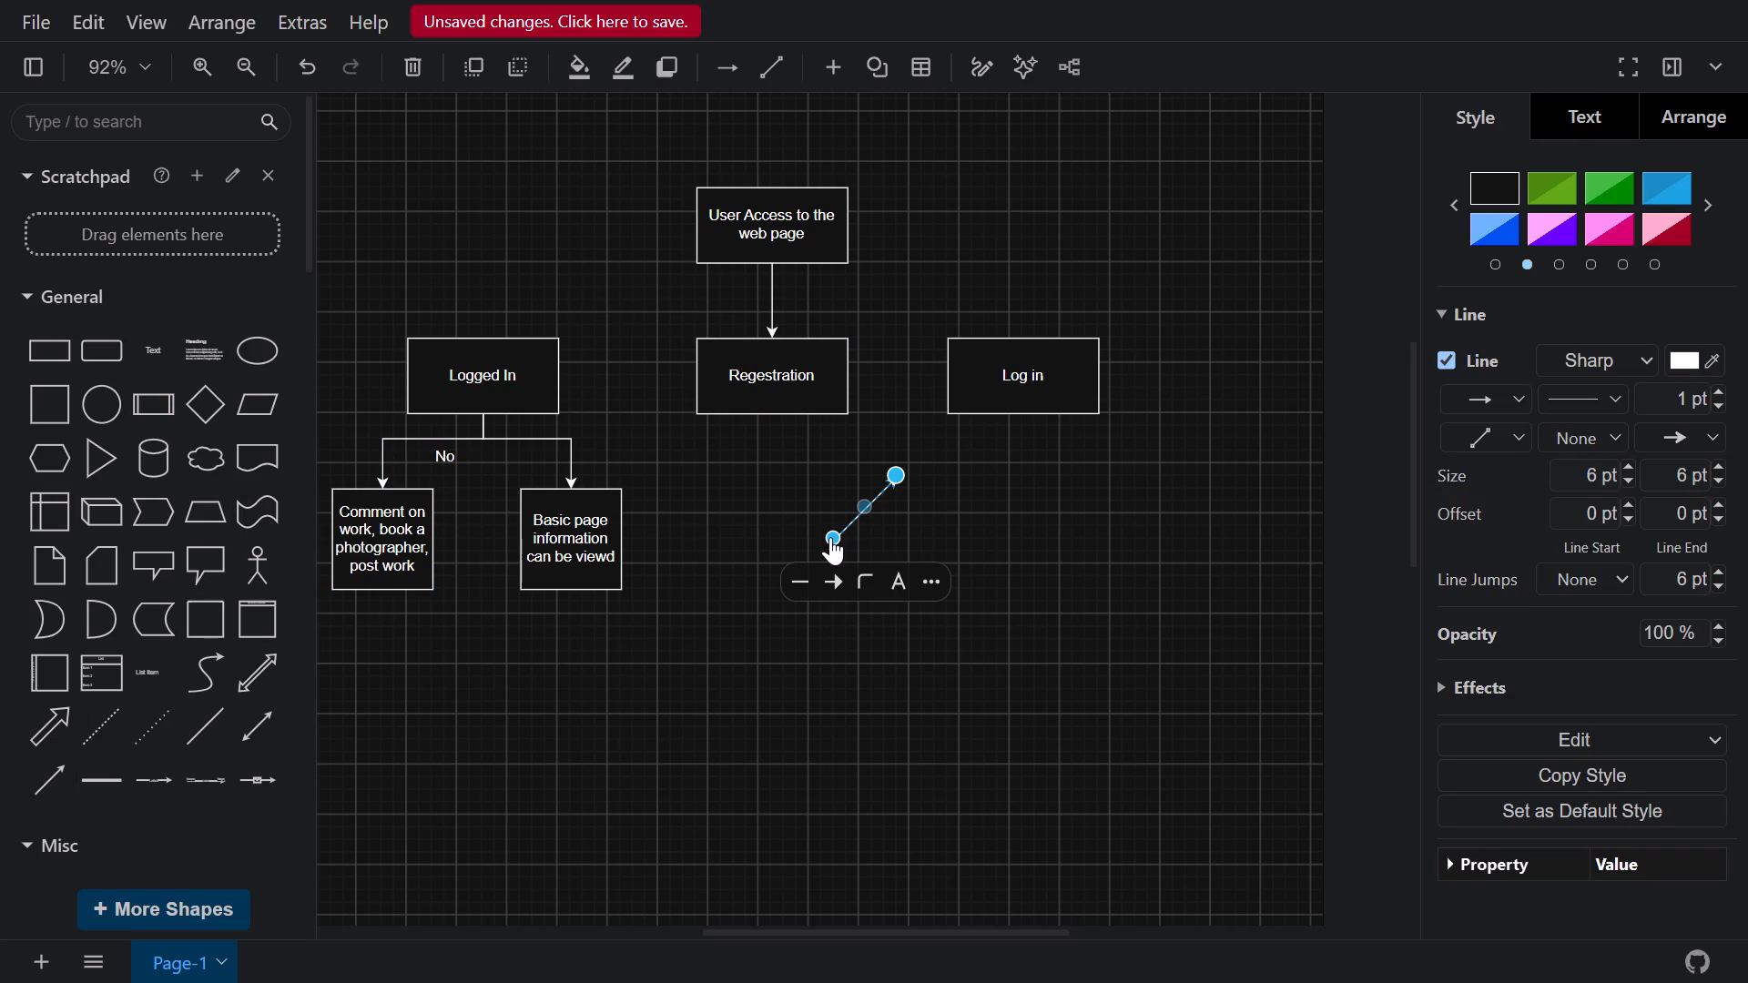
left_click_drag(830, 537, 766, 255)
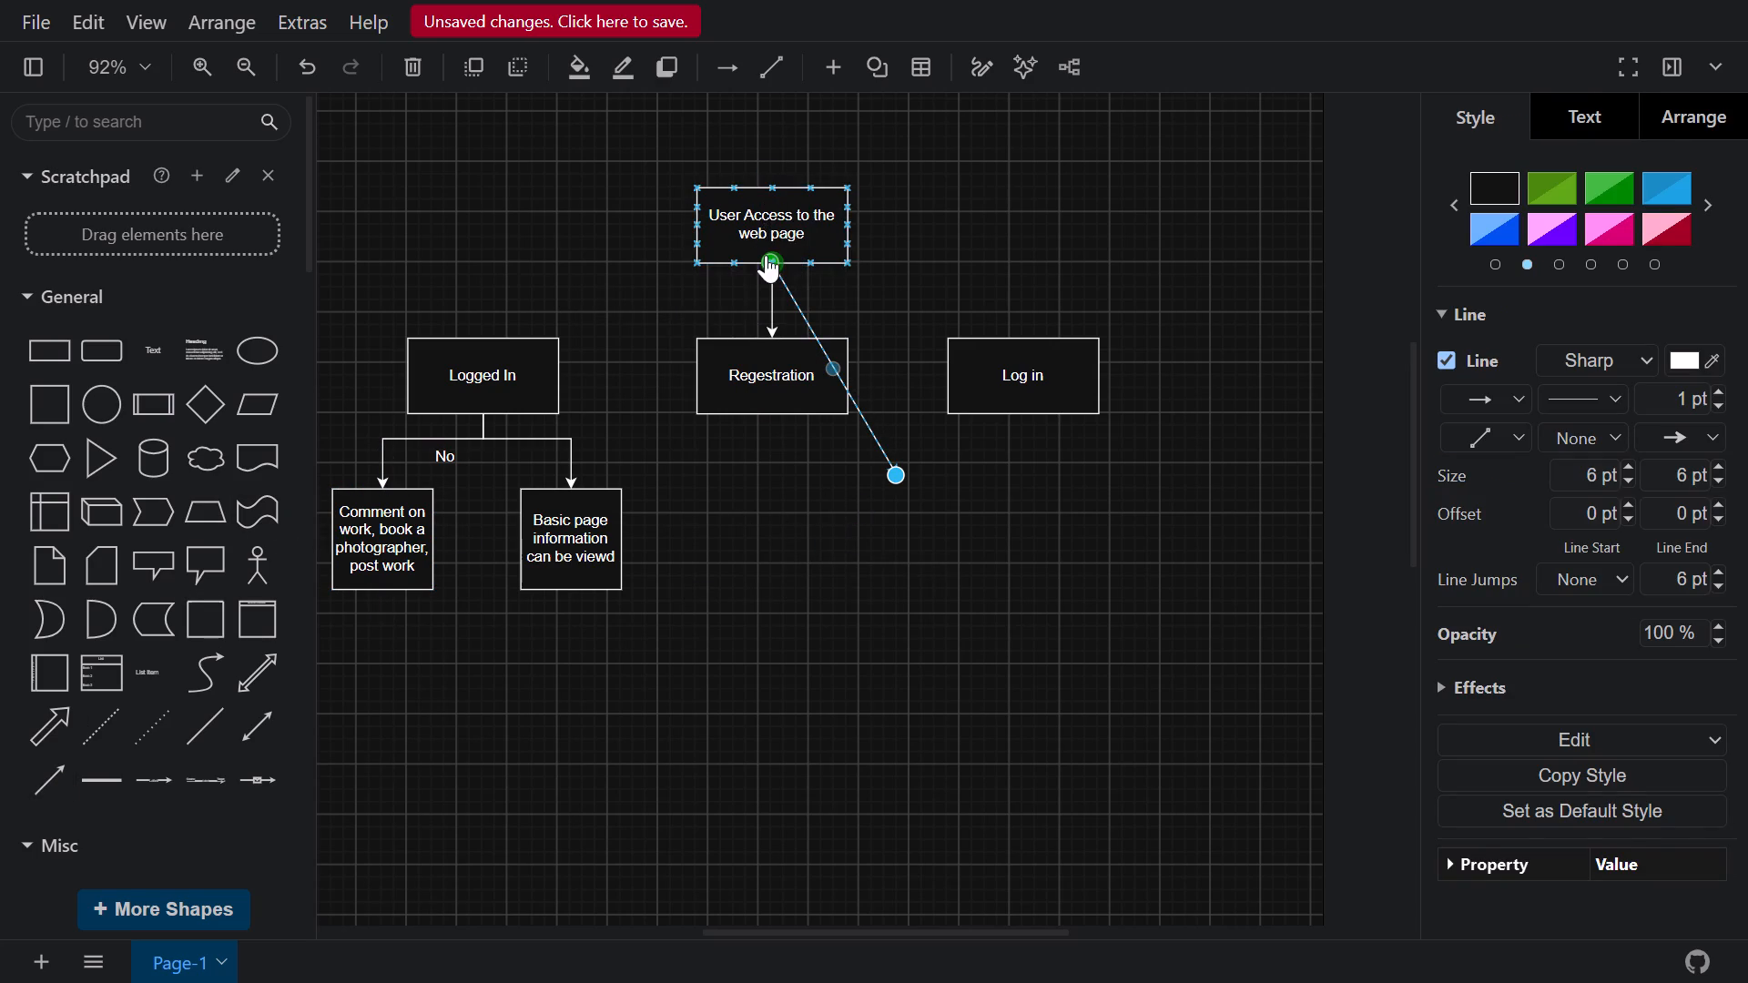
left_click_drag(897, 480, 482, 350)
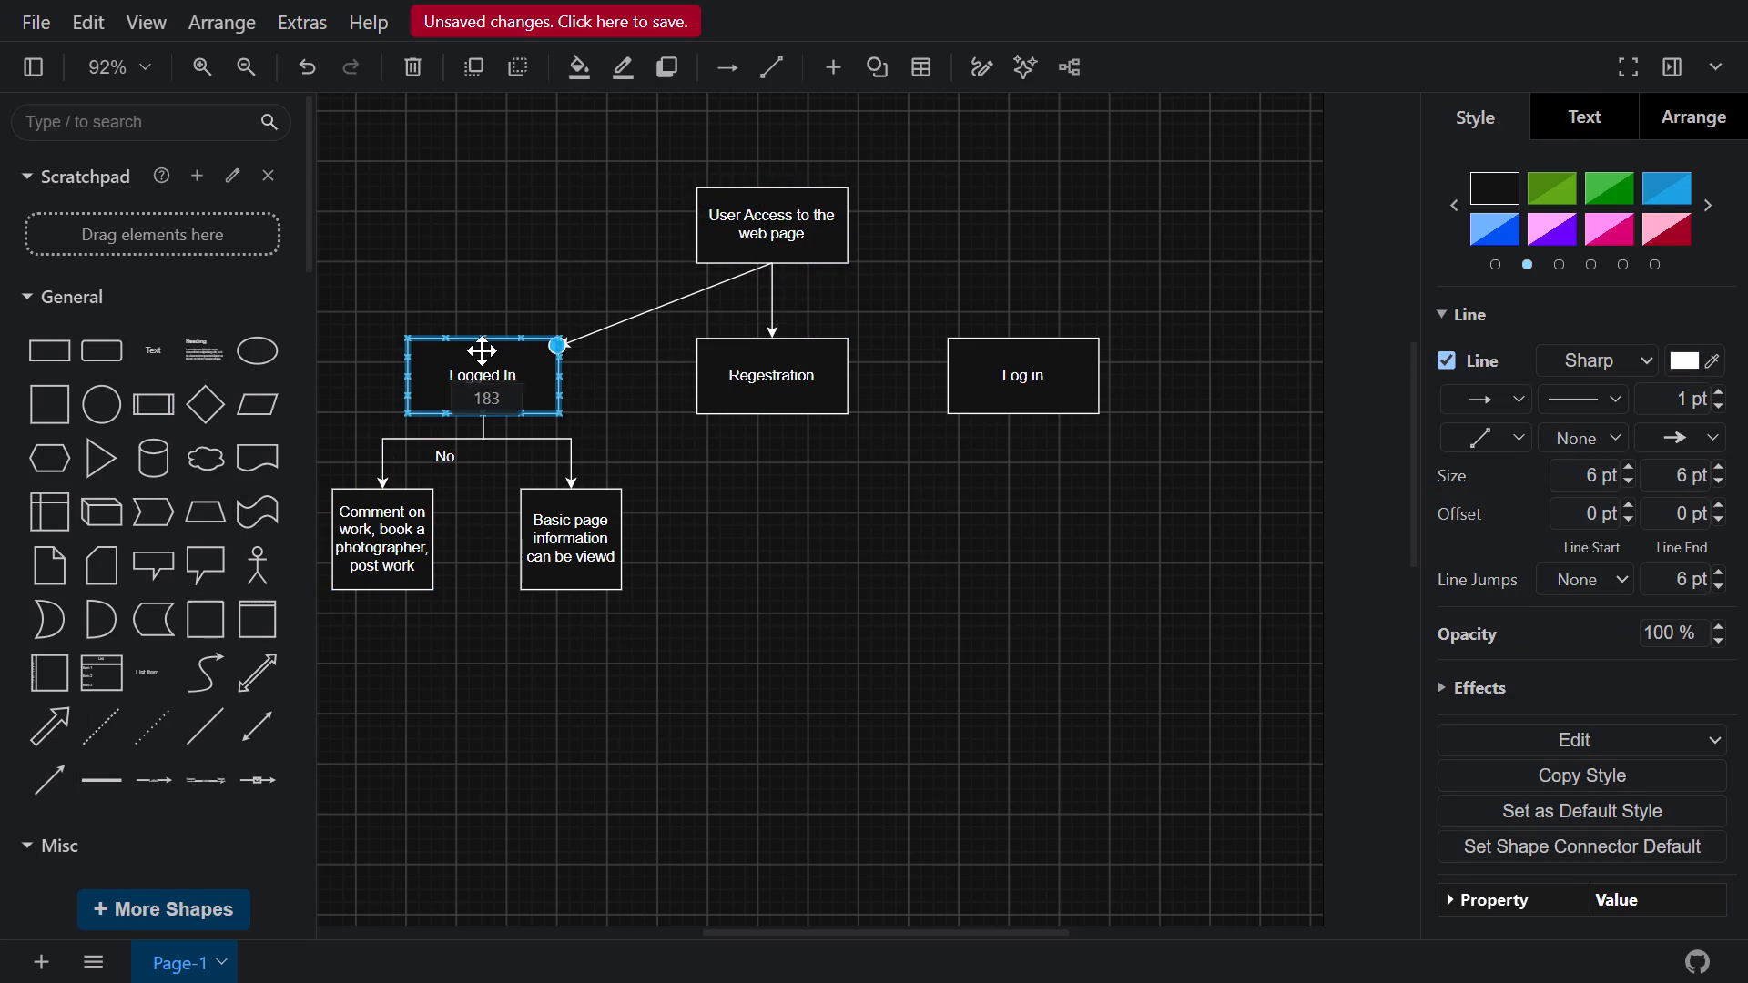
left_click_drag(482, 350, 474, 335)
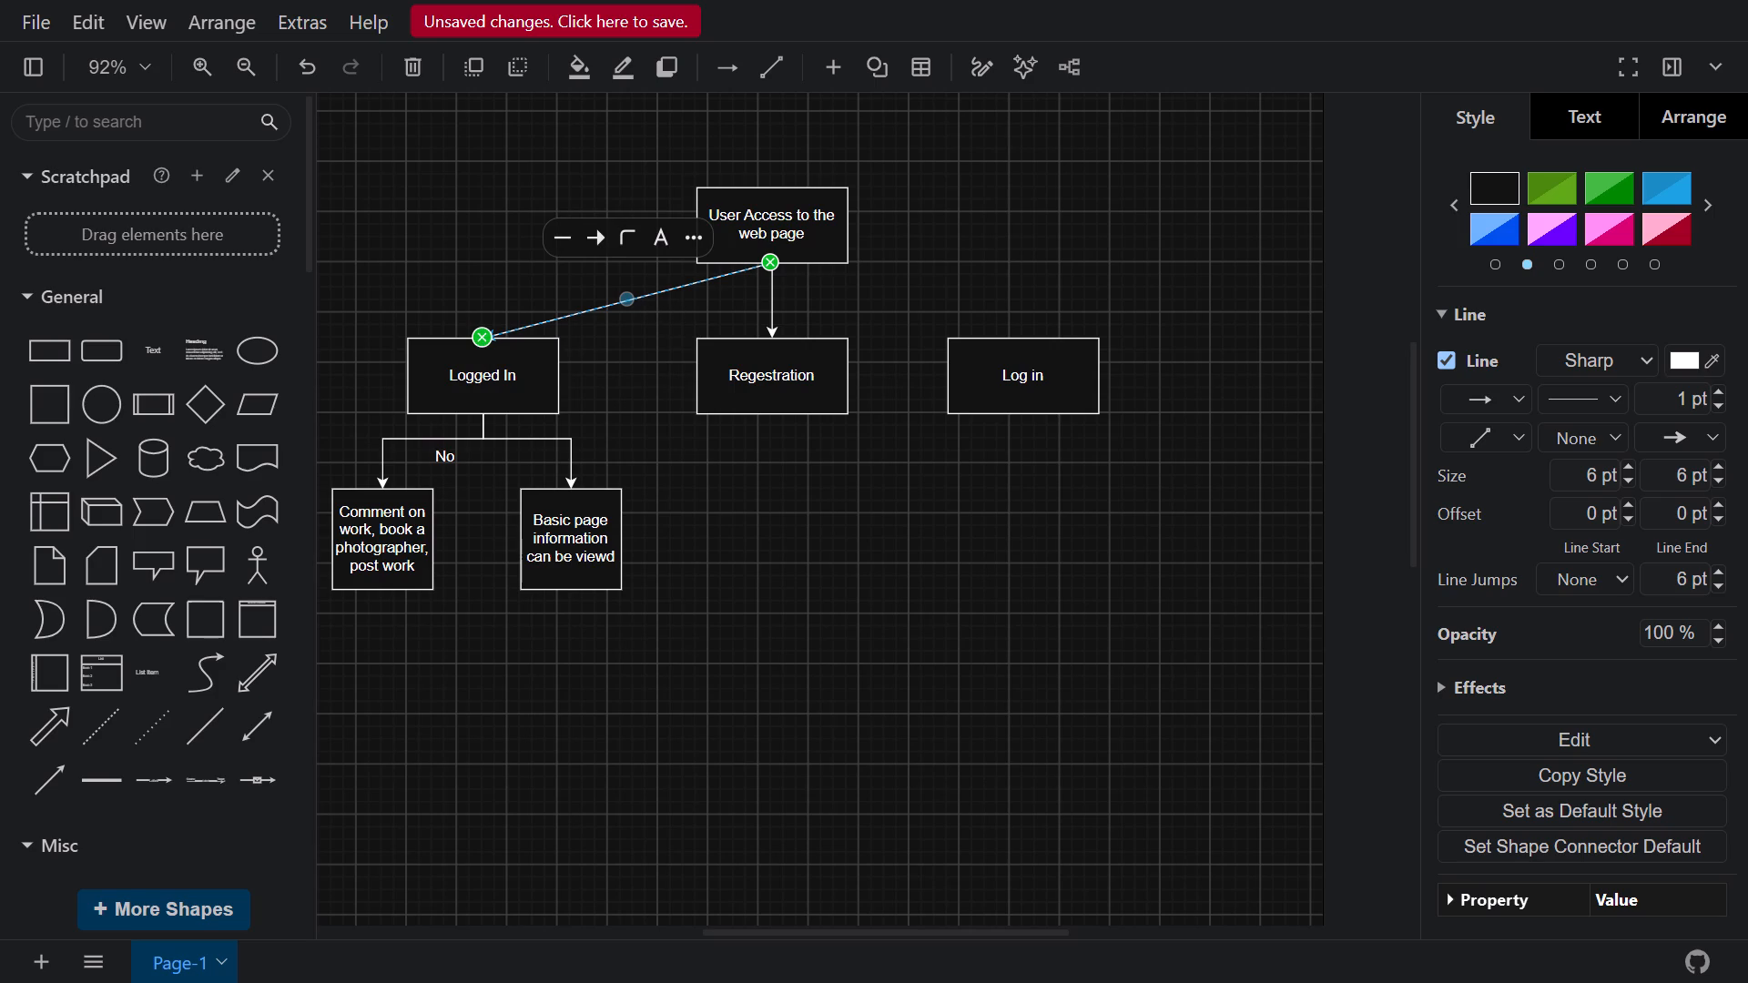
left_click_drag(627, 304, 772, 303)
left_click_drag(625, 318, 520, 281)
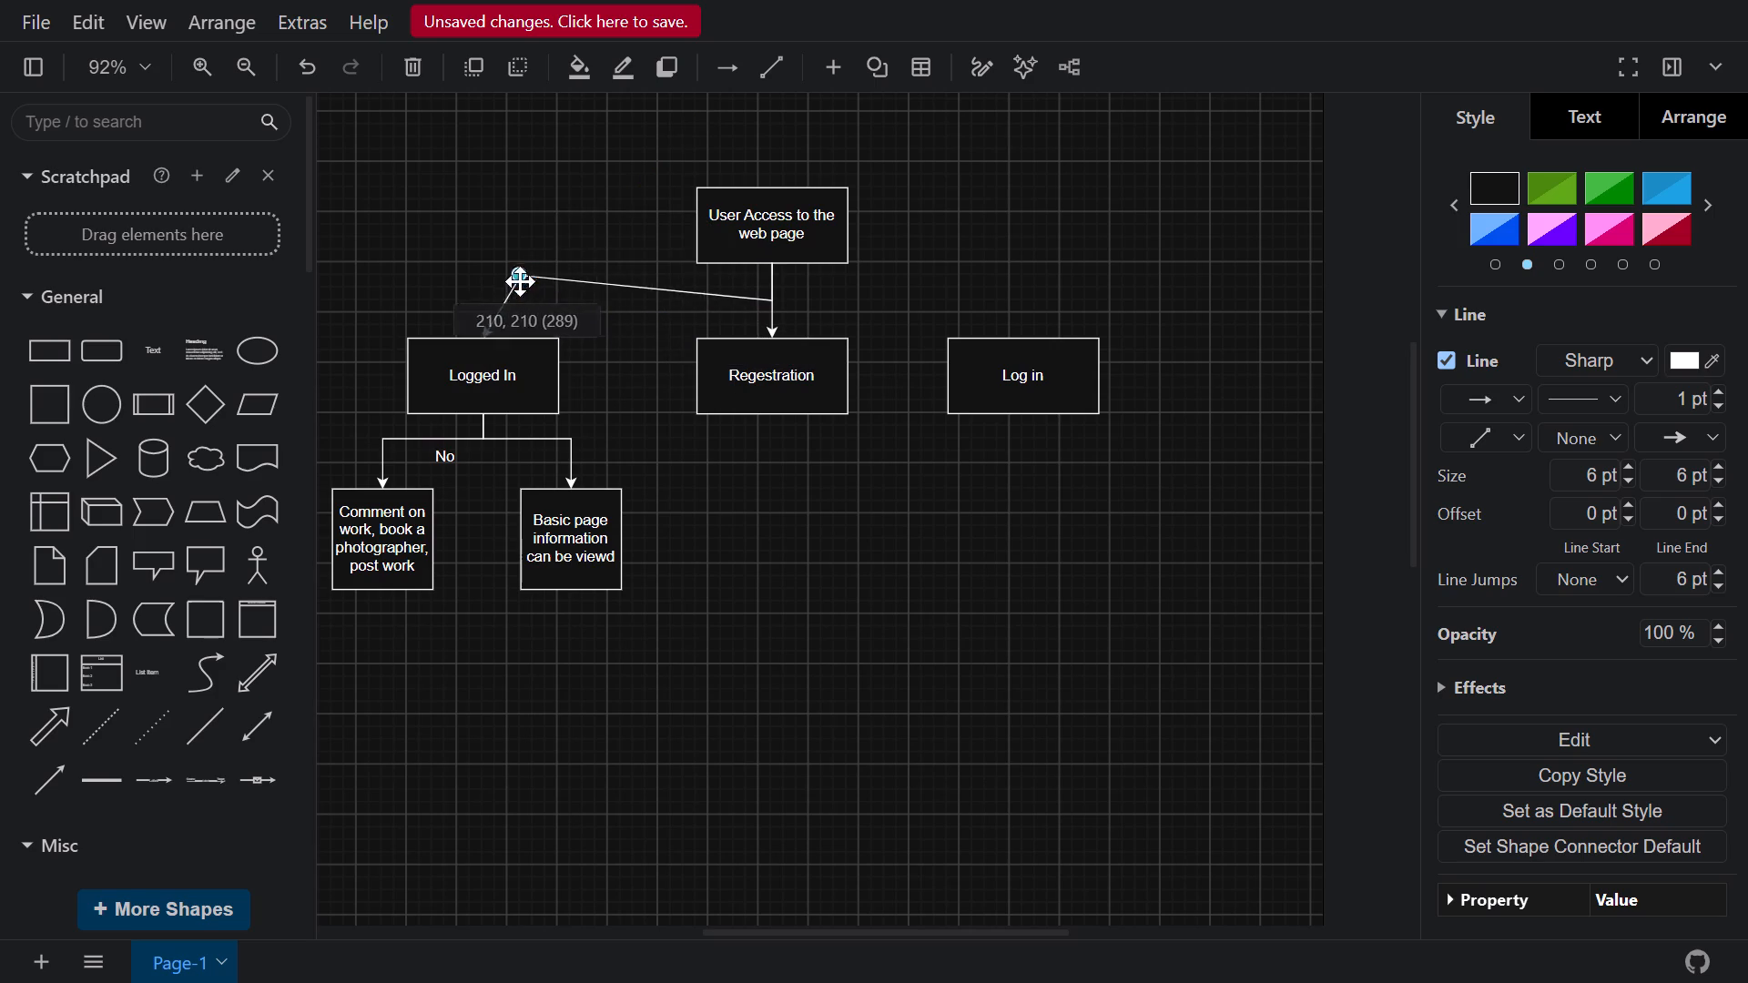
left_click_drag(520, 281, 483, 297)
left_click(896, 482)
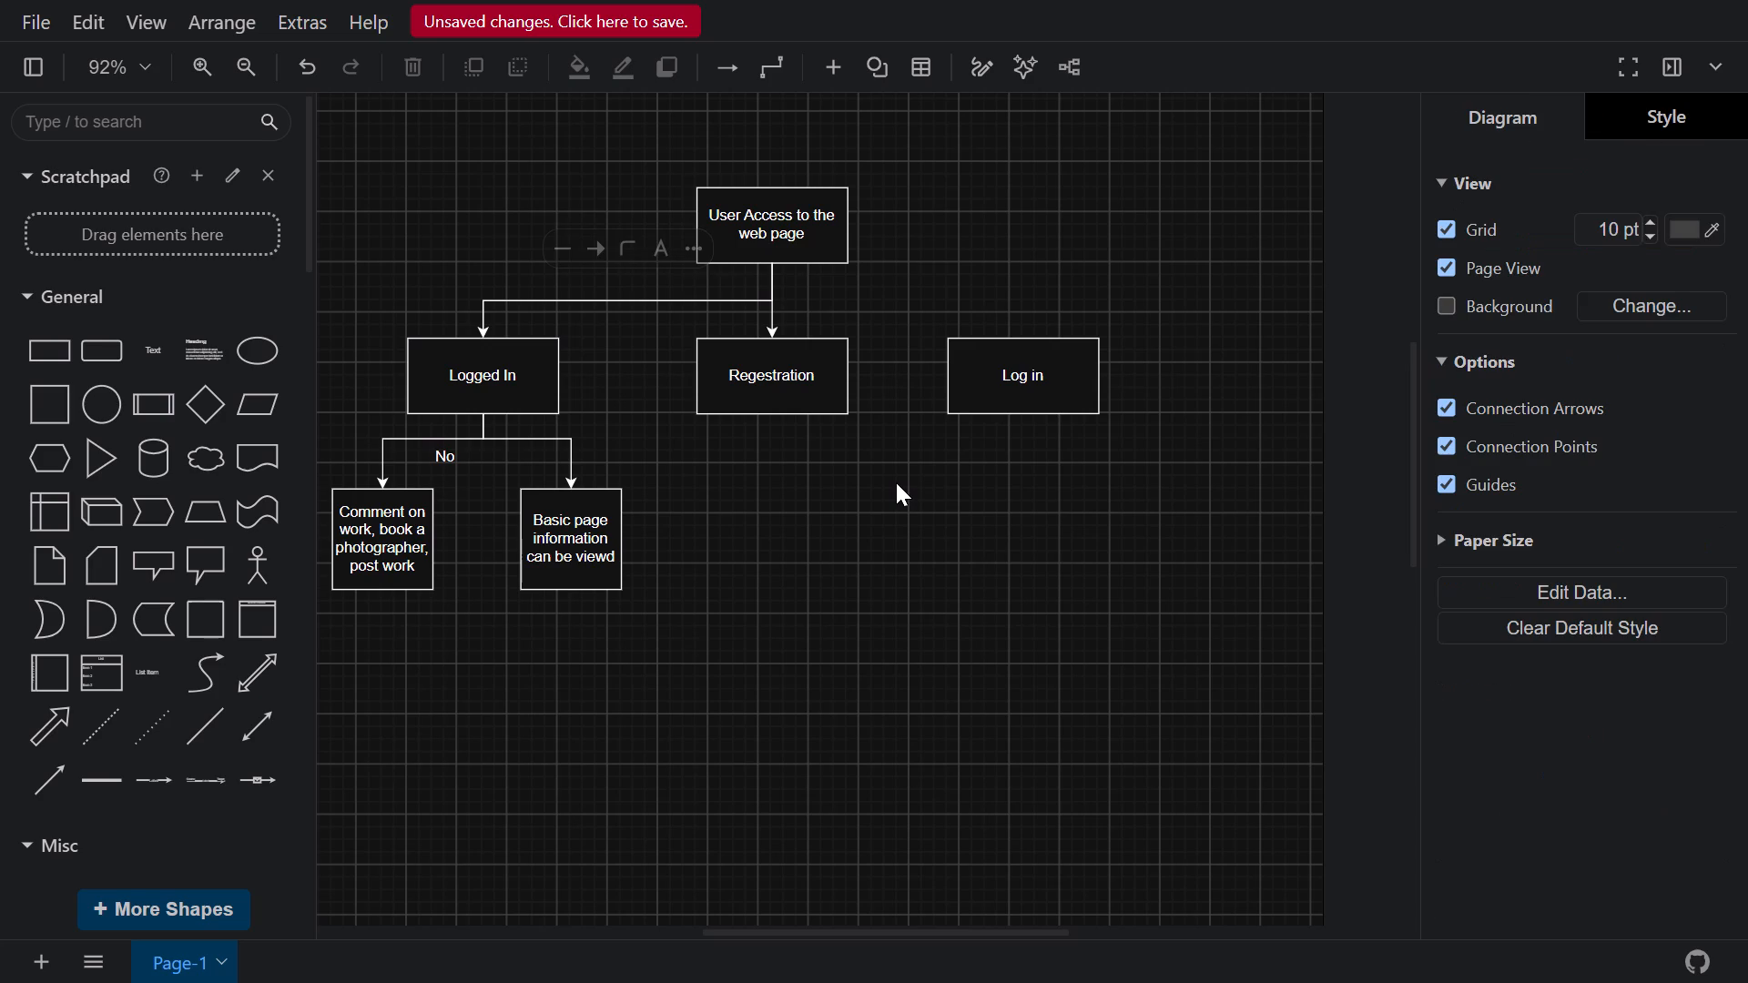
Connect the bottom centre of "User Access to the web page" to the top centre of "Log in" with a right-angled directional arrow.
left_click_drag(46, 776, 881, 562)
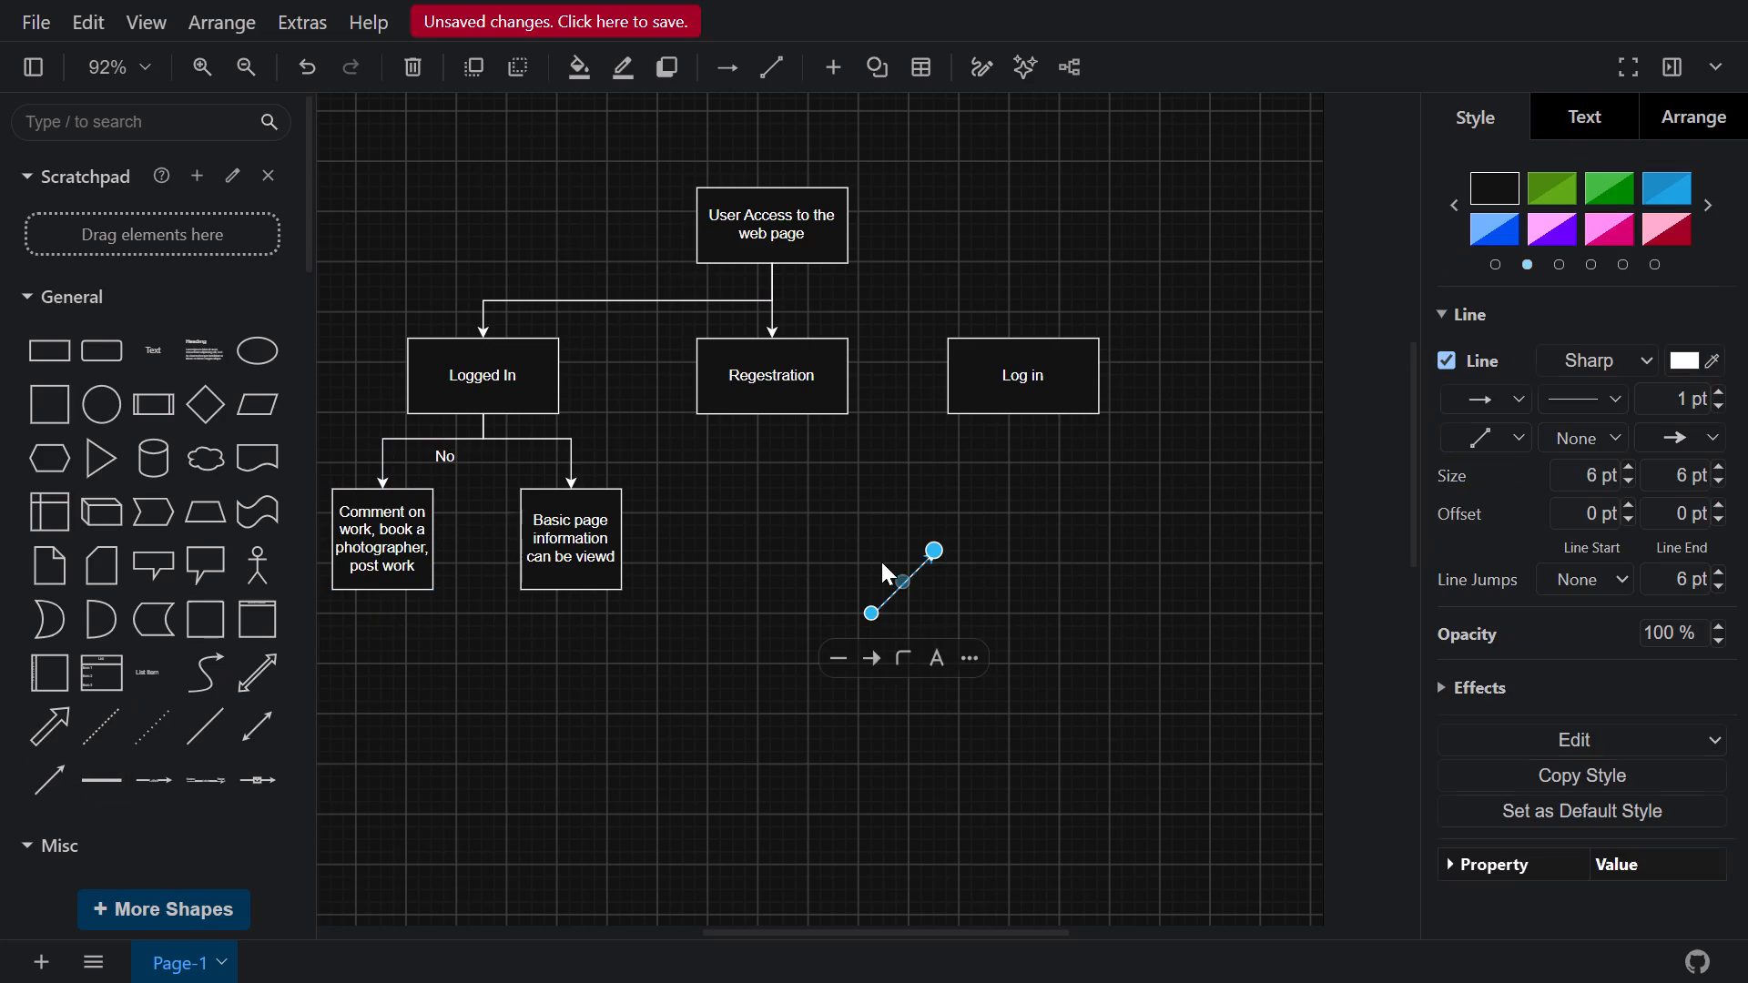
left_click_drag(870, 608, 775, 258)
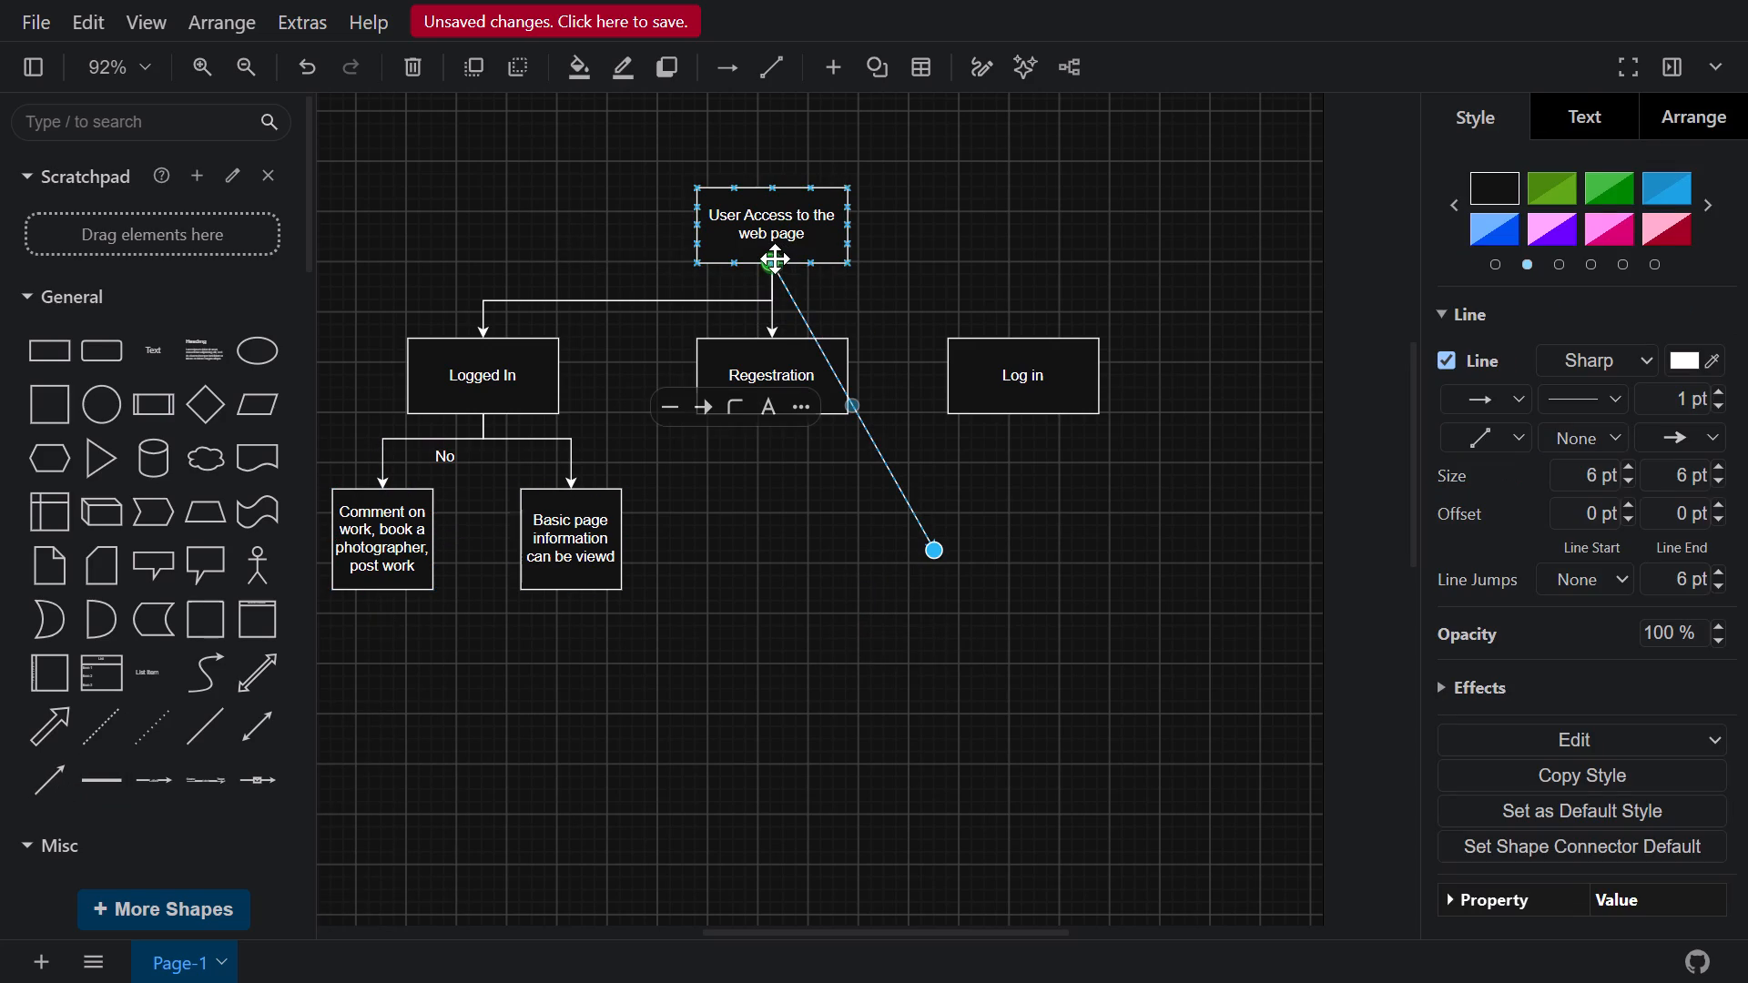
left_click_drag(933, 552, 1033, 333)
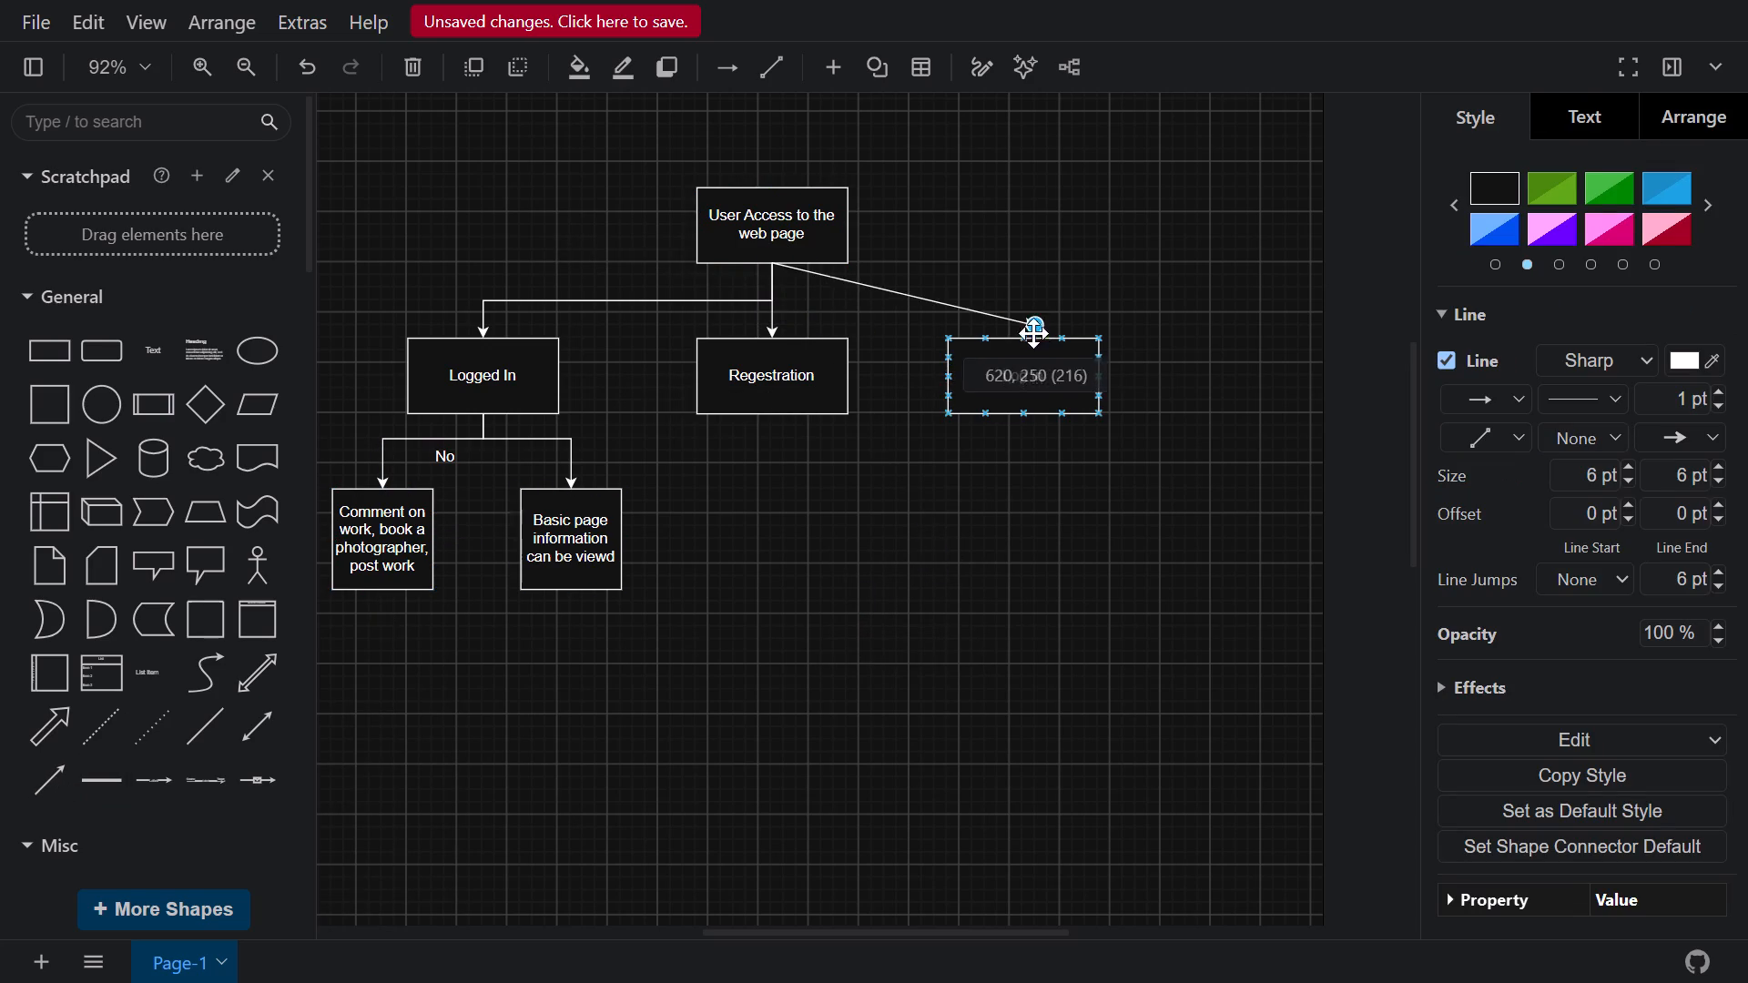
left_click_drag(1033, 333, 1028, 335)
left_click_drag(895, 297, 789, 319)
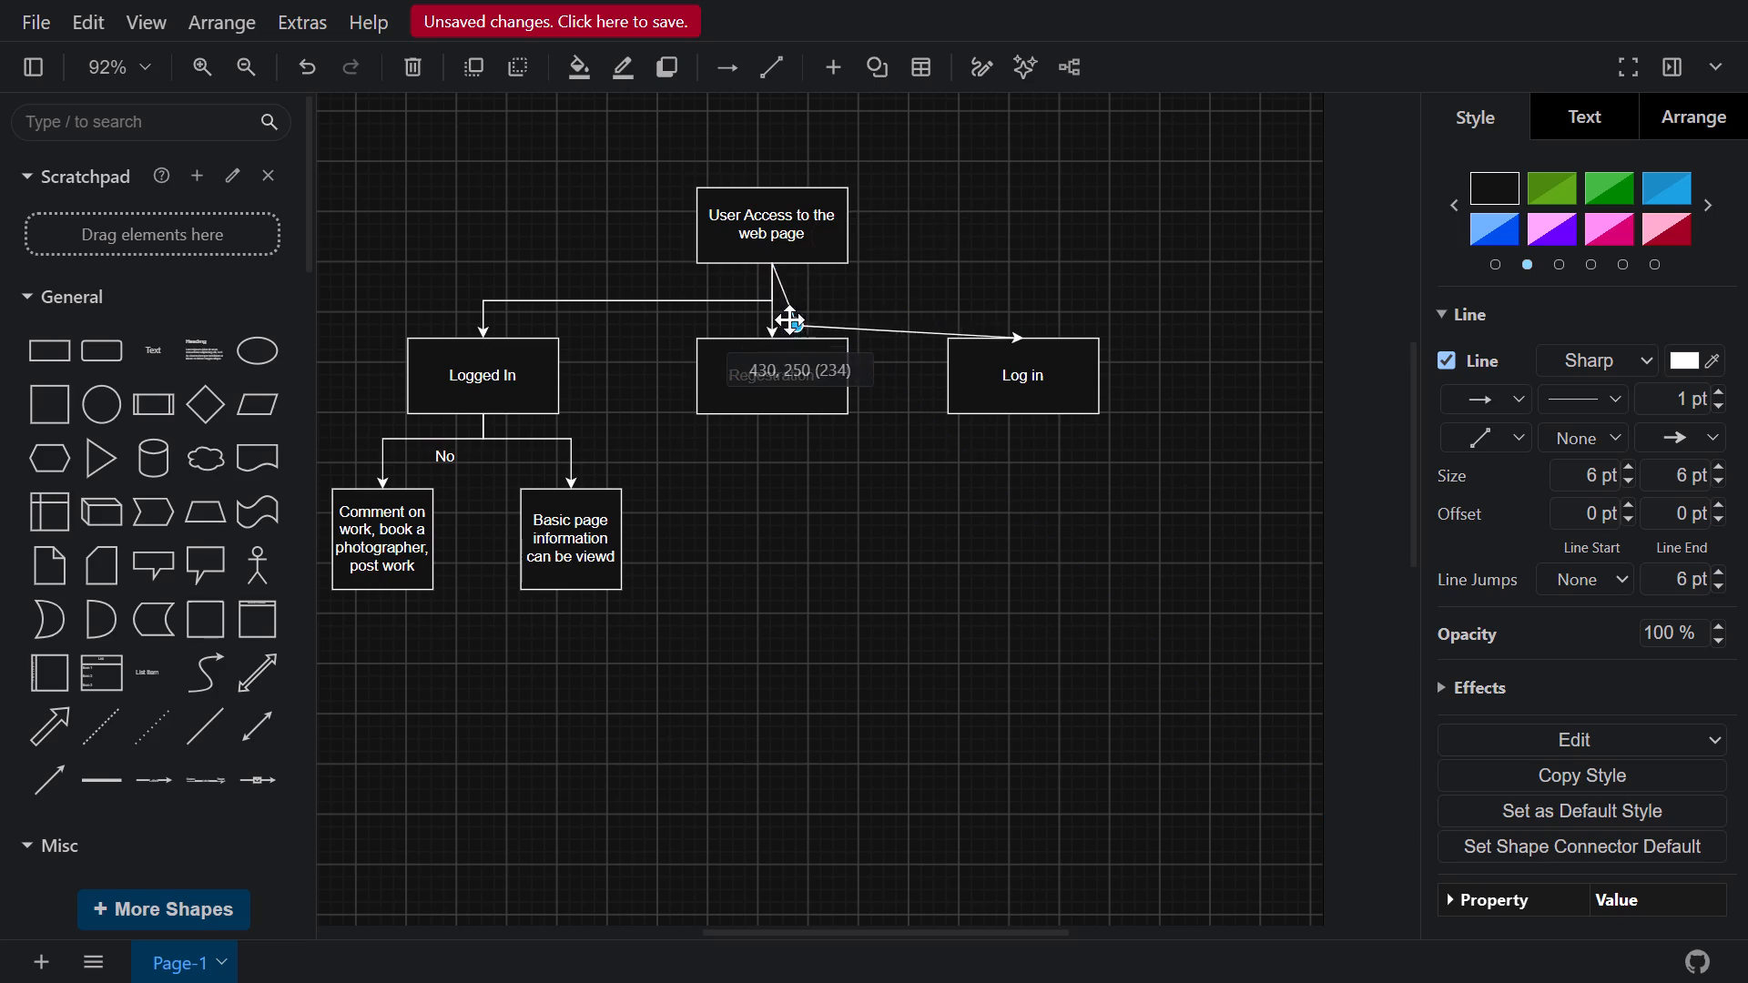
left_click_drag(789, 319, 772, 296)
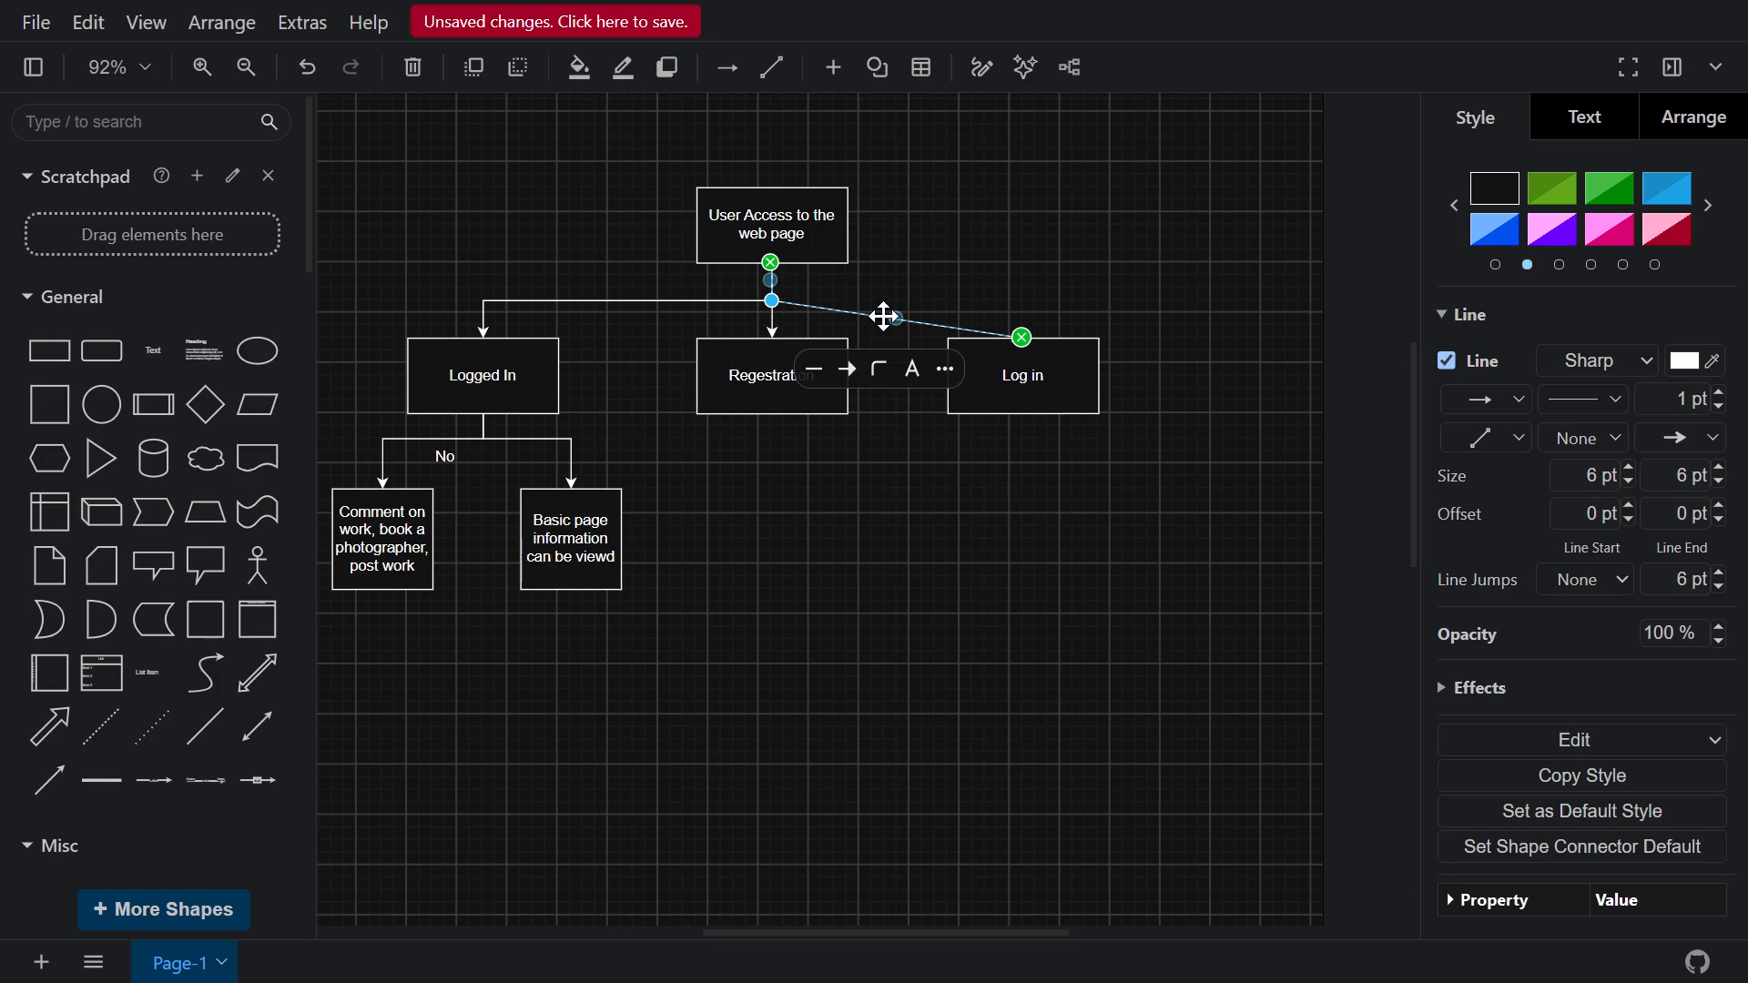
left_click_drag(895, 315, 1023, 312)
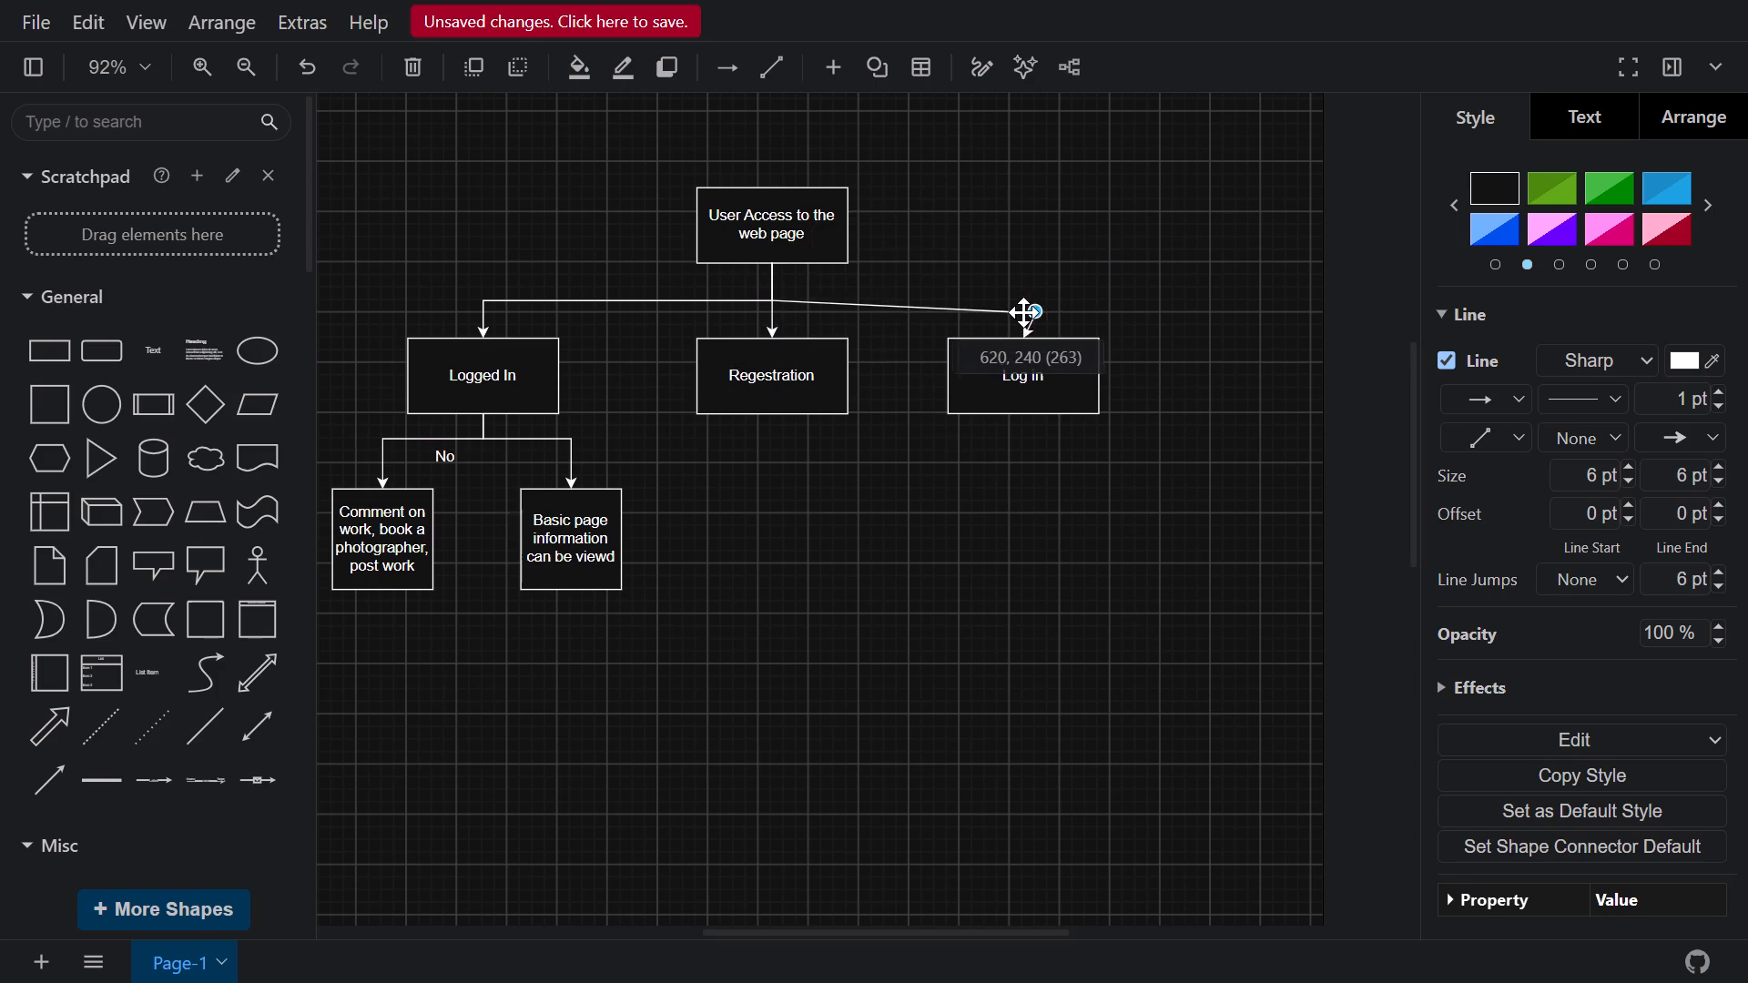
left_click_drag(1023, 312, 1019, 305)
left_click(847, 613)
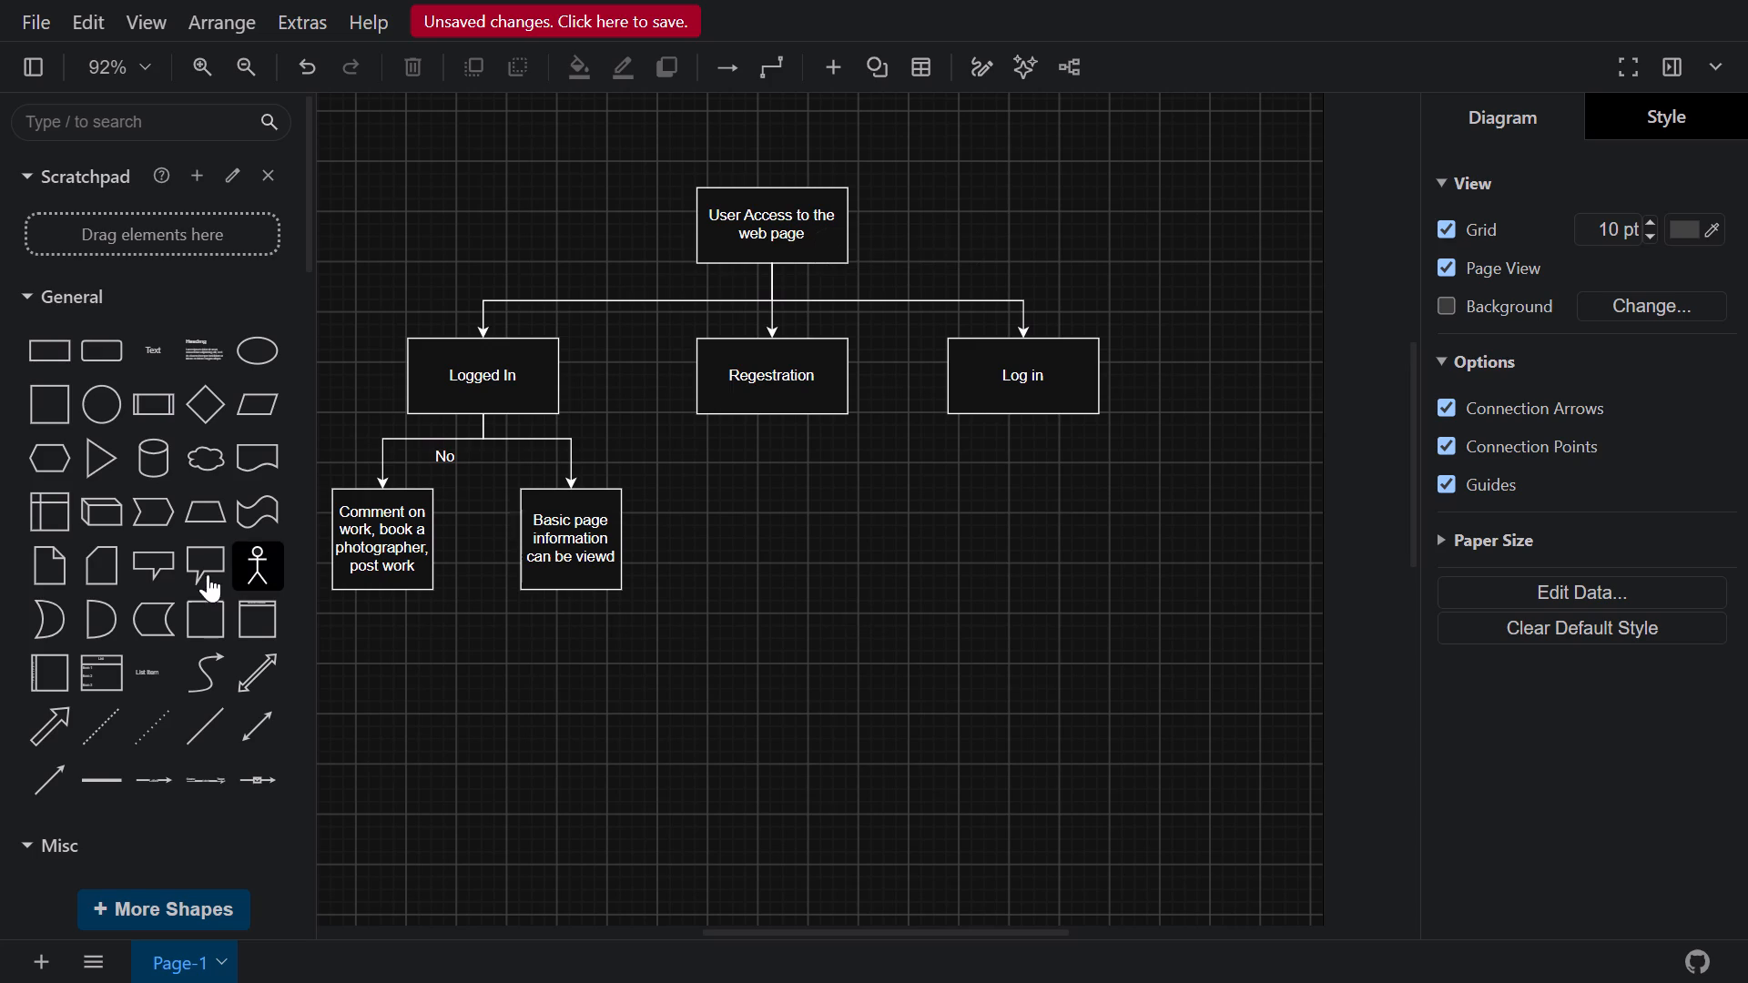
Add a rectangle labelled "Photographer" below and between the "Regestration" and "Log in" boxes.
left_click(51, 355)
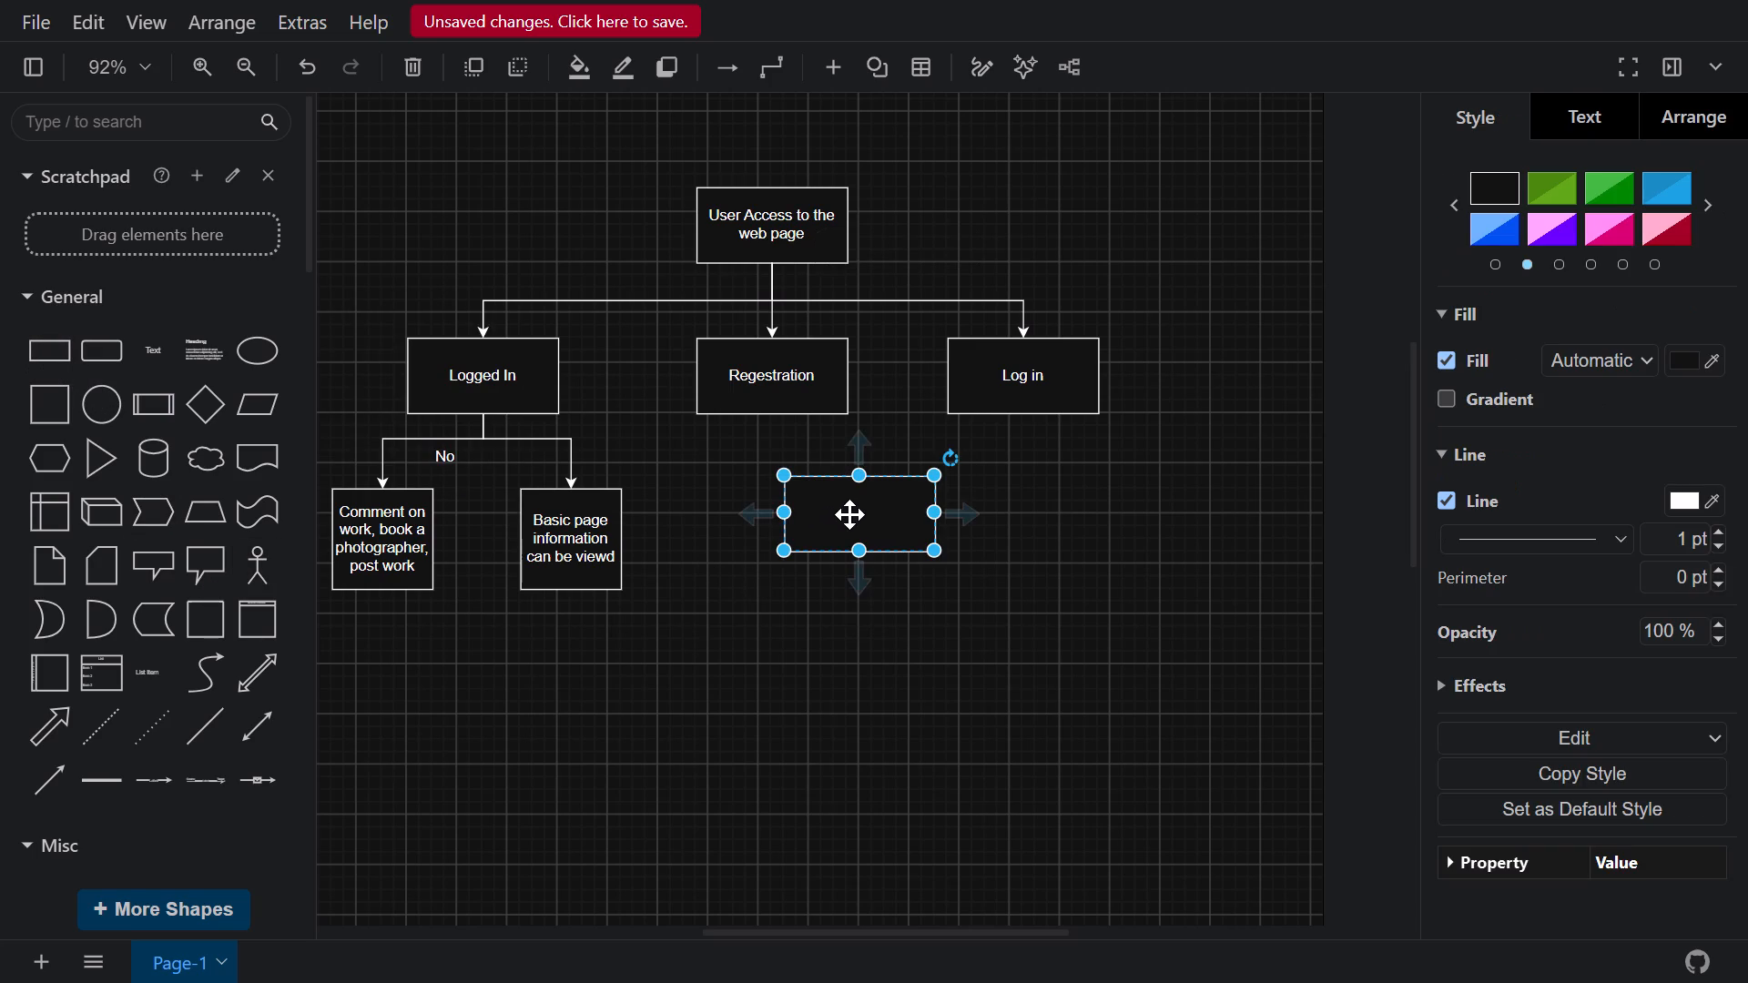
left_click_drag(852, 514, 838, 532)
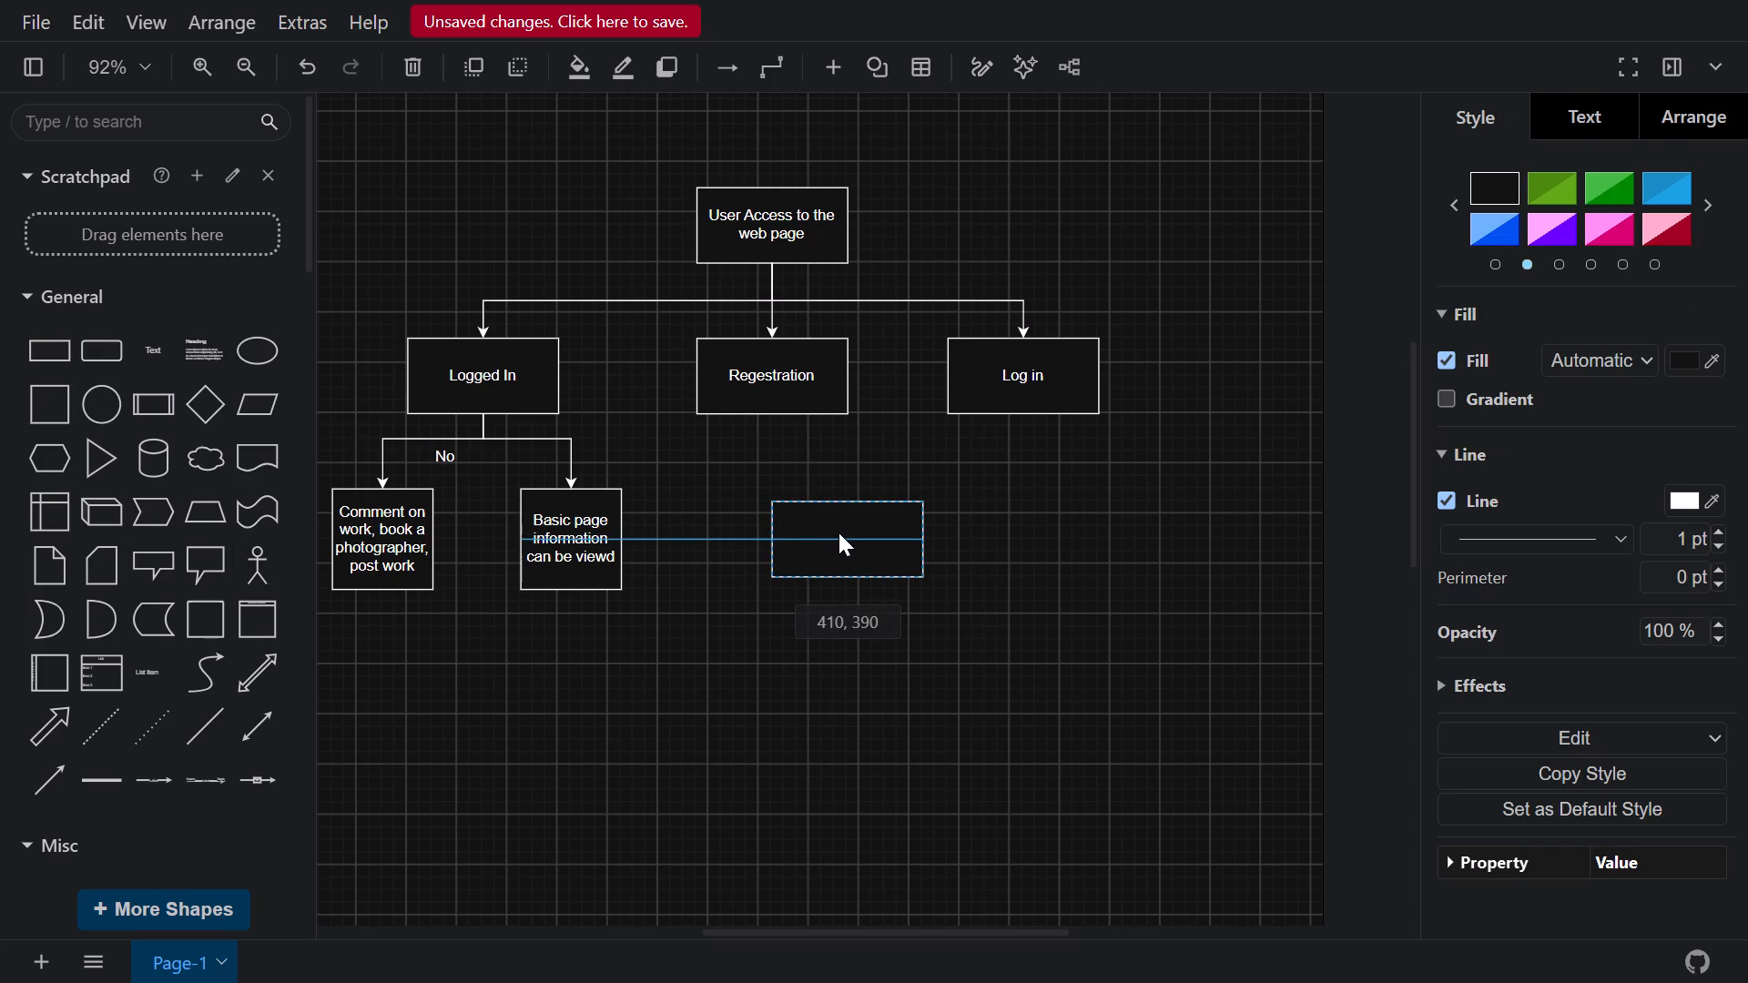
left_click_drag(838, 532, 855, 525)
double_click(855, 525)
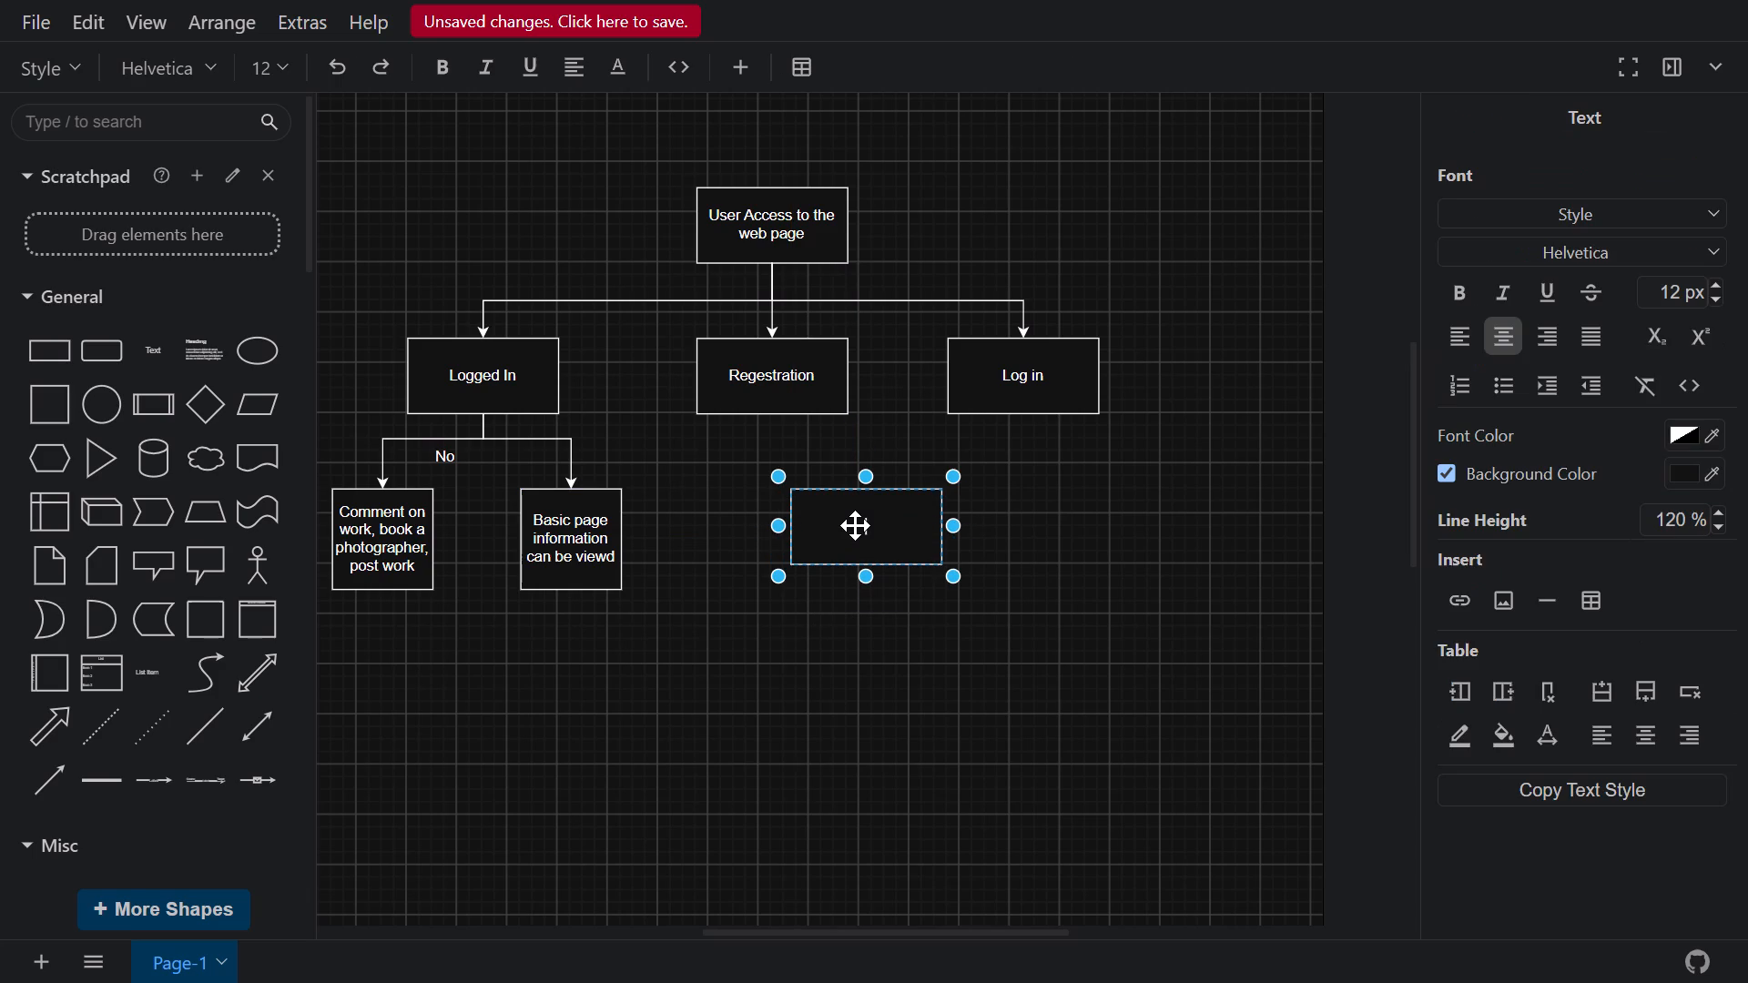
type("Phor")
key("BackSpace")
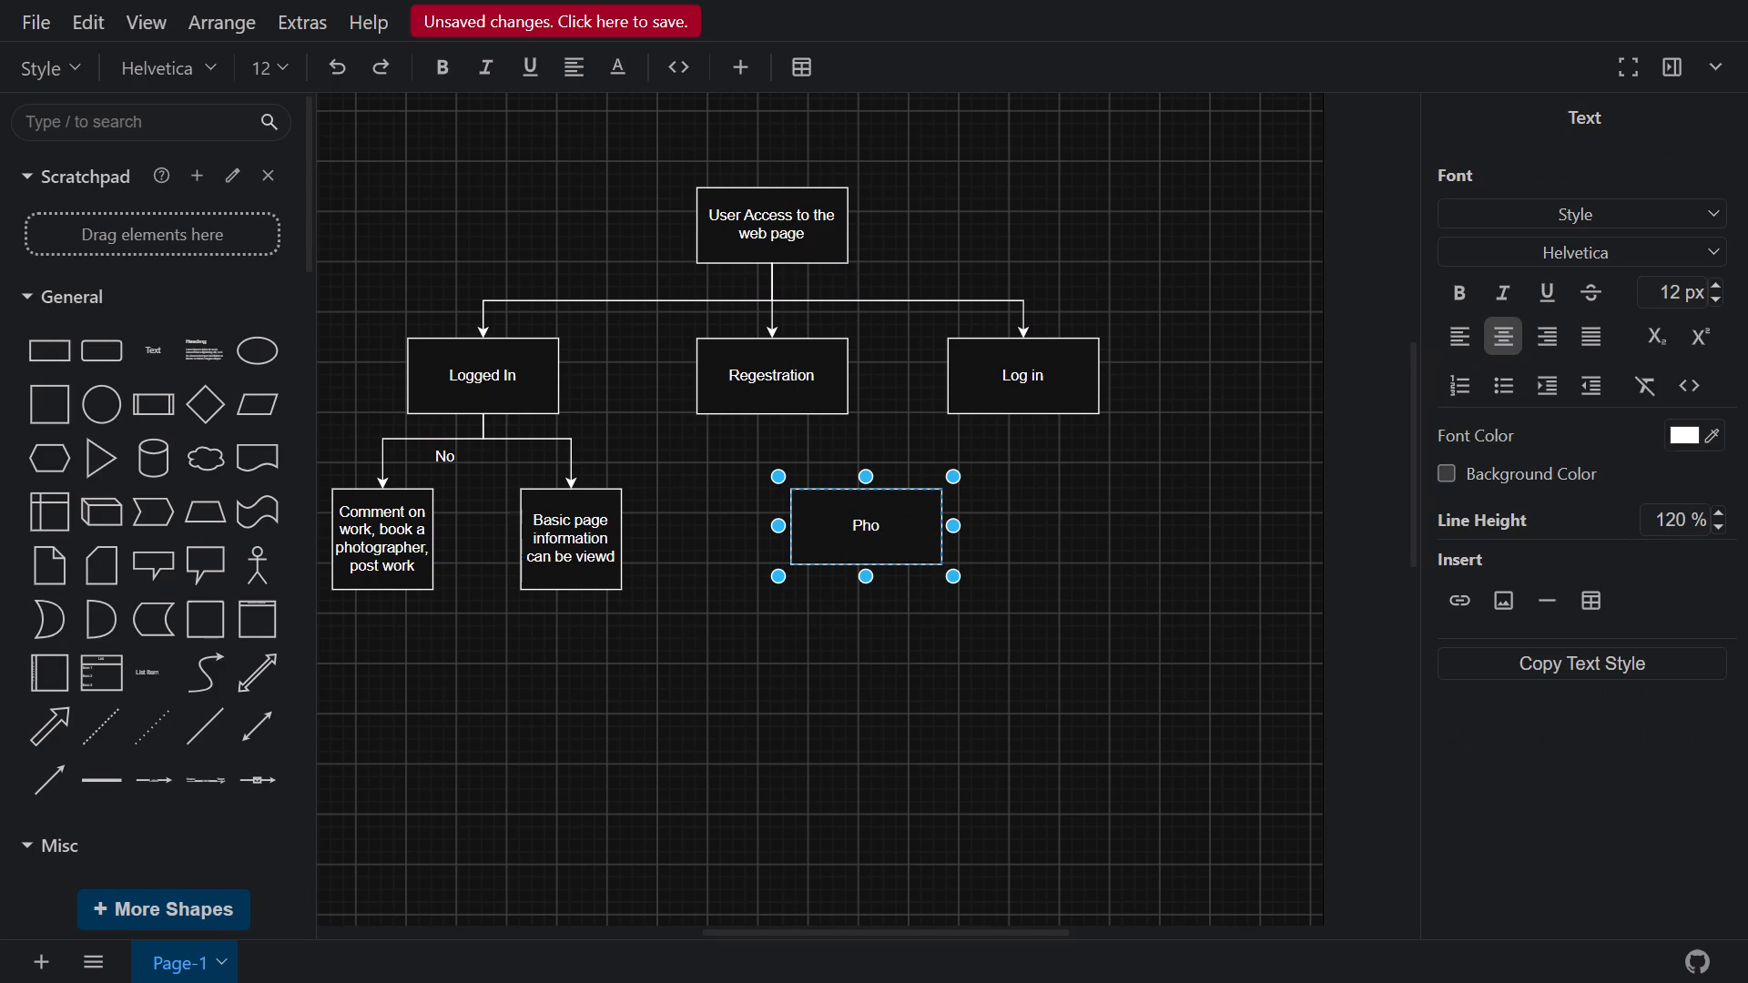
type("to")
key("space")
key("g")
type("rapher")
key("Left")
key("Left")
key("Left")
key("Left")
key("Left")
key("Left")
key("Left")
key("BackSpace")
key("Right")
key("Right")
key("Right")
key("Right")
key("Right")
key("Right")
key("Right")
key("Right")
Add a rectangle labelled "Model" beside "Photographer" at the same height, below and to the right of "Log in".
left_click(58, 338)
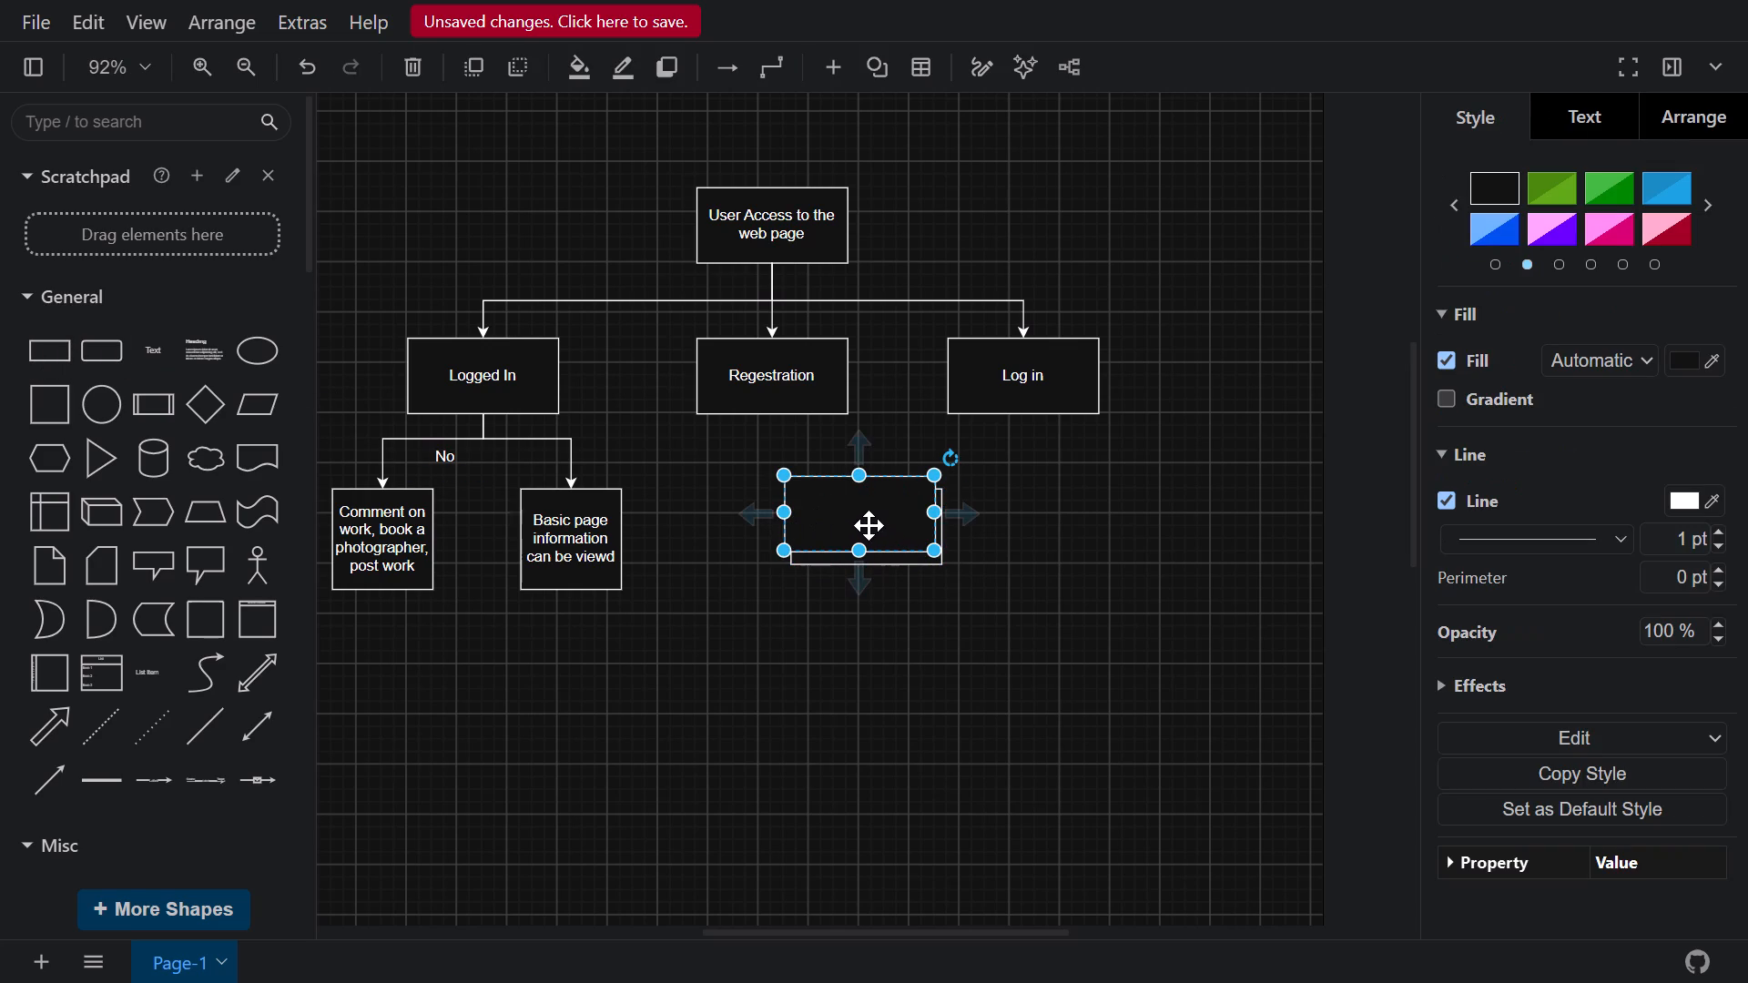
left_click_drag(869, 525, 1126, 535)
double_click(1126, 535)
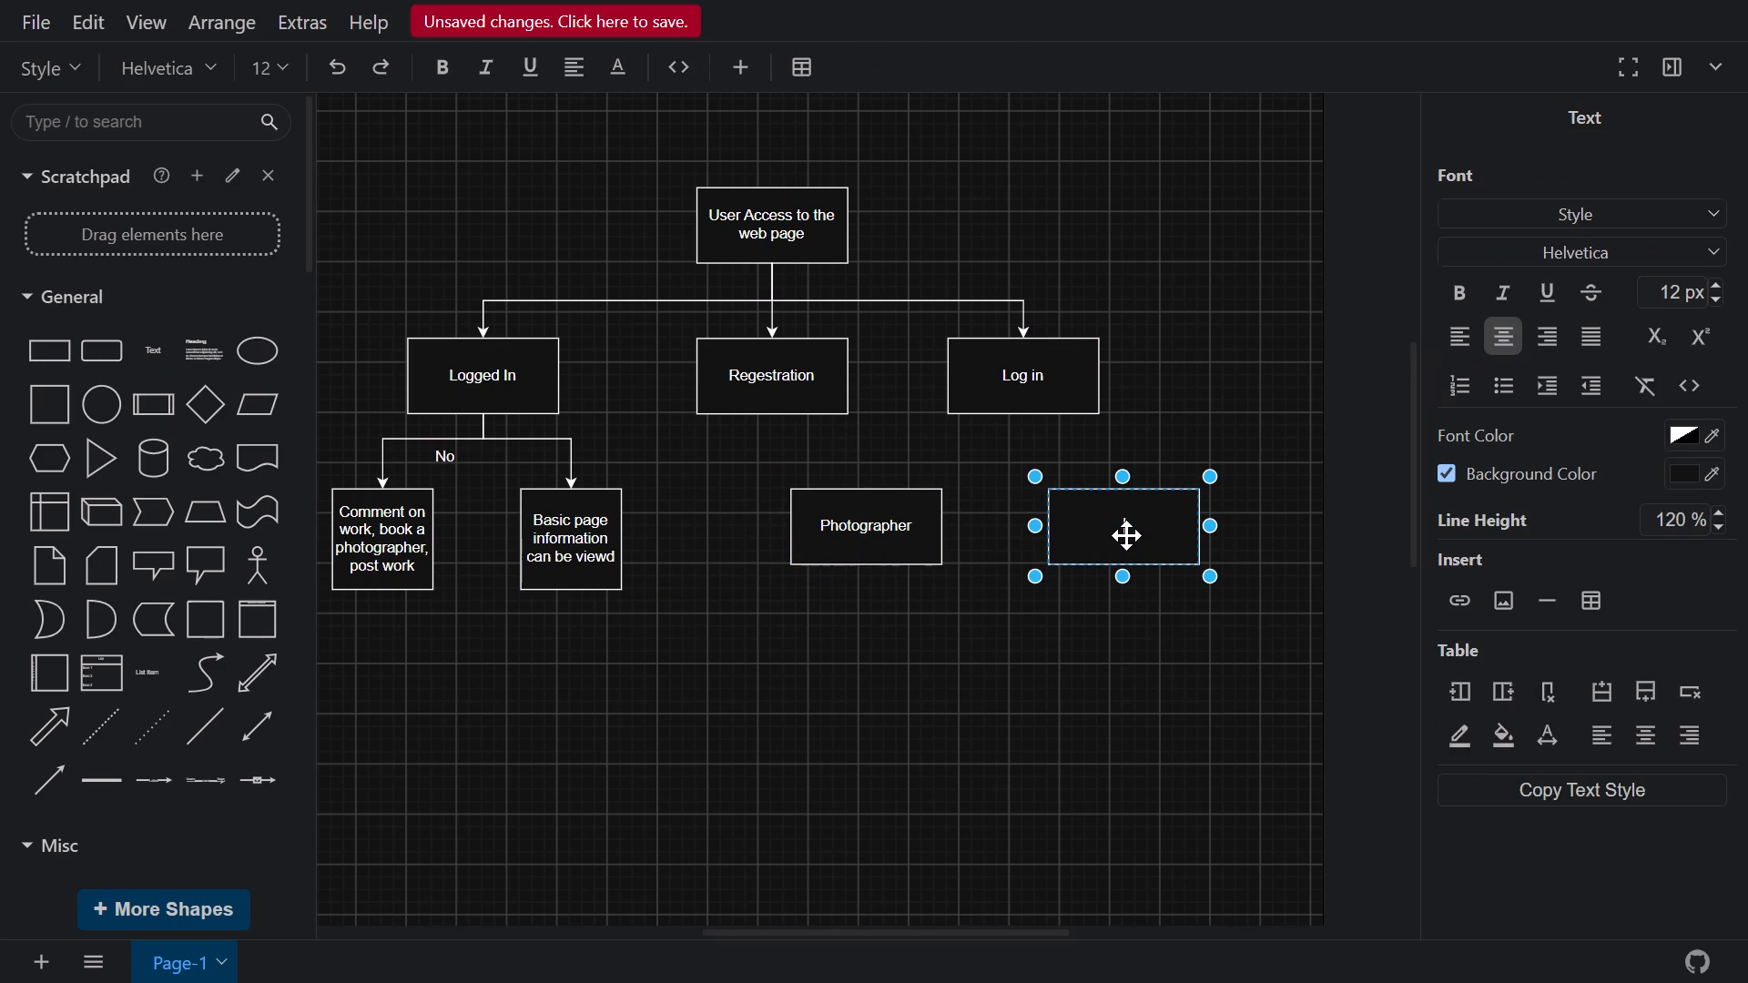
type("Model")
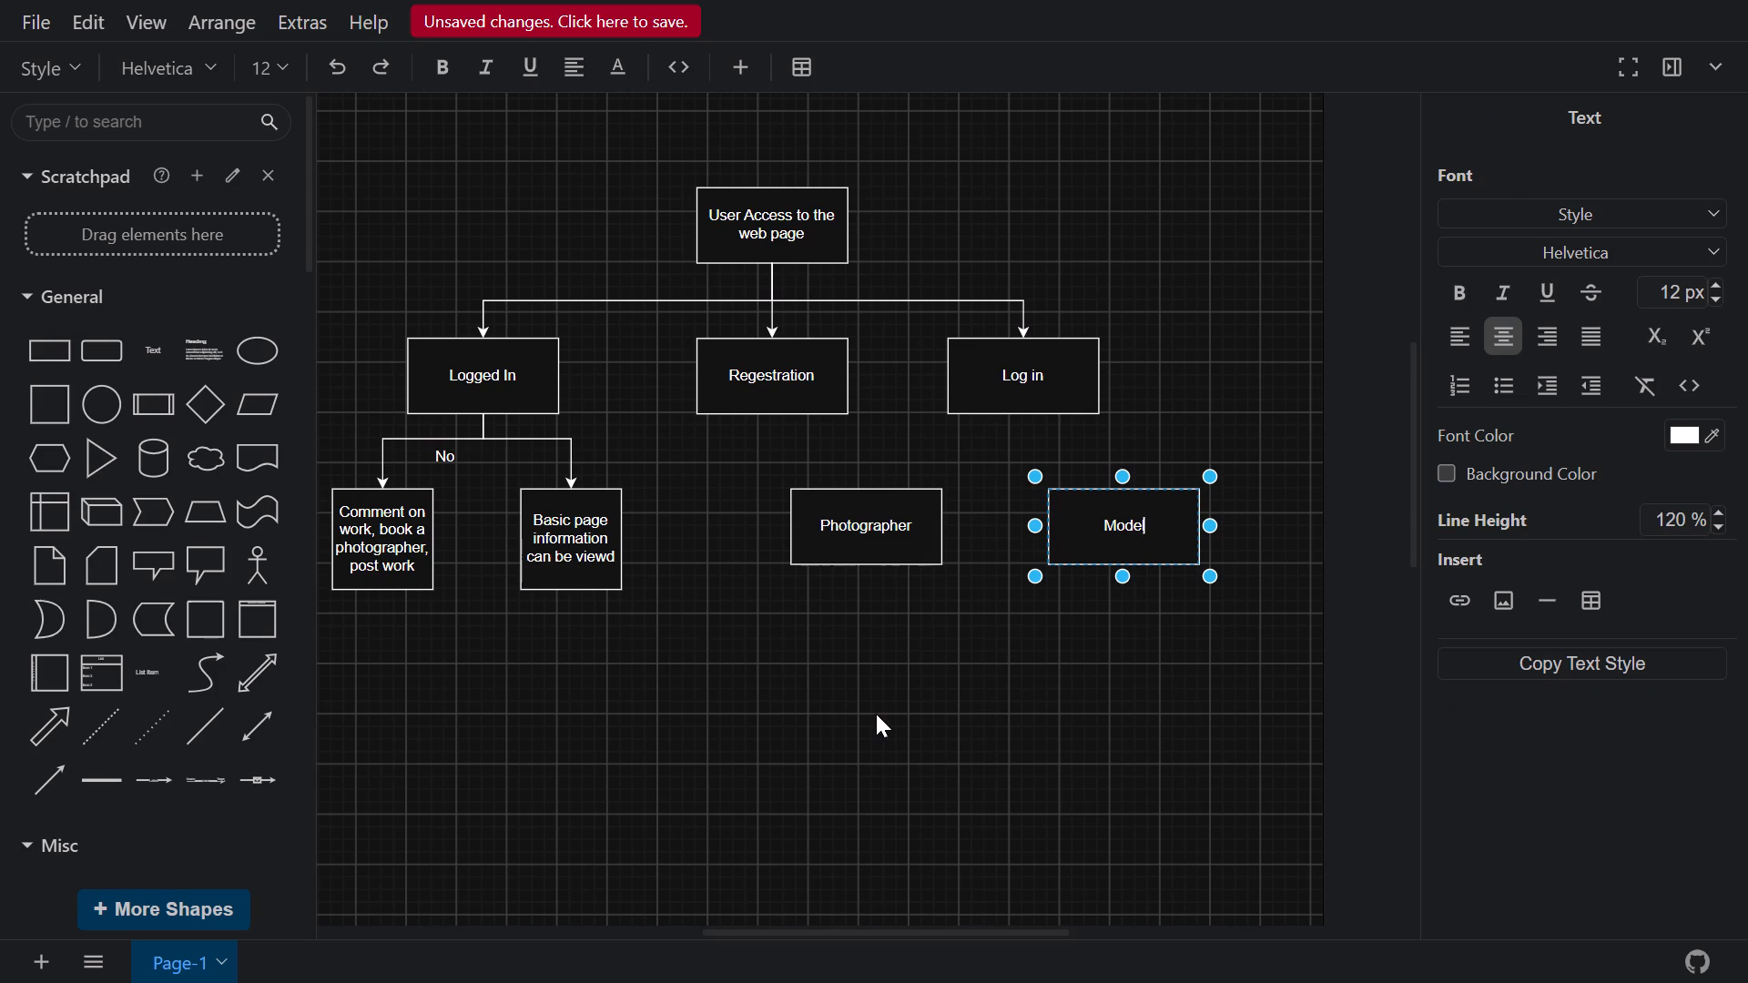
left_click(876, 714)
Add a rectangle labelled "Phishing Works" directly below "Photographer" and aligned with it.
left_click_drag(36, 340, 626, 536)
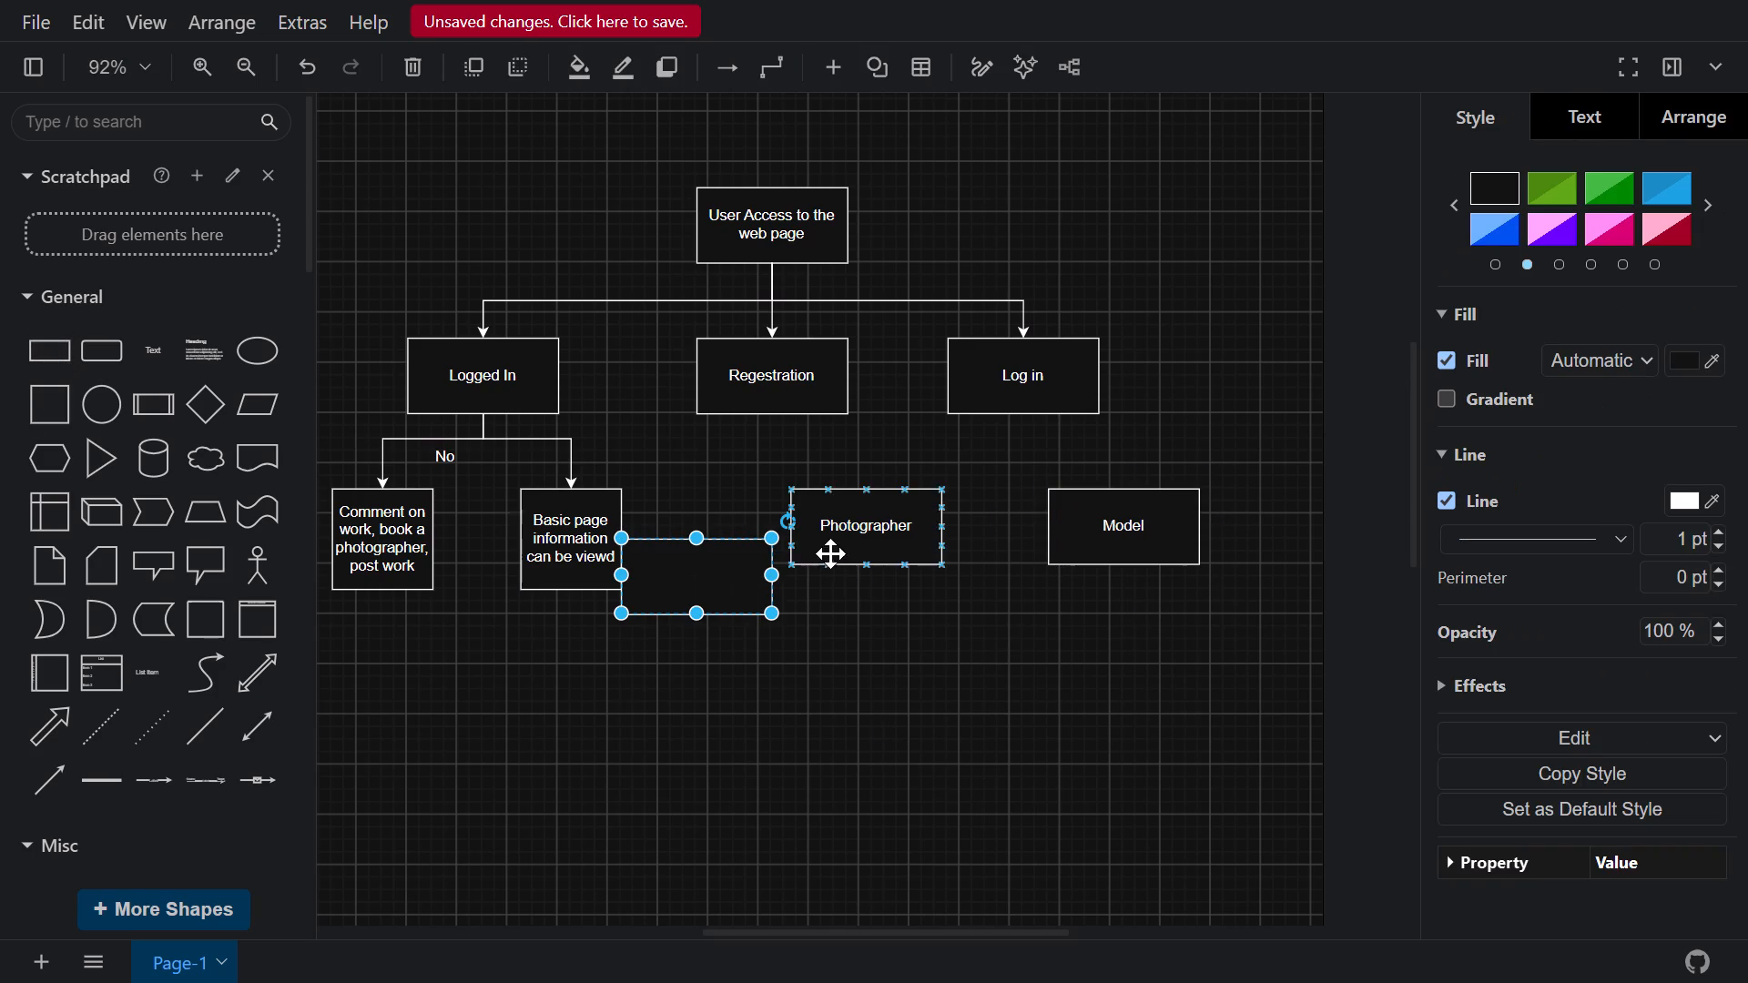
left_click_drag(676, 574, 855, 663)
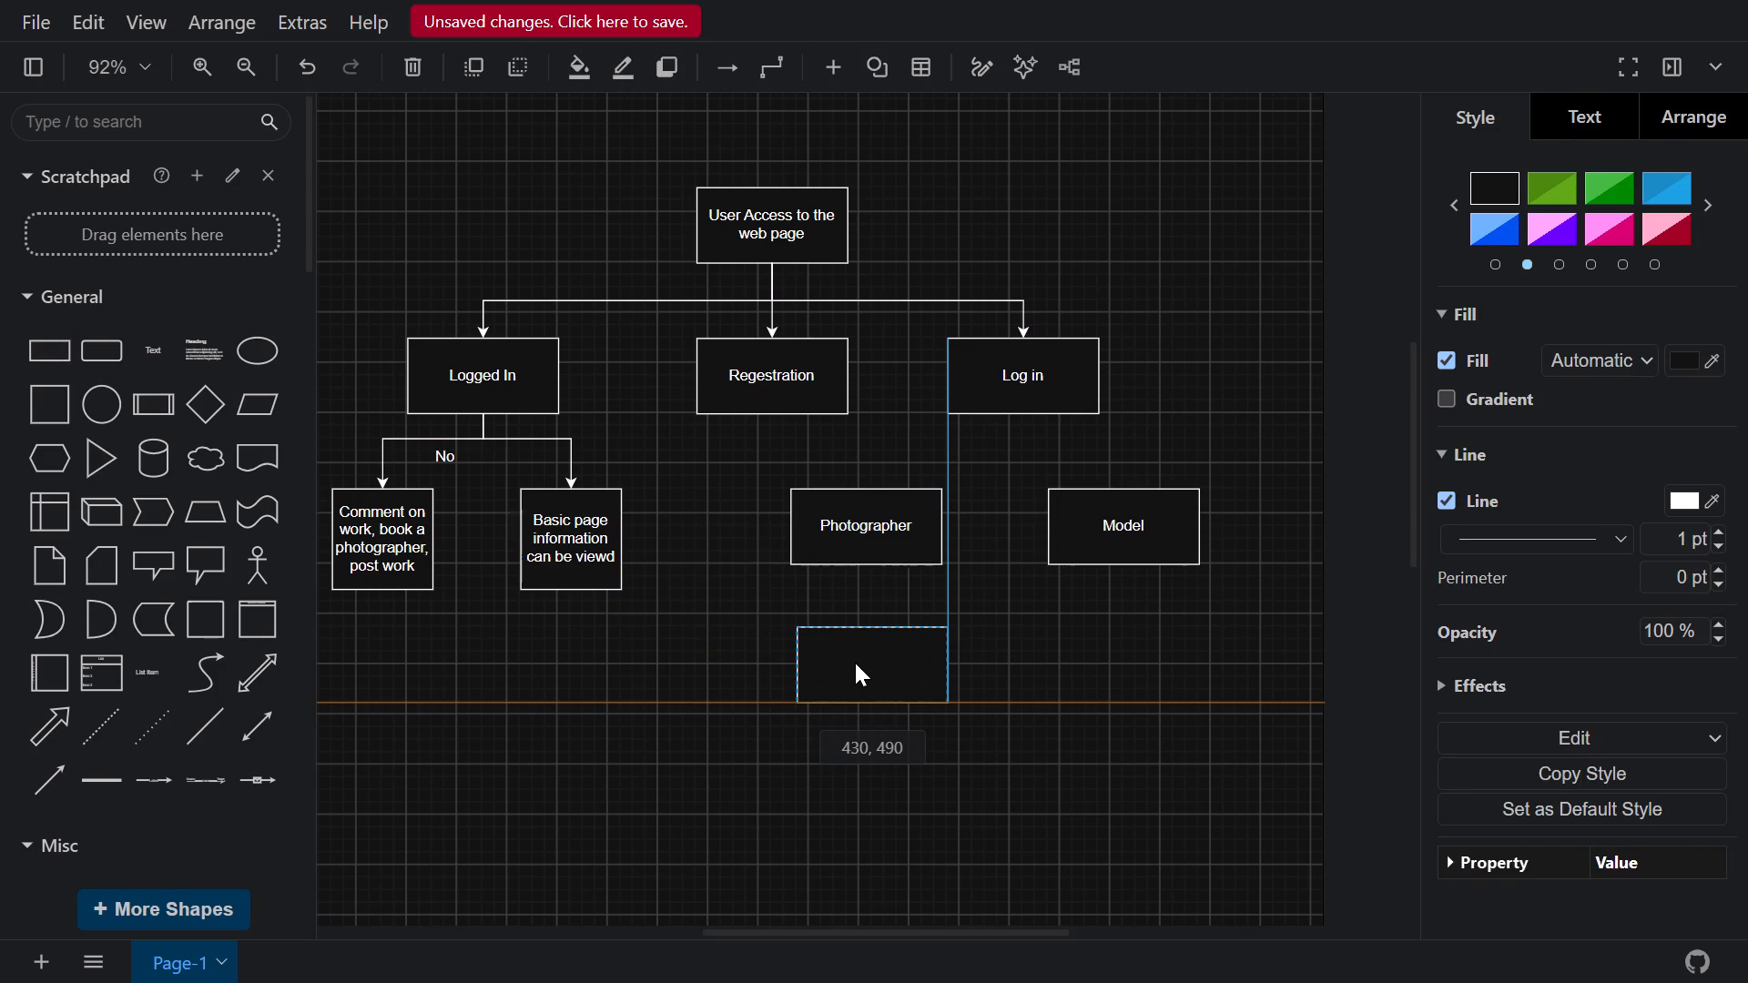
left_click_drag(855, 663, 843, 654)
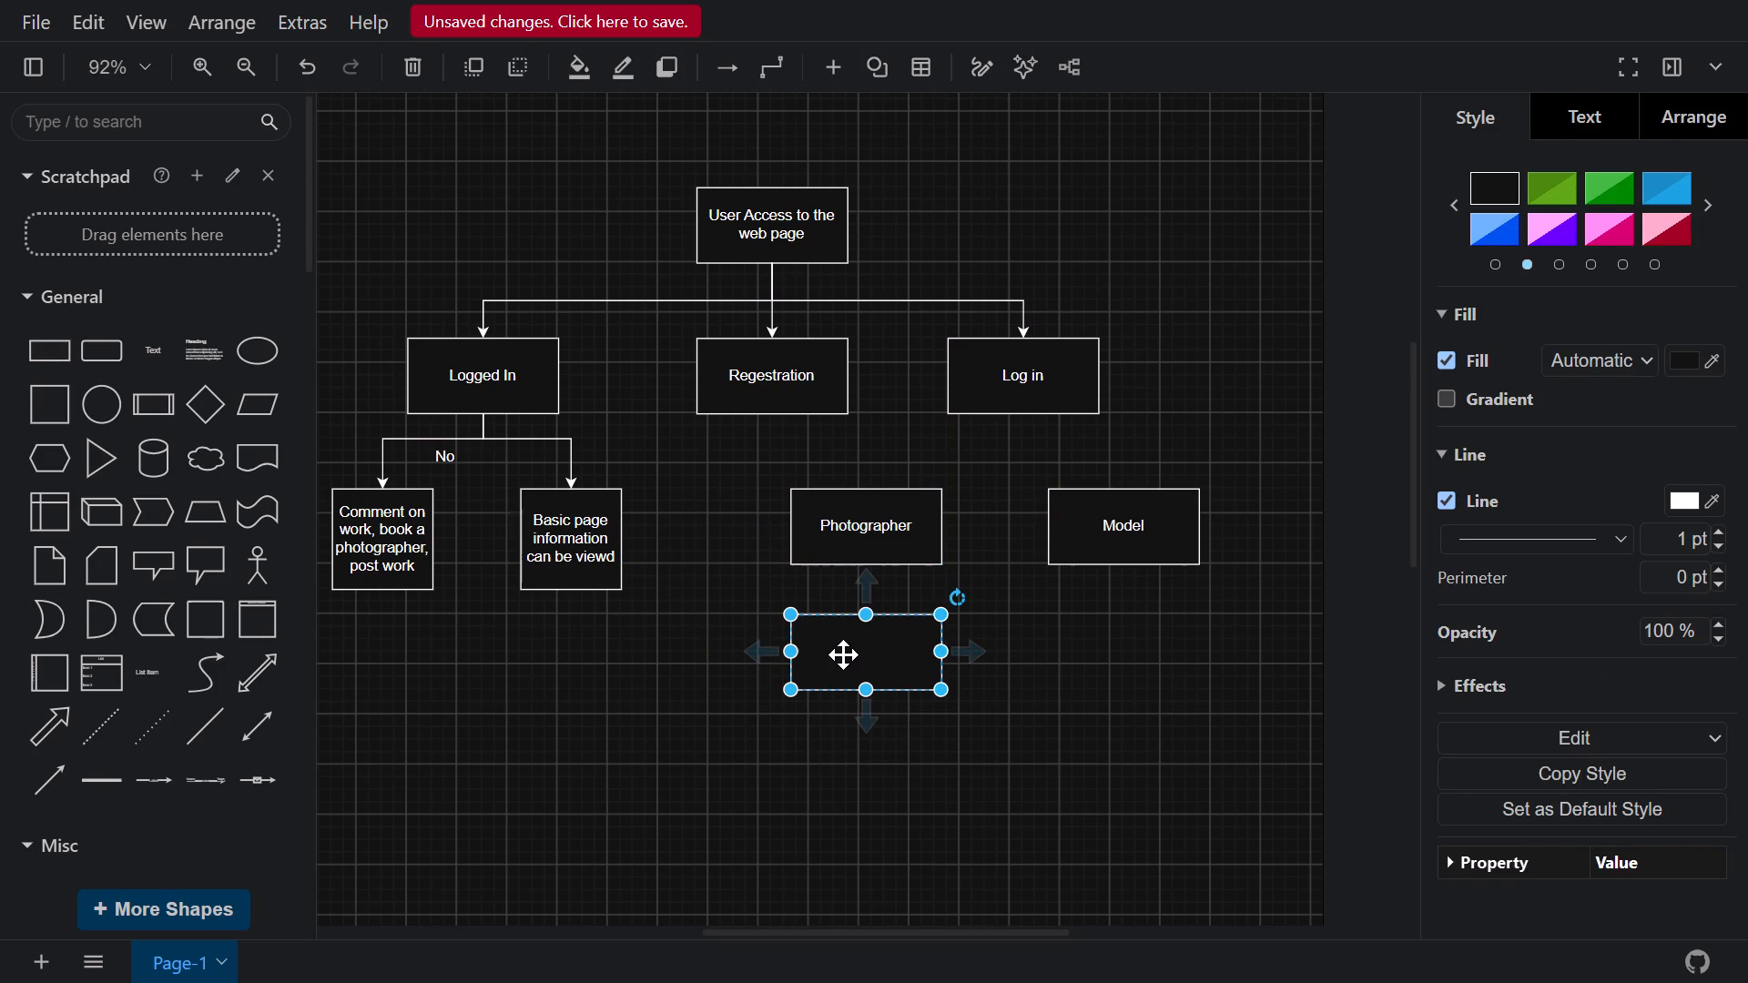
double_click(843, 654)
type("Phishing")
key("space")
type("Works")
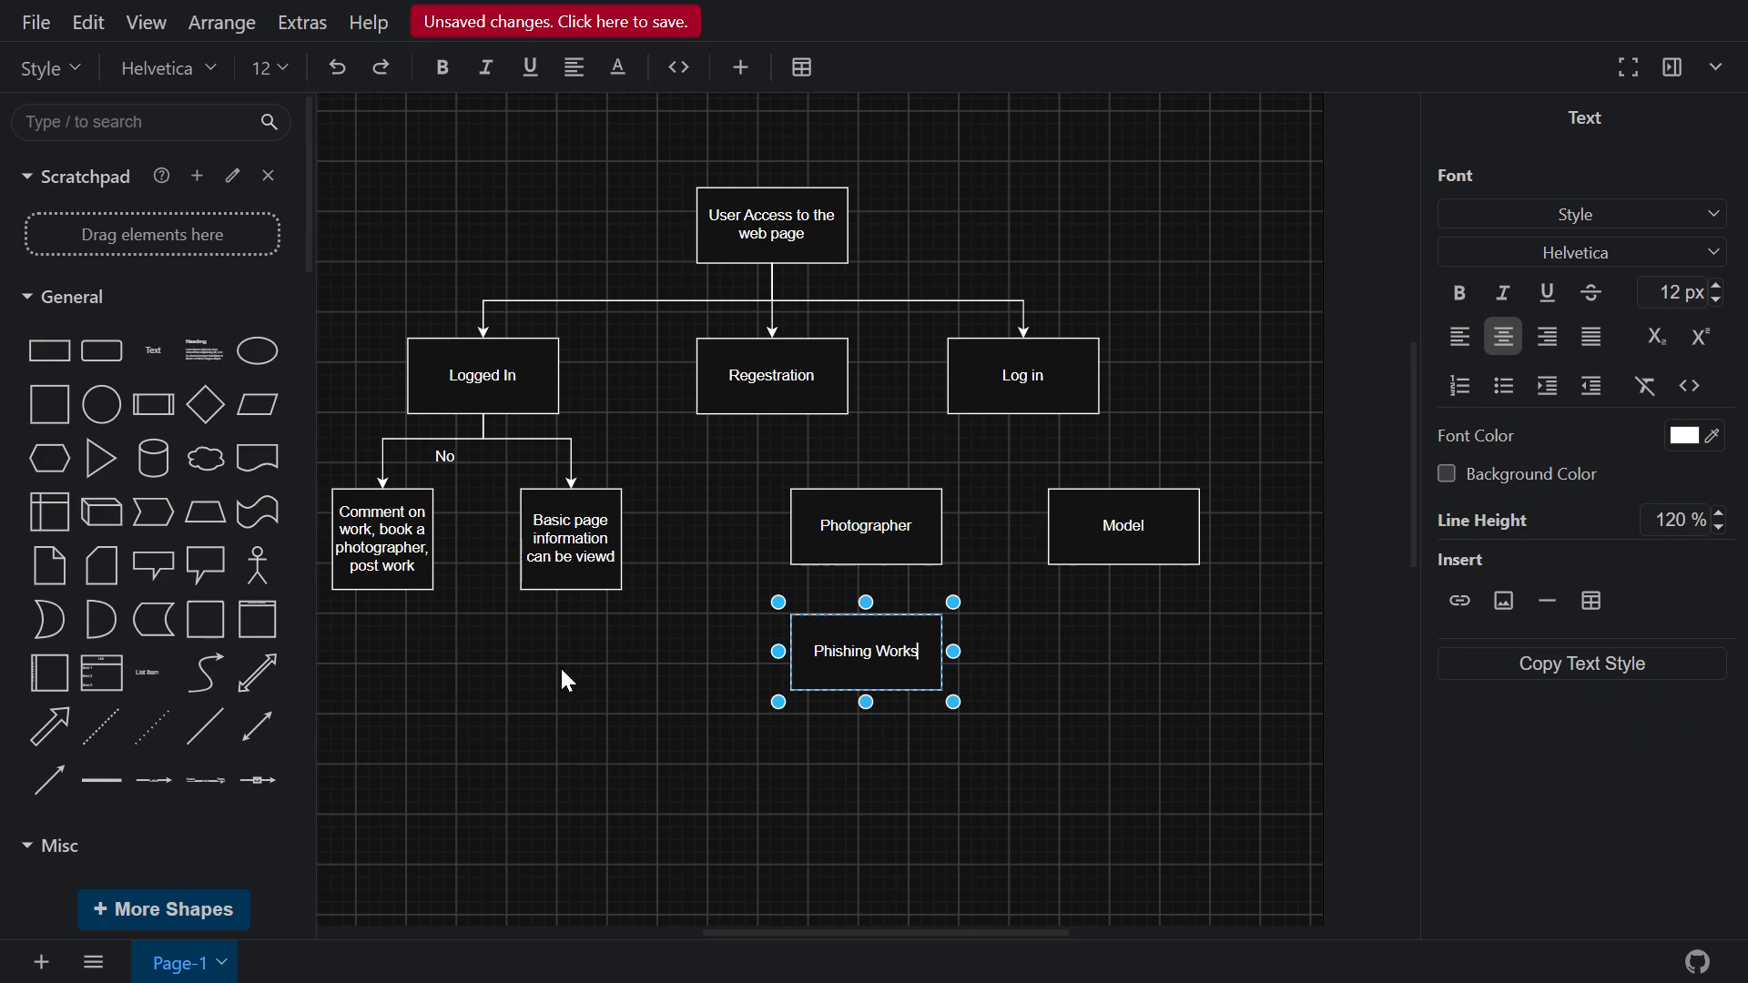
Add a rectangle labelled "Acceptable of inventory/initiated invitations" directly below "Phishing Works" and aligned with it.
left_click(33, 361)
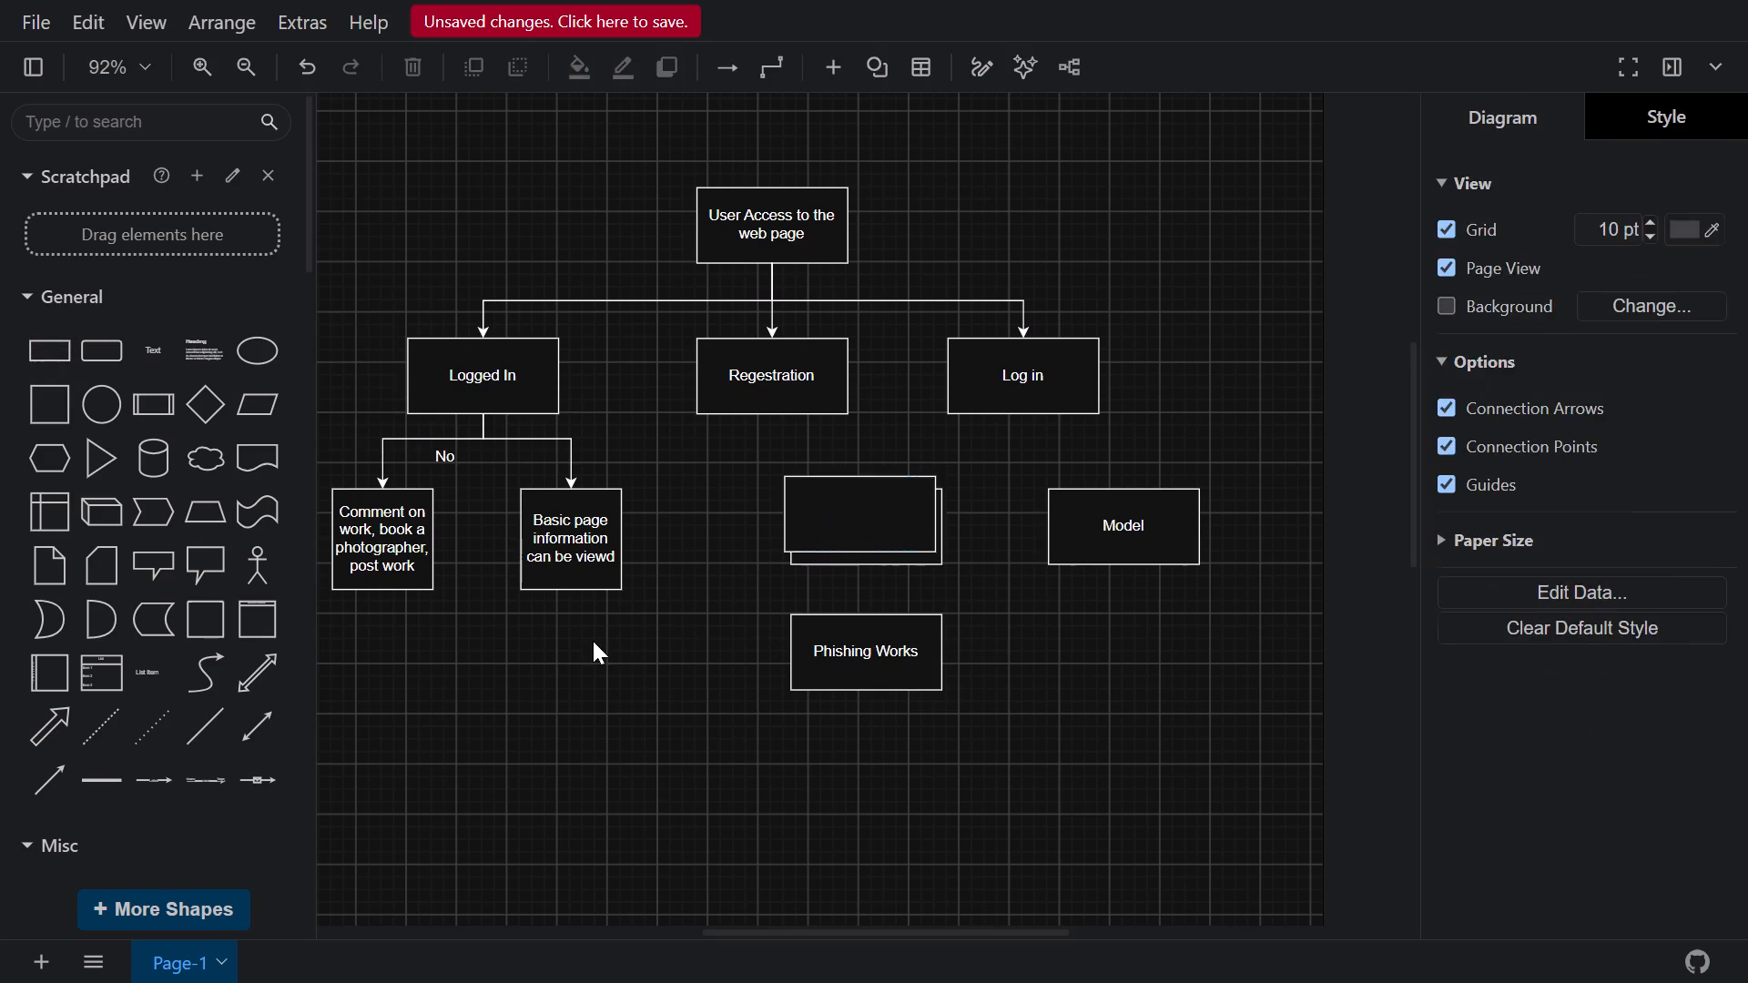
left_click_drag(879, 514, 879, 790)
double_click(879, 790)
type("Acceptable")
key("space")
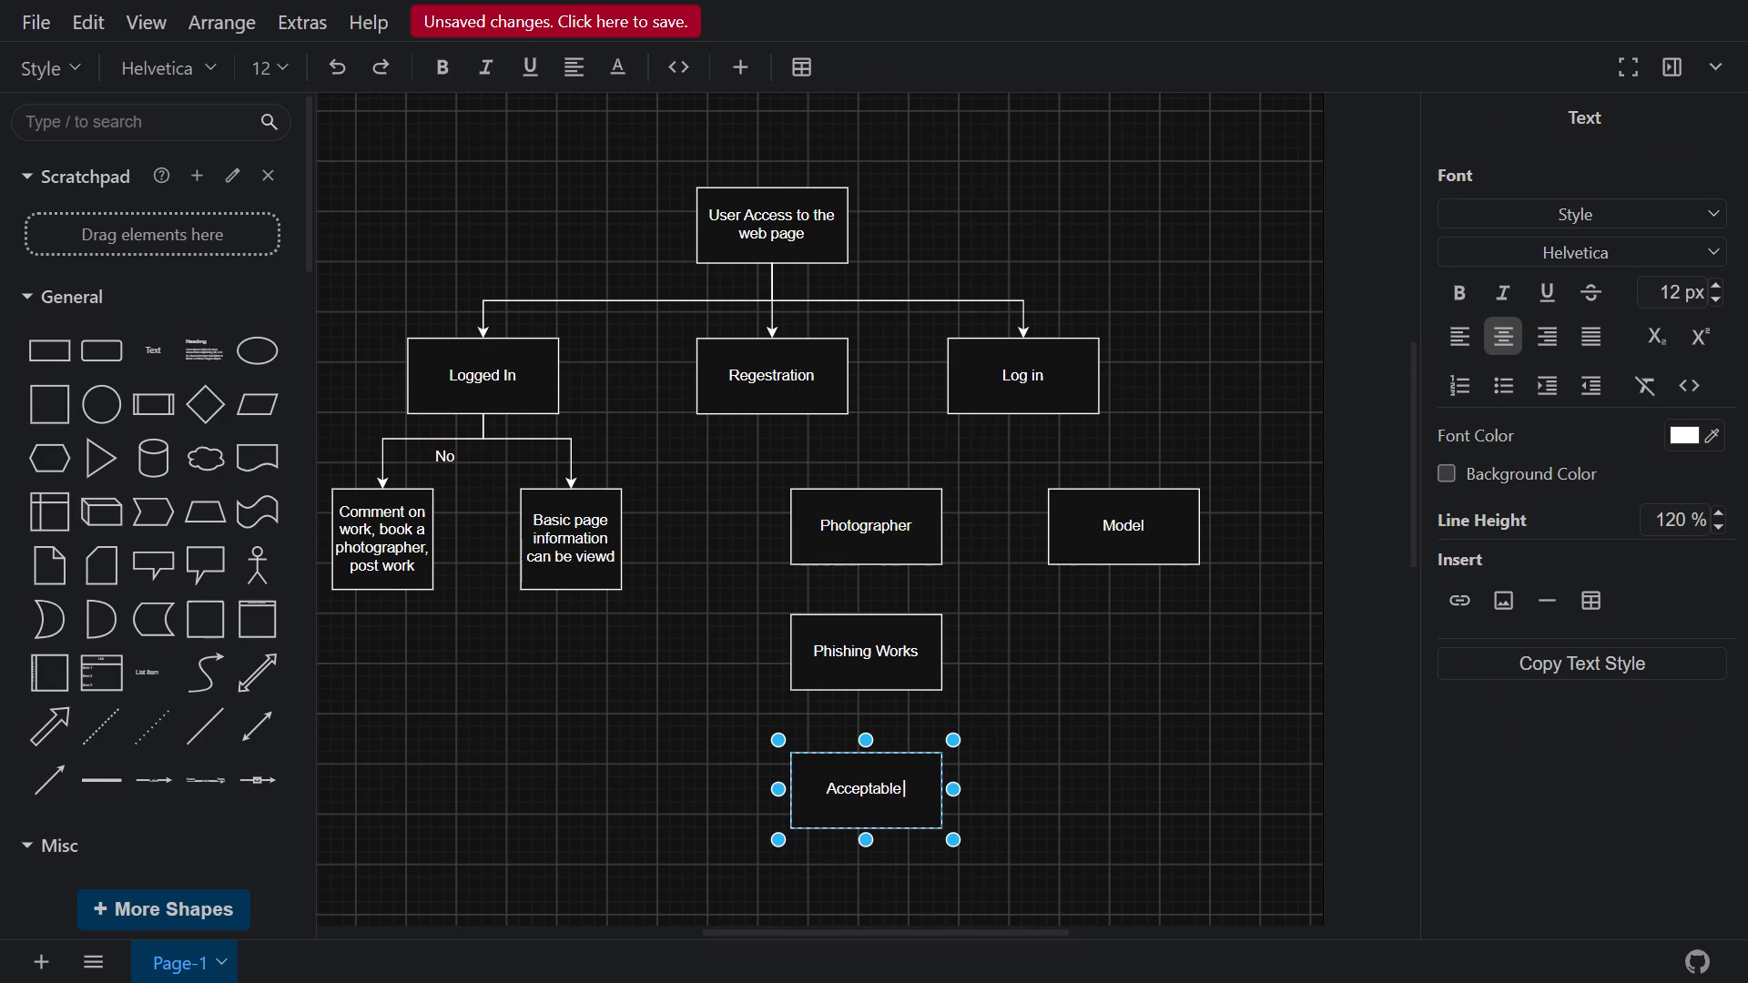
type("of")
key("space")
type("in")
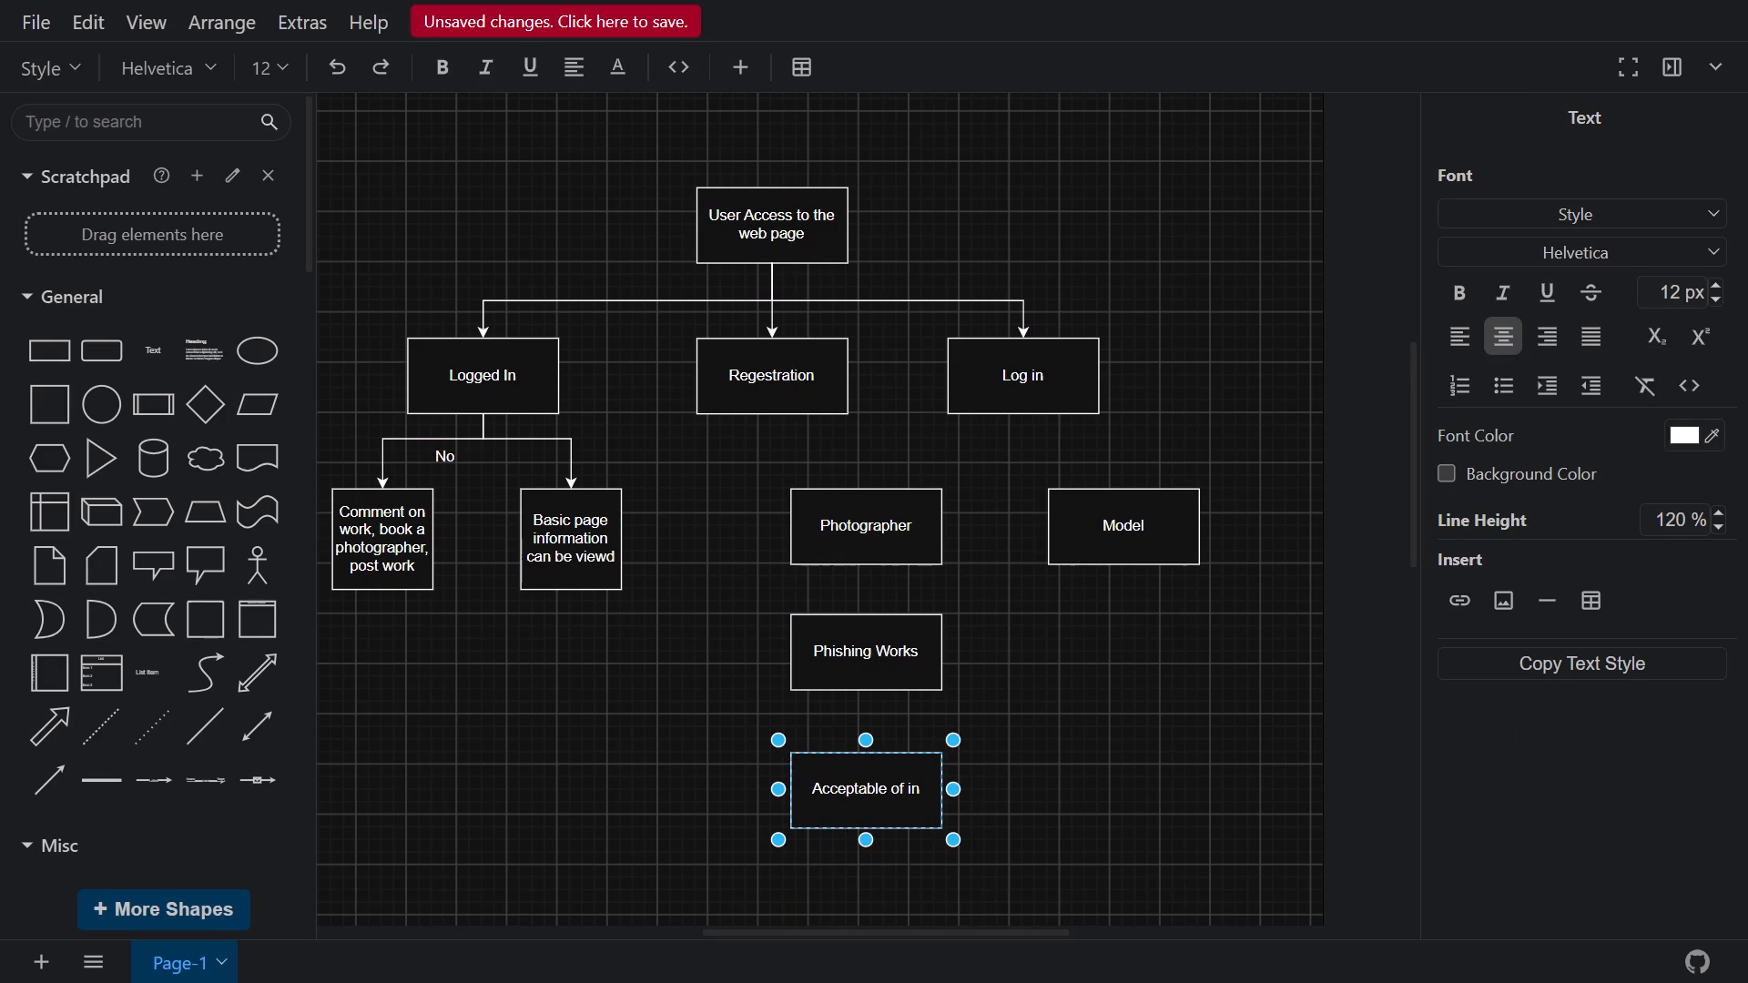
type("ventory")
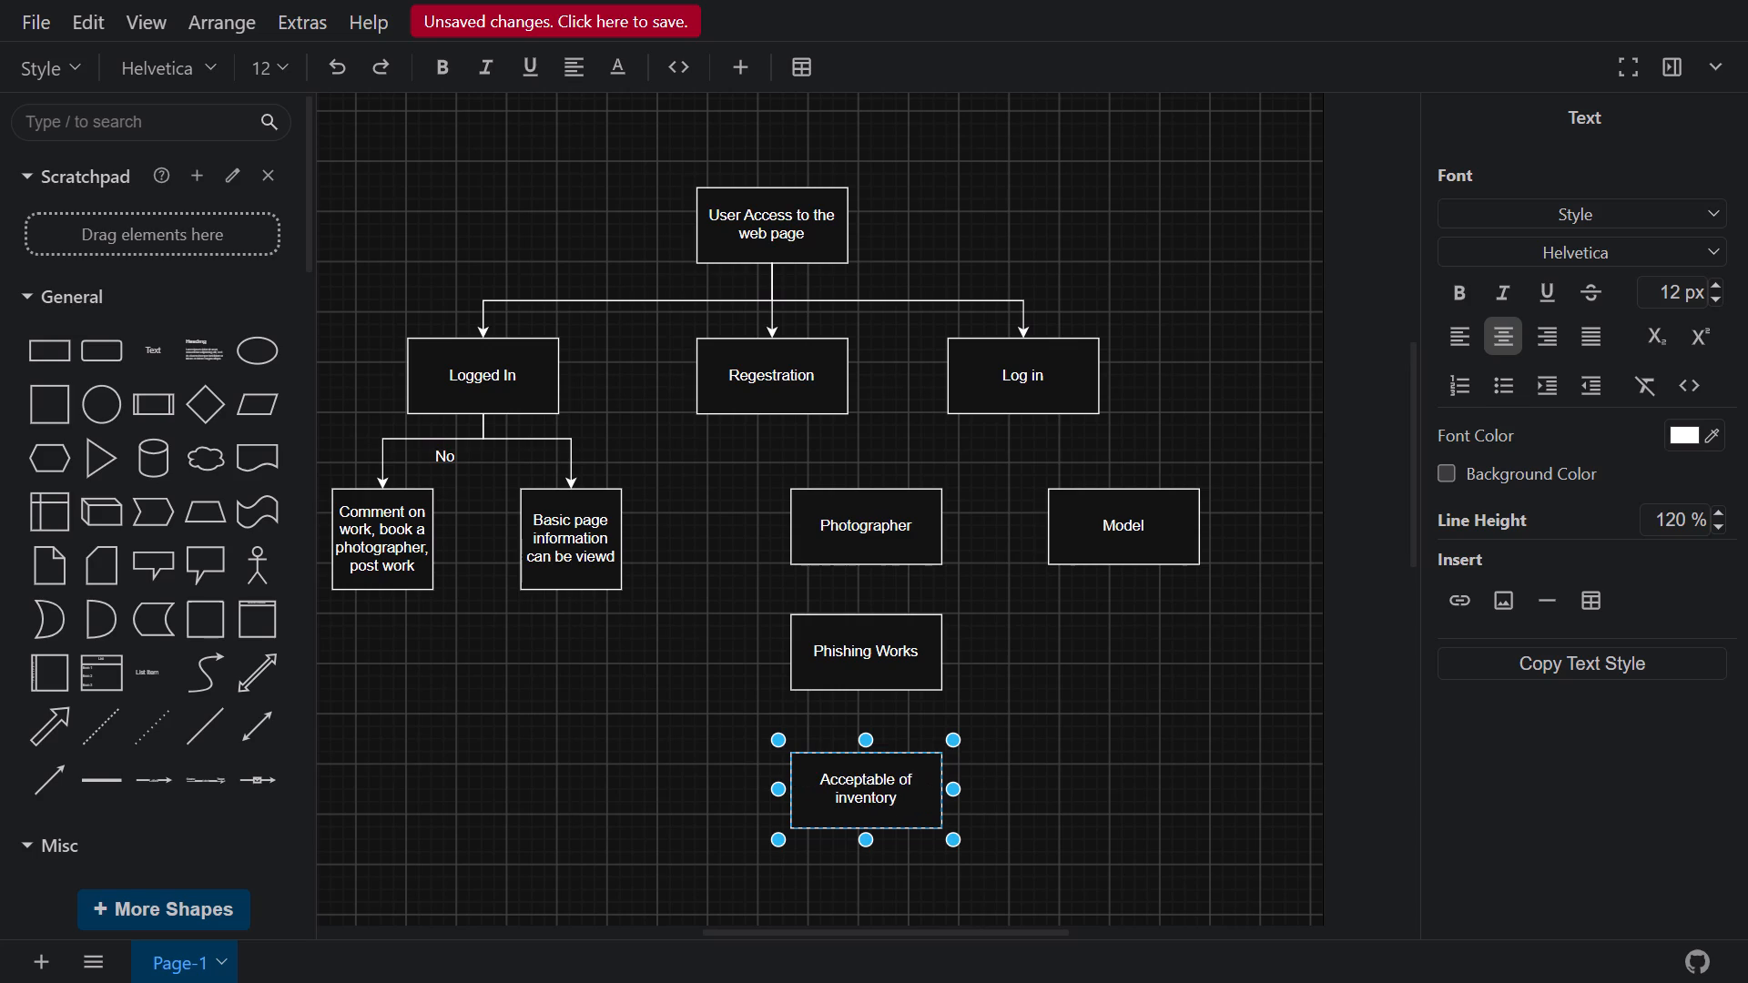
key("slash")
type("initiated")
key("space")
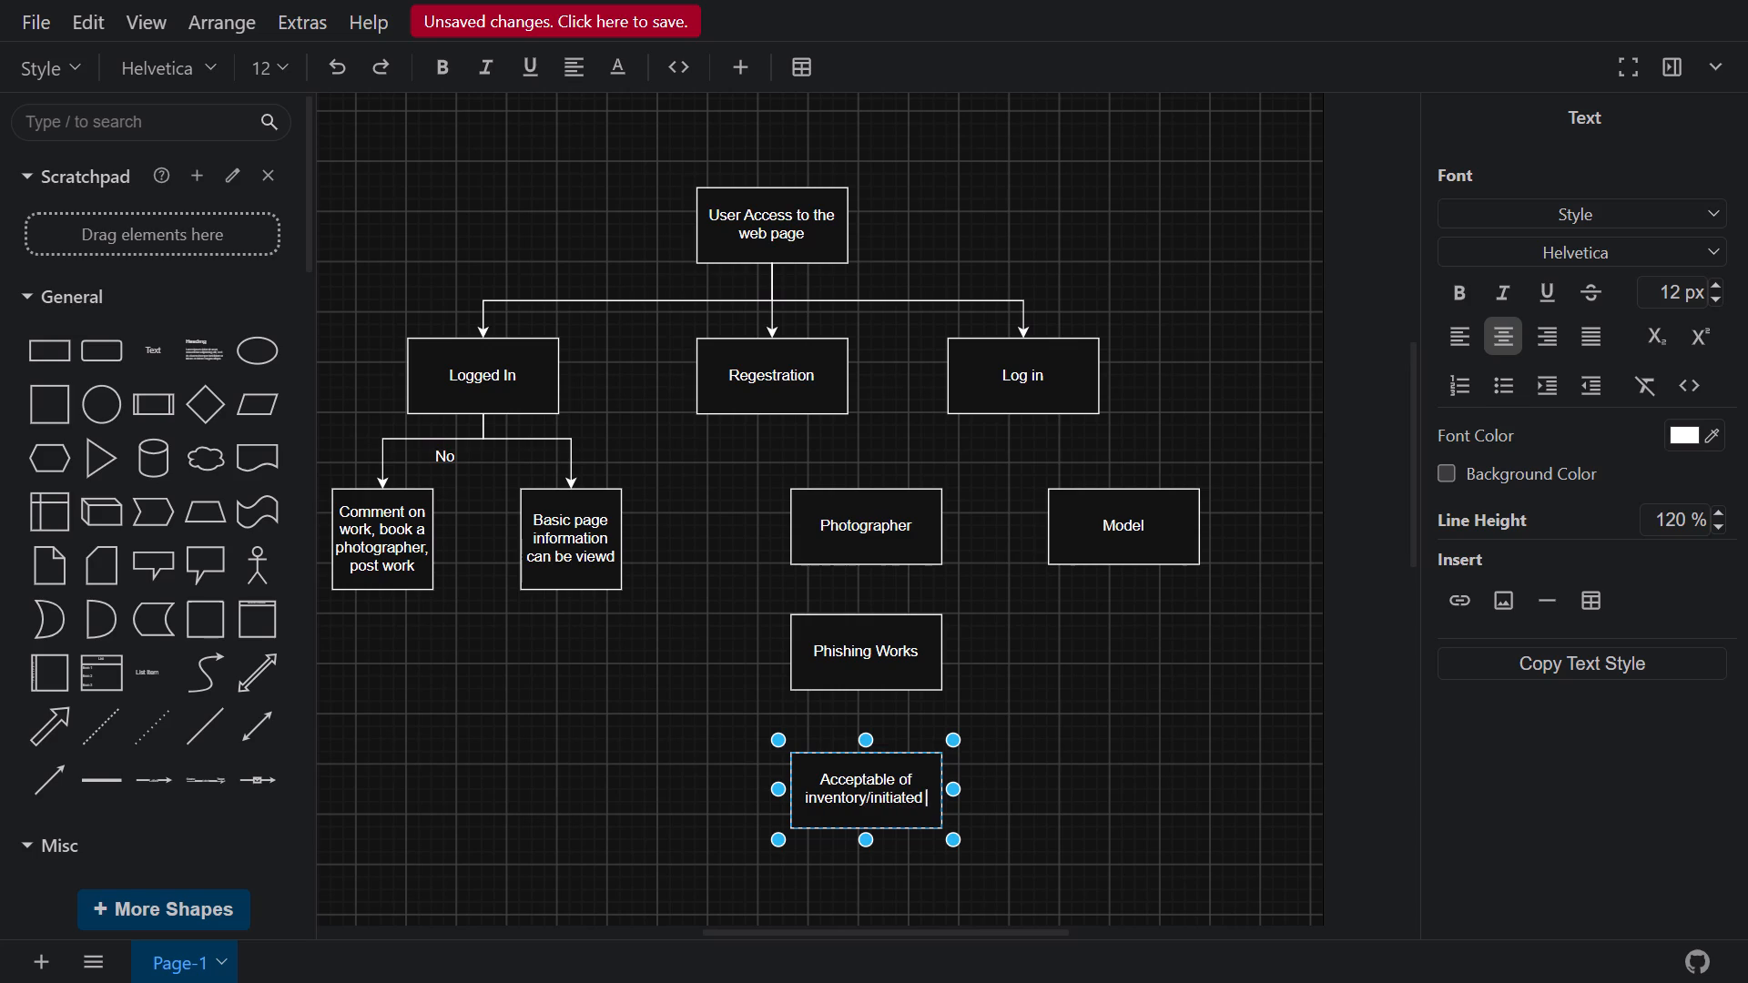
type("invitations")
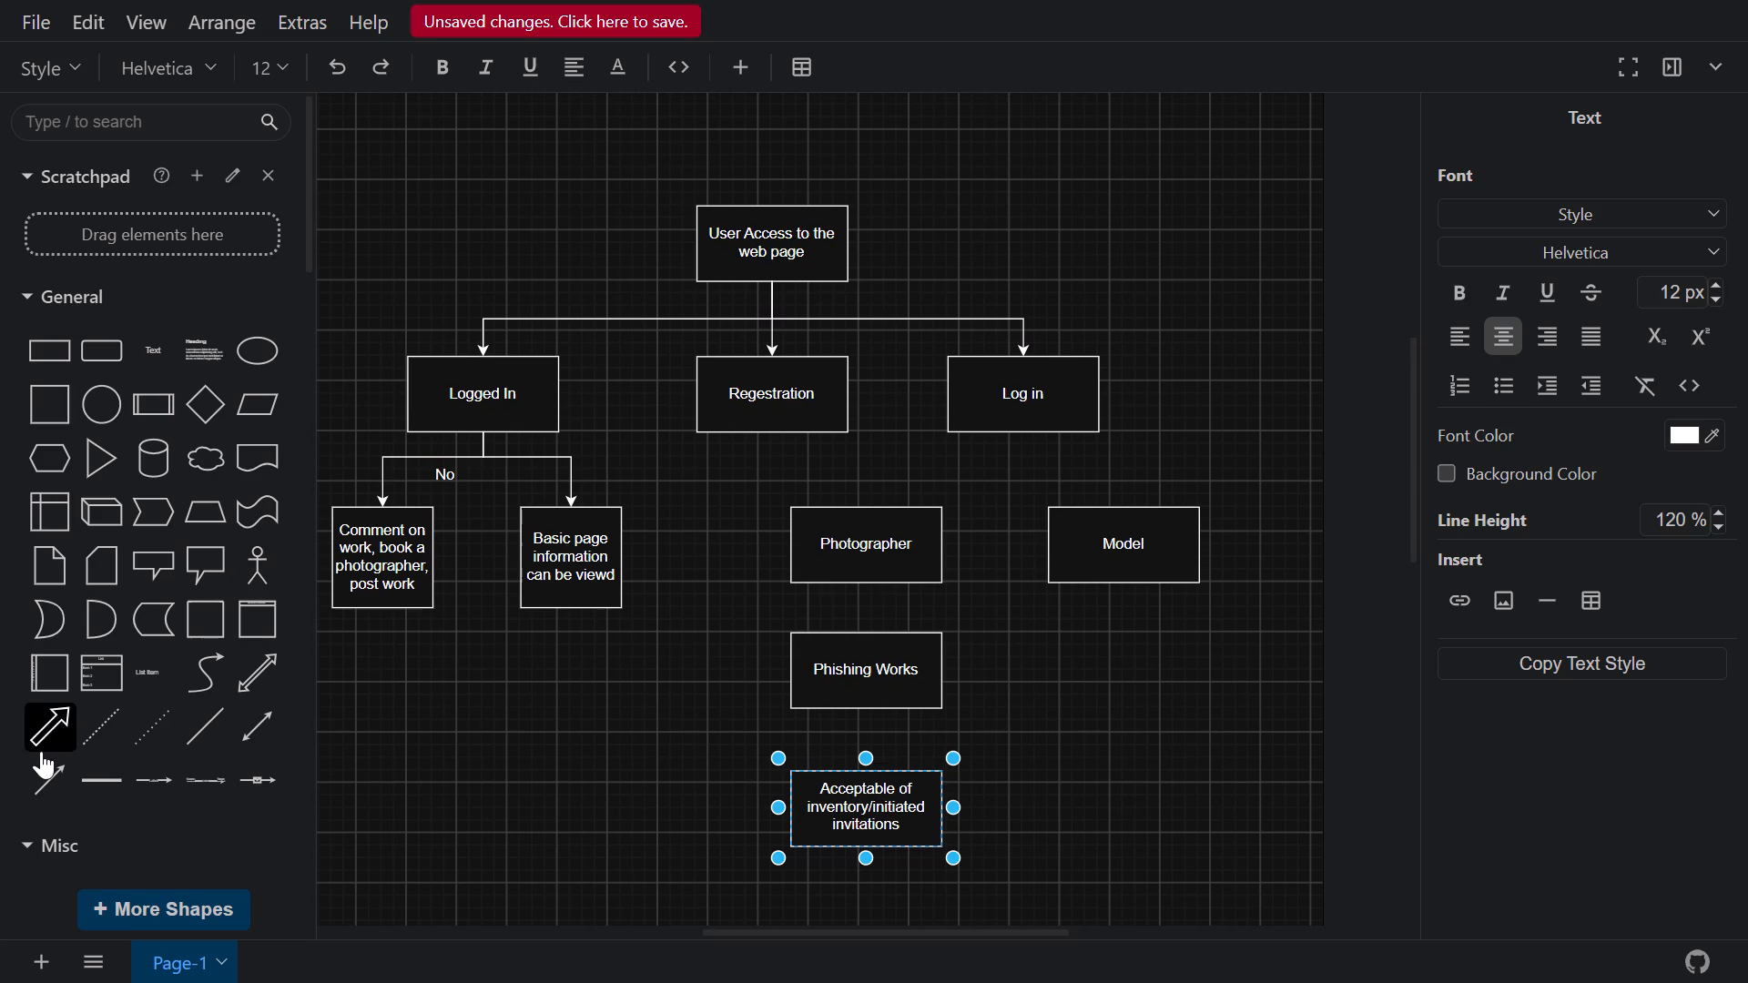
Insert a directional arrow and attach its start to the bottom centre of "Log in".
left_click(36, 777)
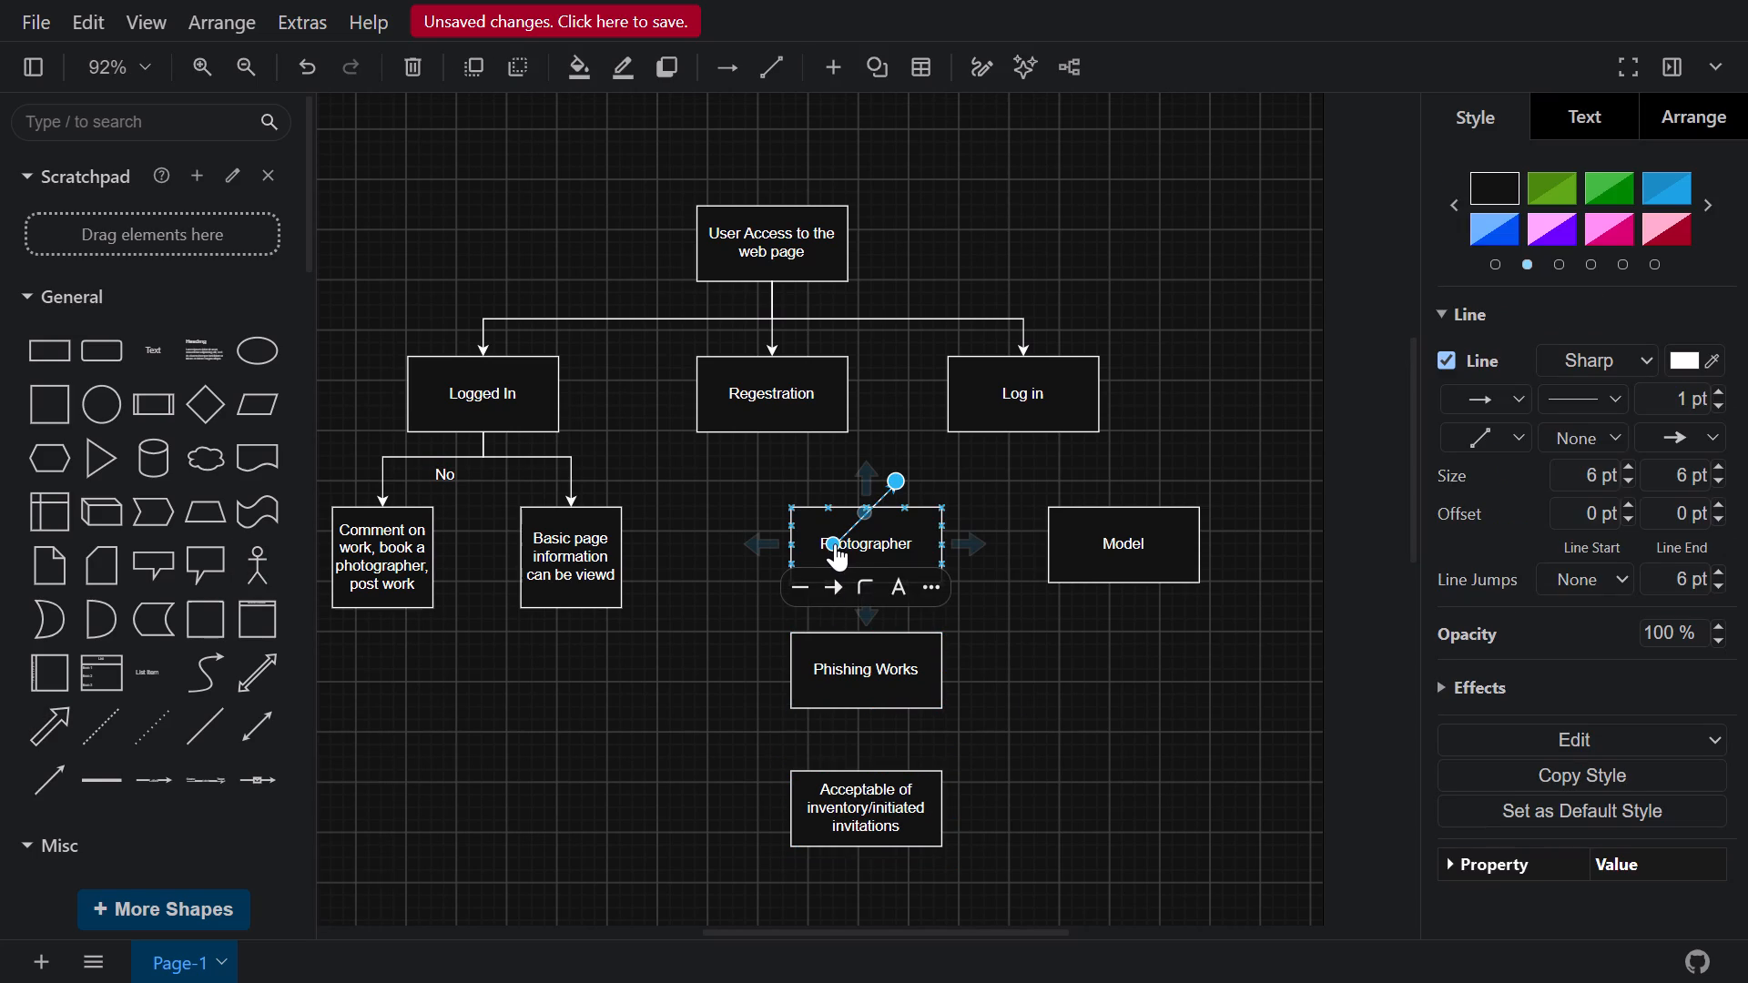
left_click_drag(834, 542, 1029, 435)
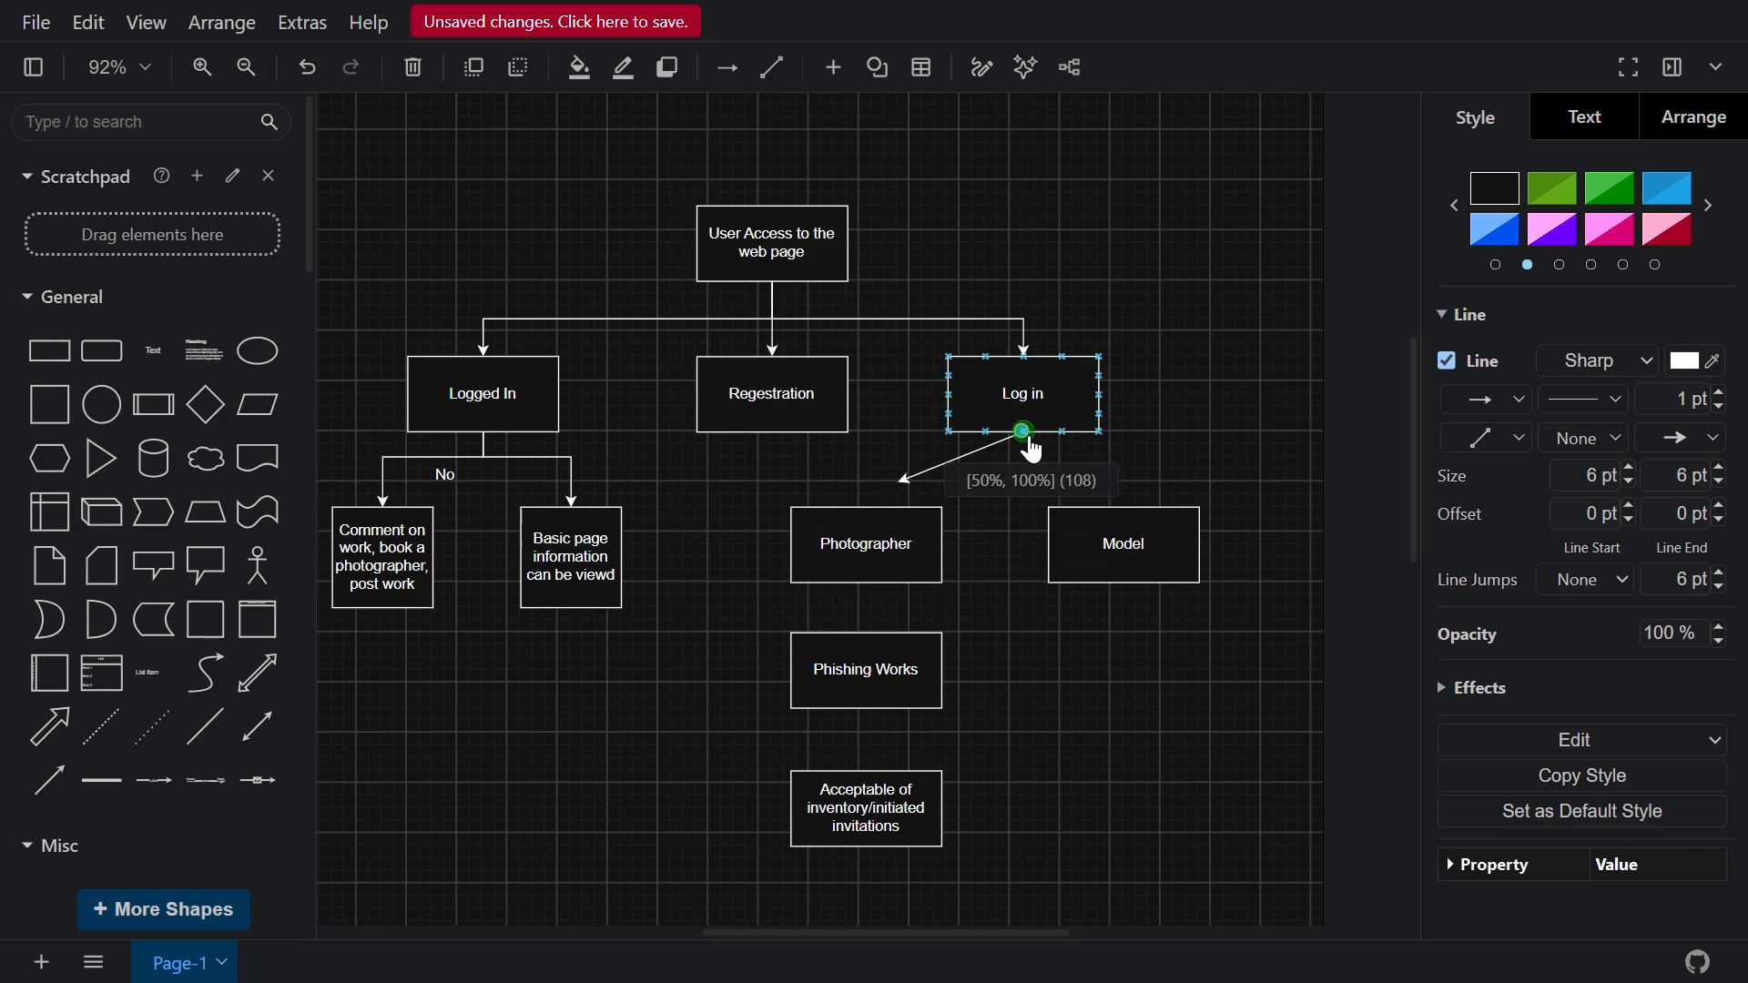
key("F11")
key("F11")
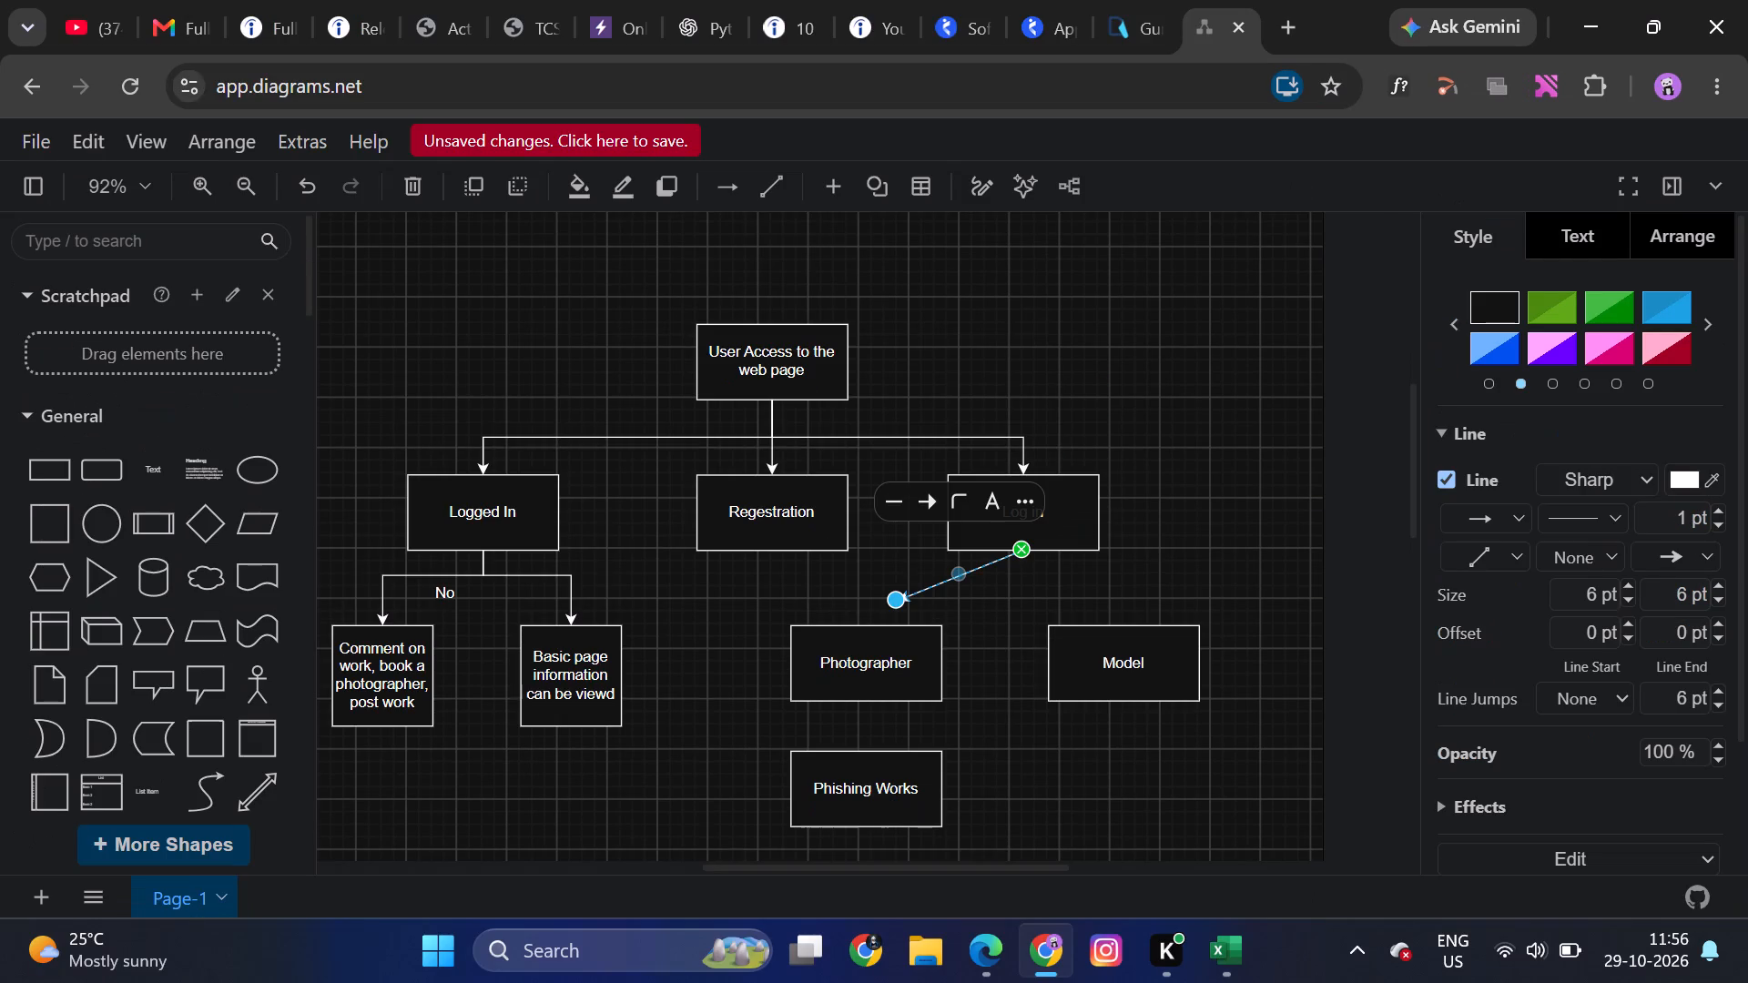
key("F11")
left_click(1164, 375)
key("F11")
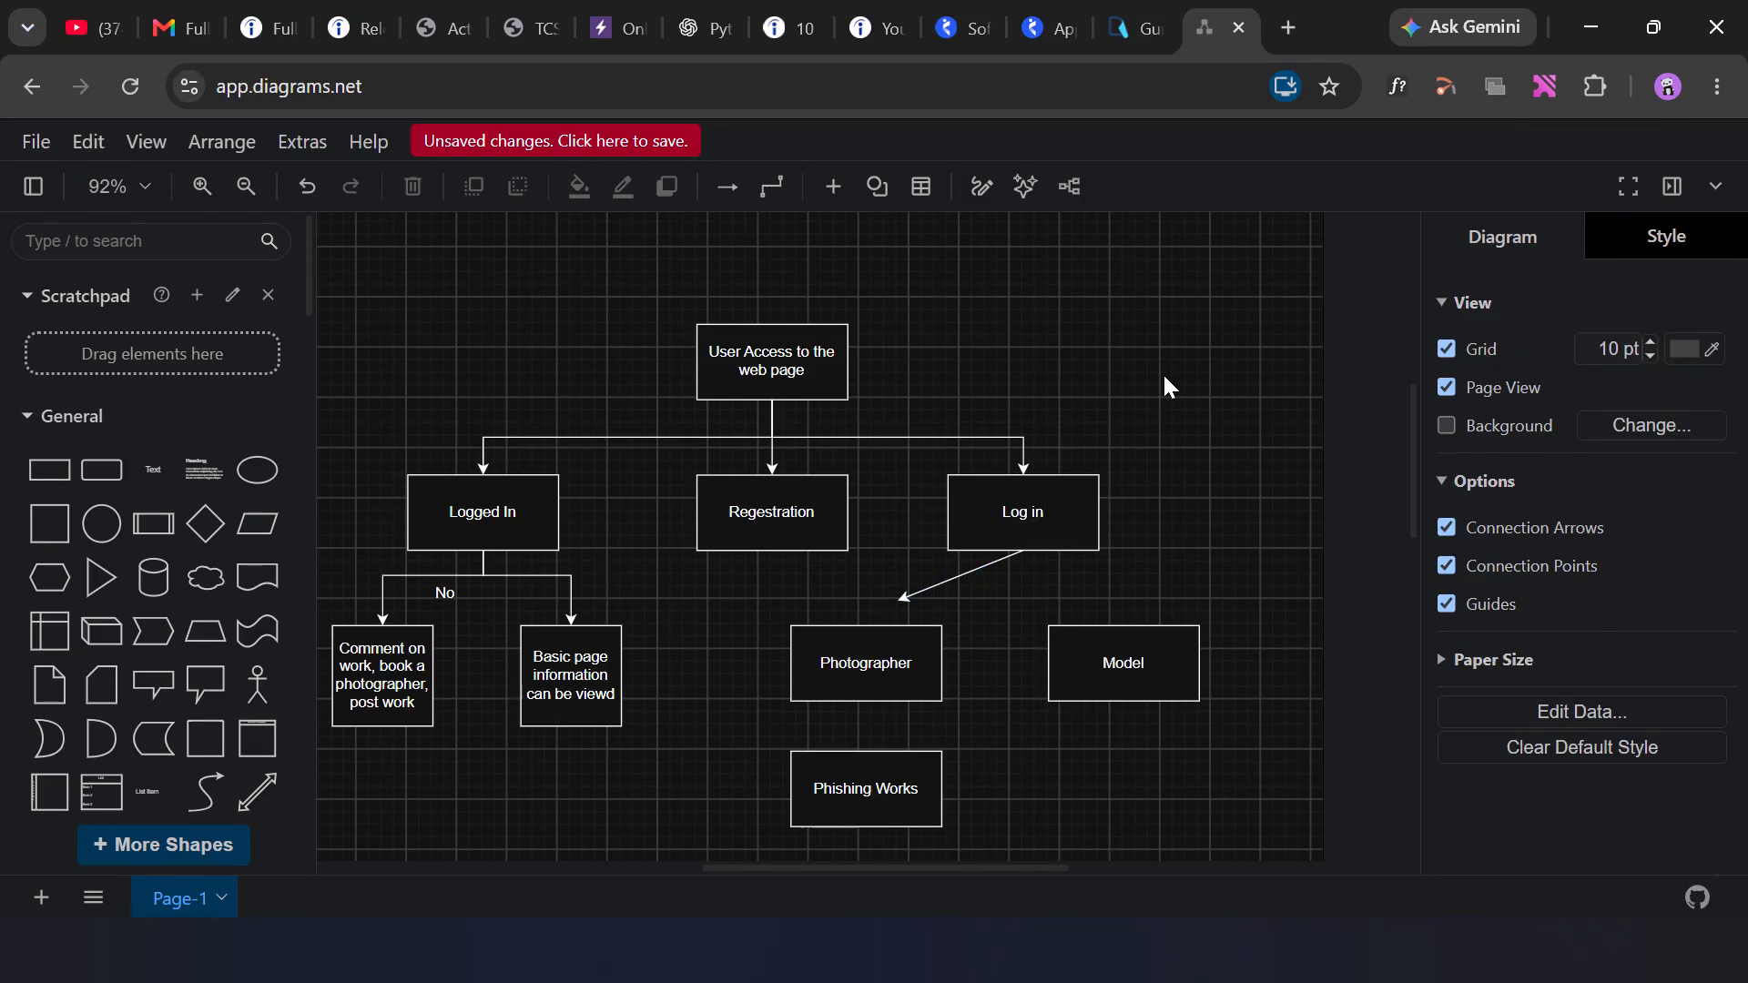
Attach the "Log in" arrow's head to the top centre of "Photographer" and bend the line into right angles.
left_click_drag(950, 451, 945, 464)
left_click(945, 464)
left_click_drag(897, 480, 865, 511)
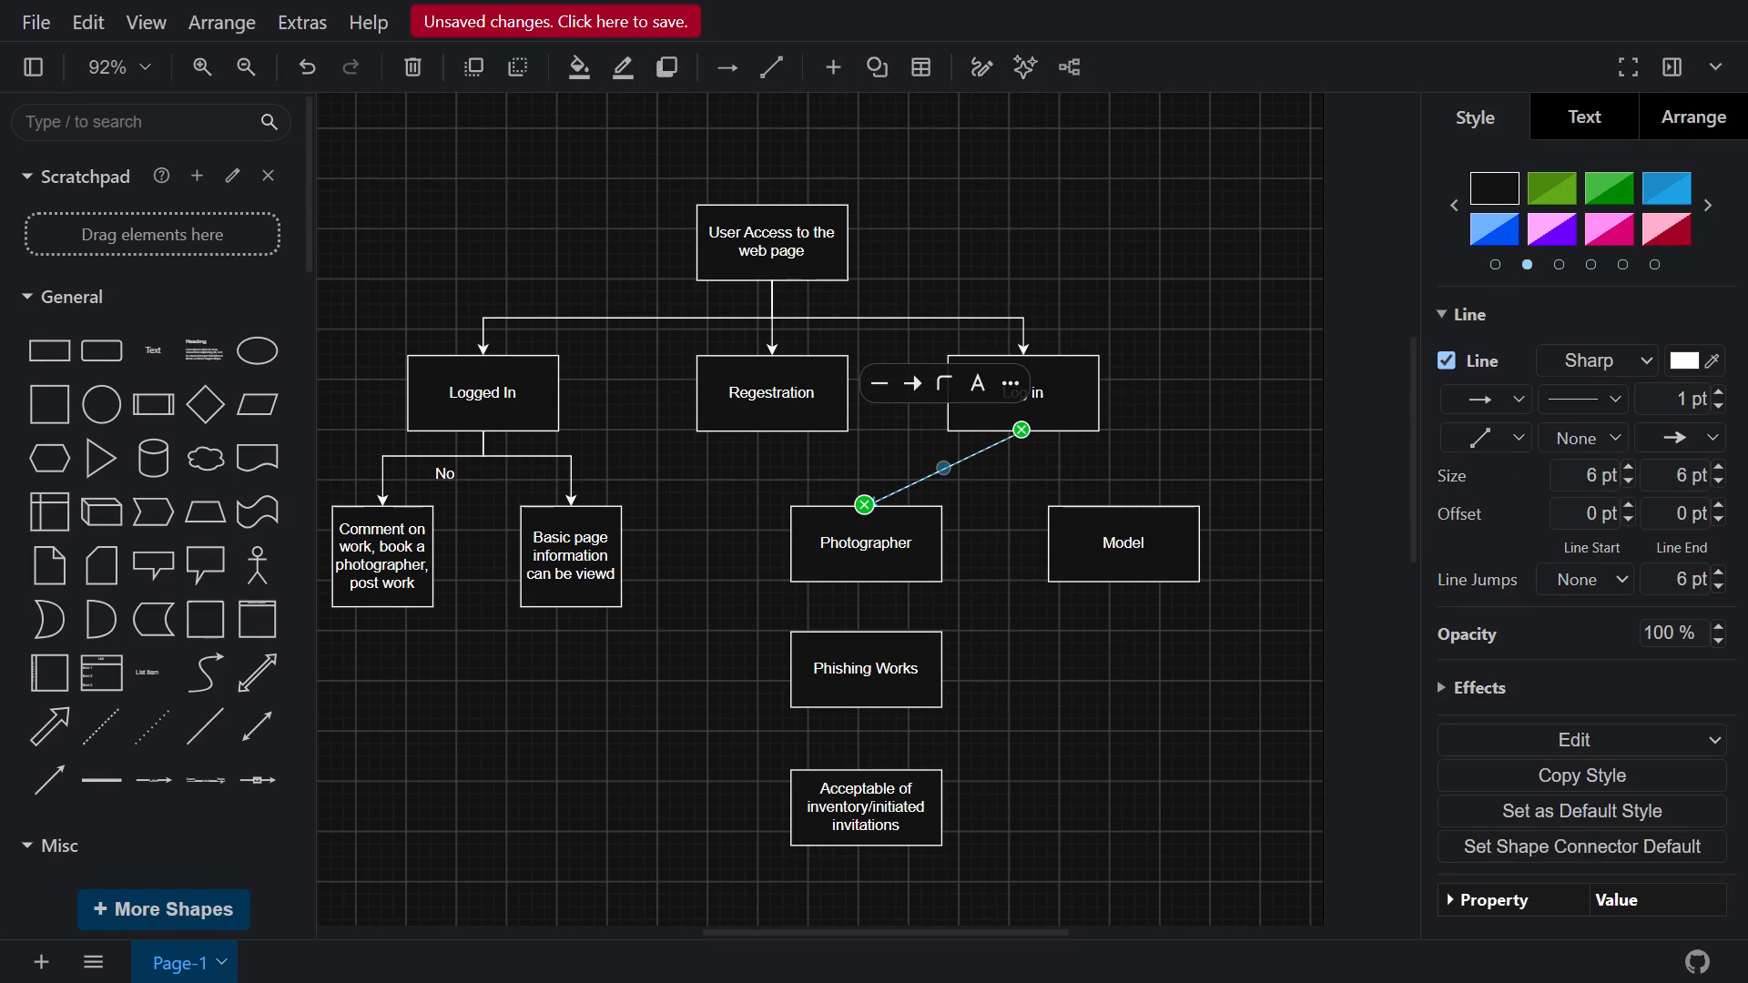
left_click_drag(940, 468, 1024, 467)
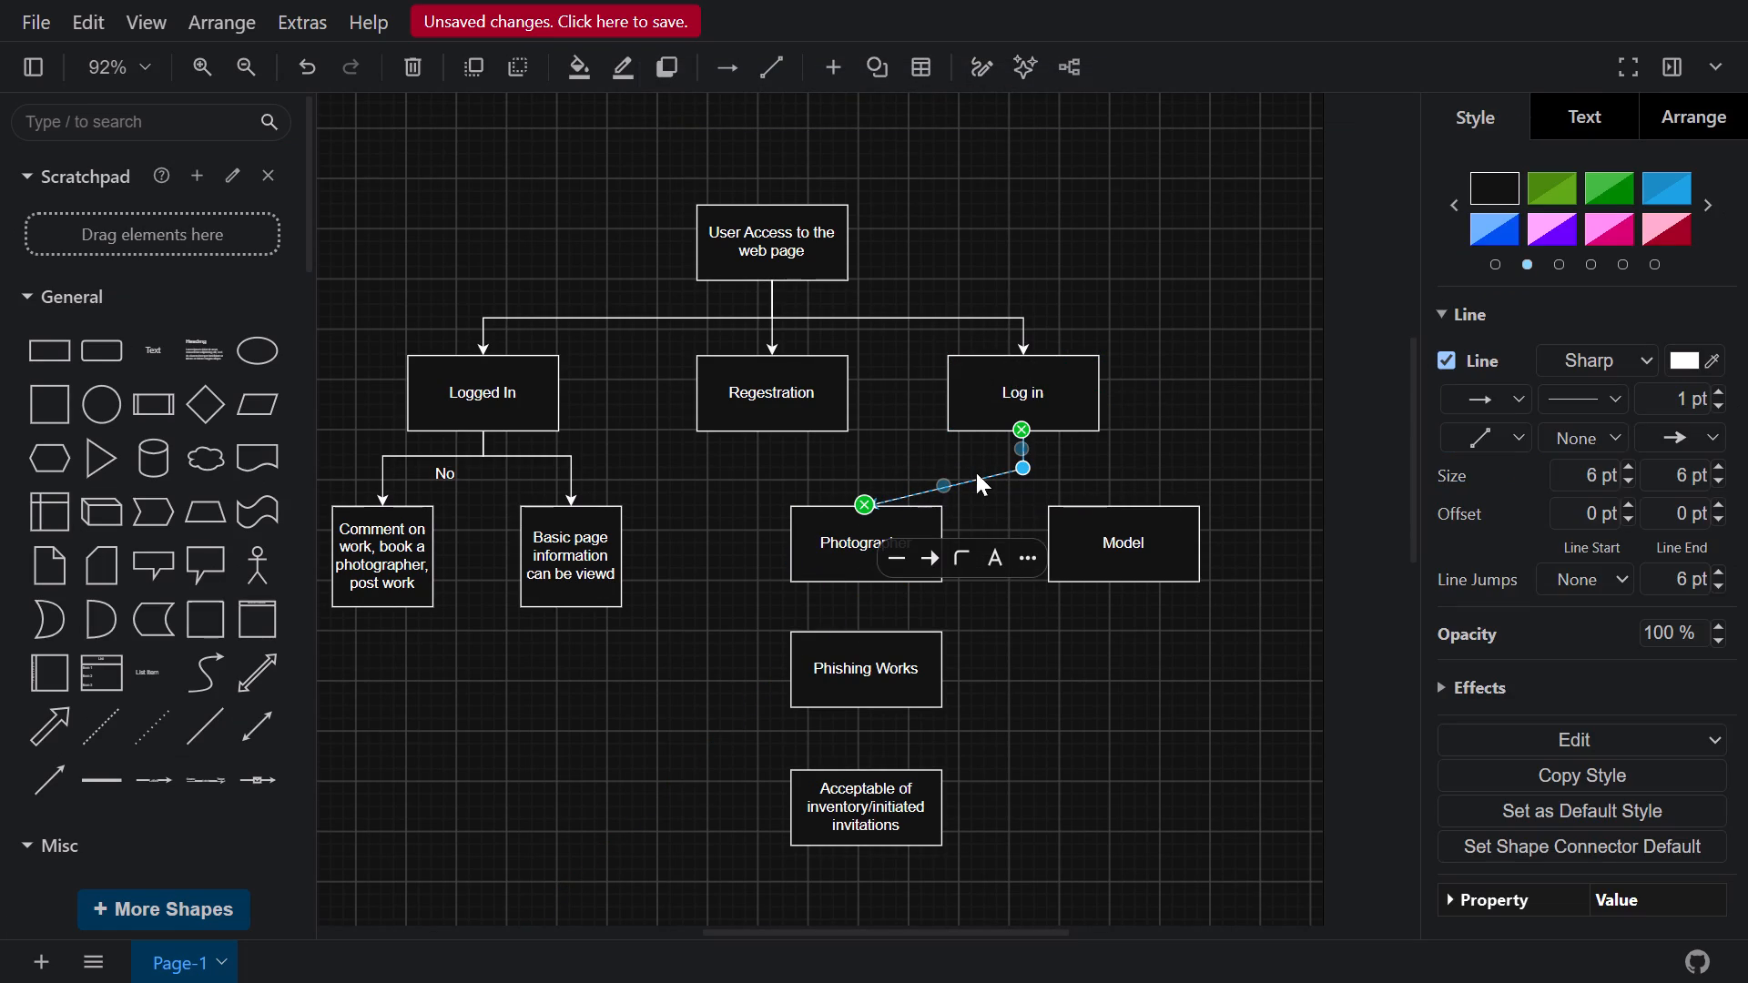
left_click_drag(938, 484, 853, 470)
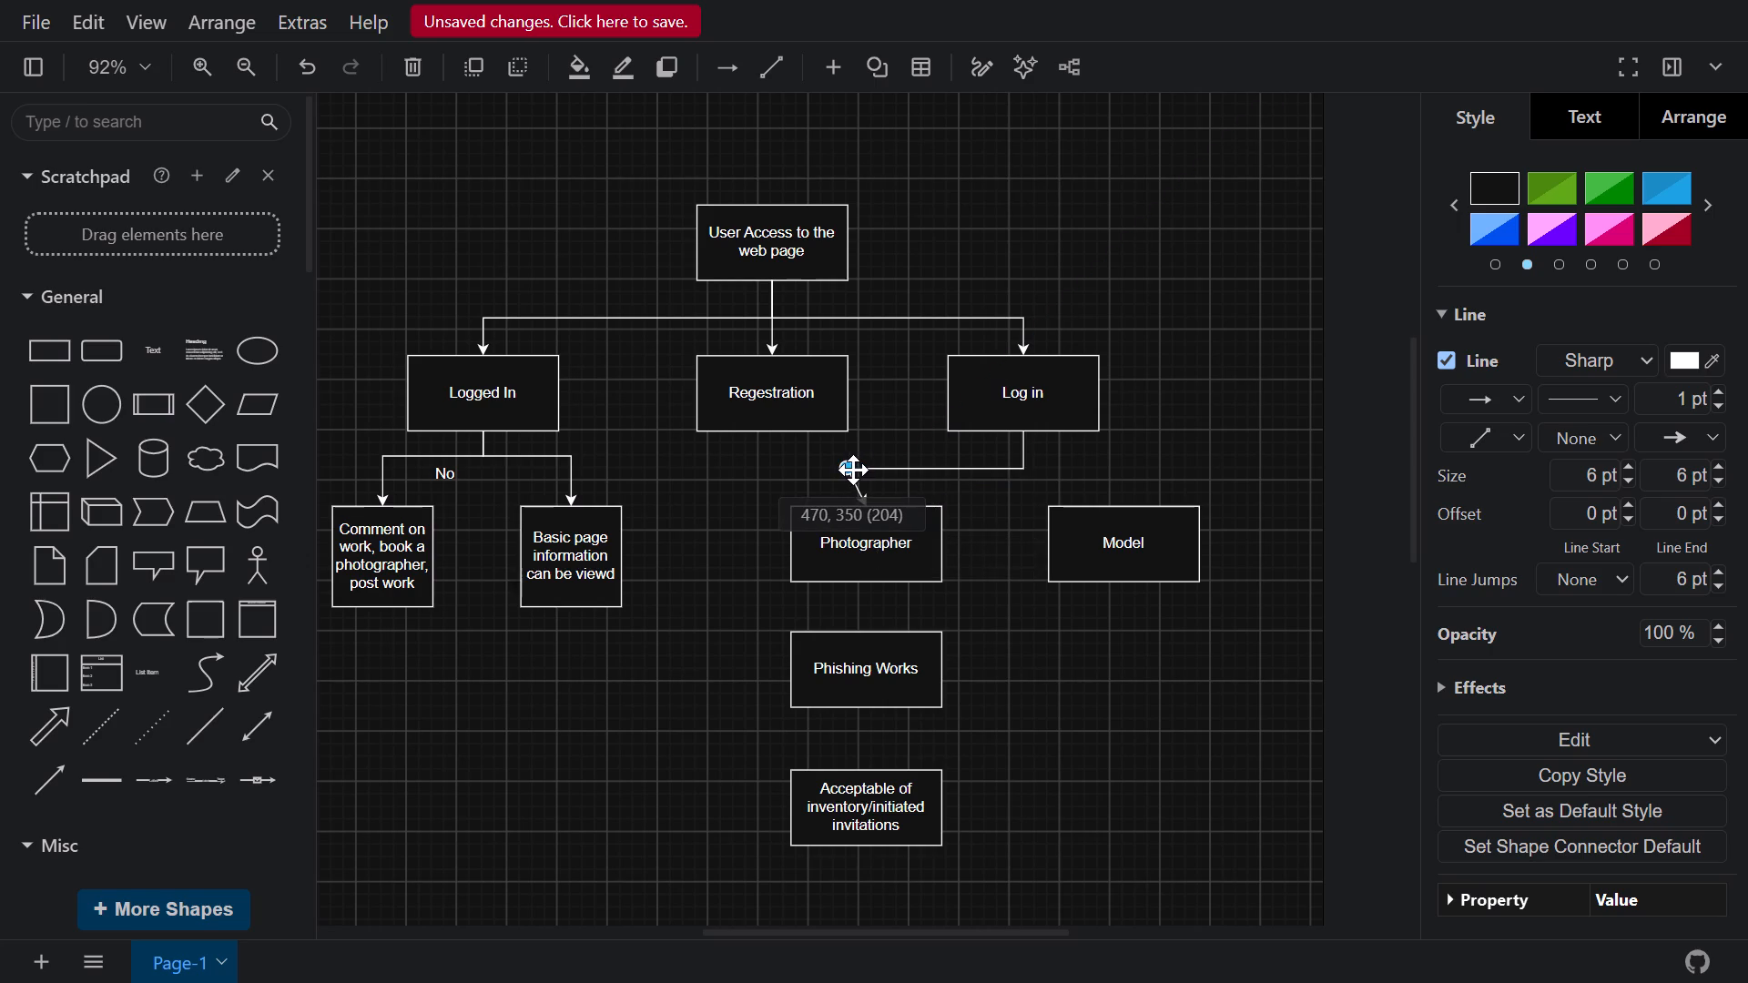
left_click_drag(853, 470, 865, 470)
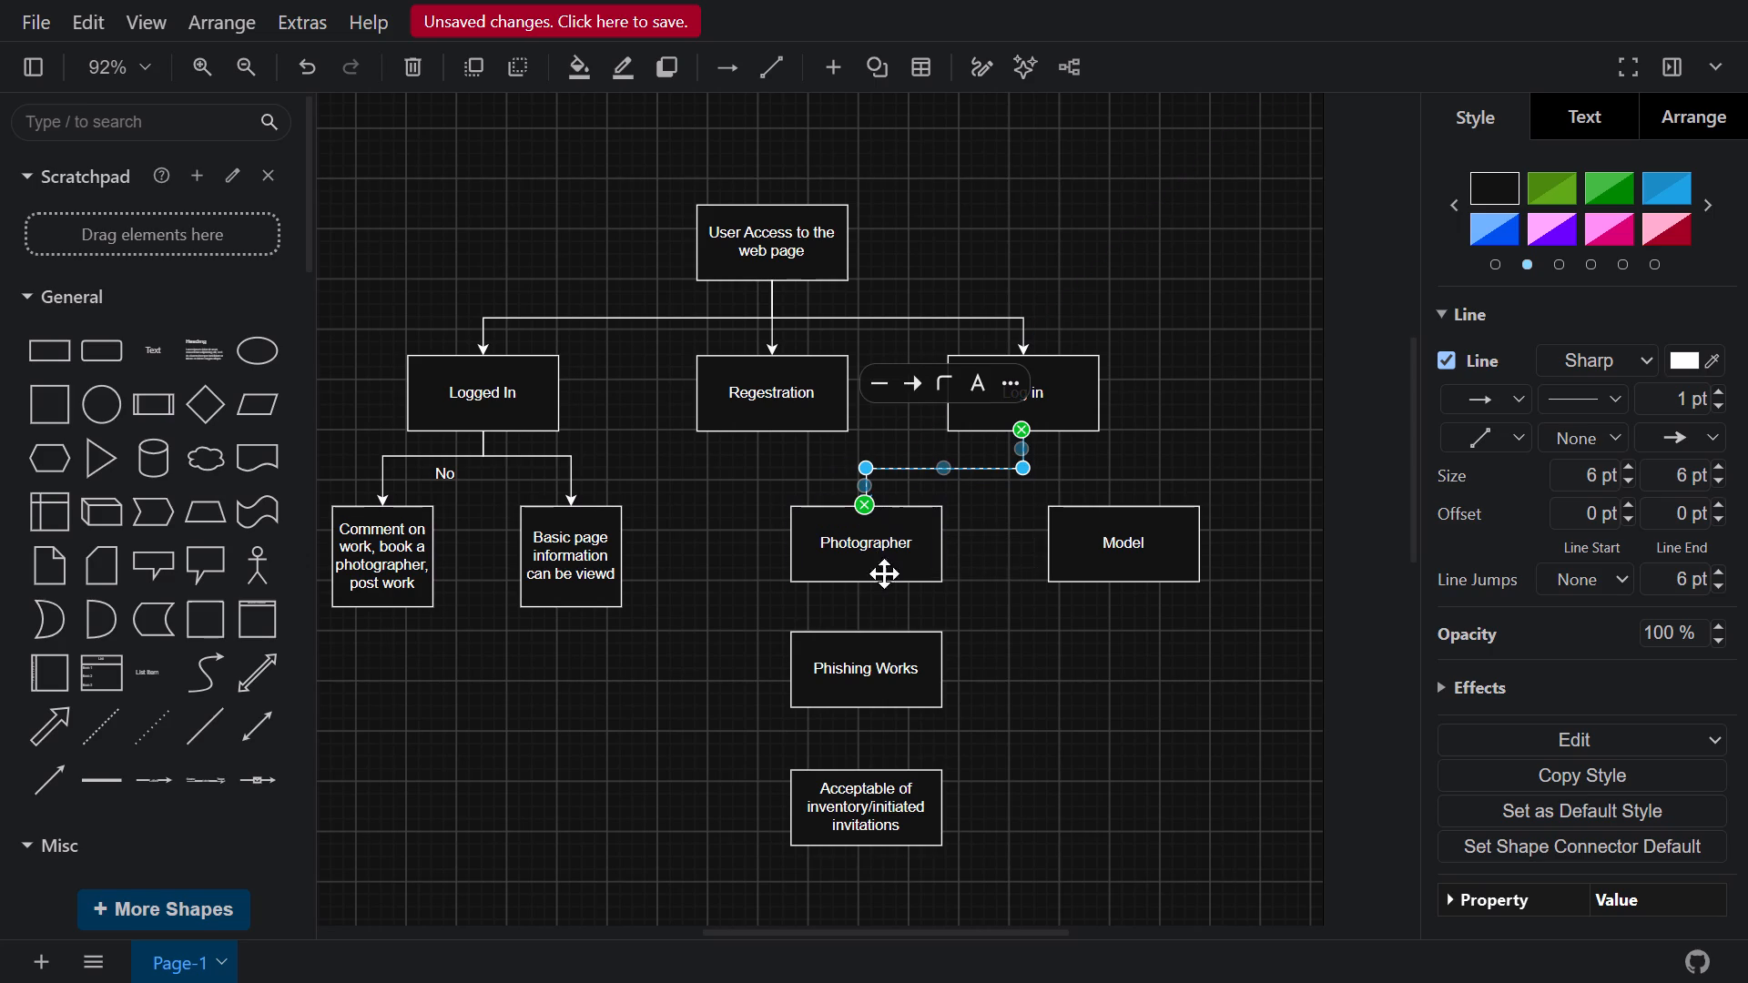
Connect the bottom centre of "Photographer" to the top of "Phishing Works" with a straight directional arrow.
left_click(31, 783)
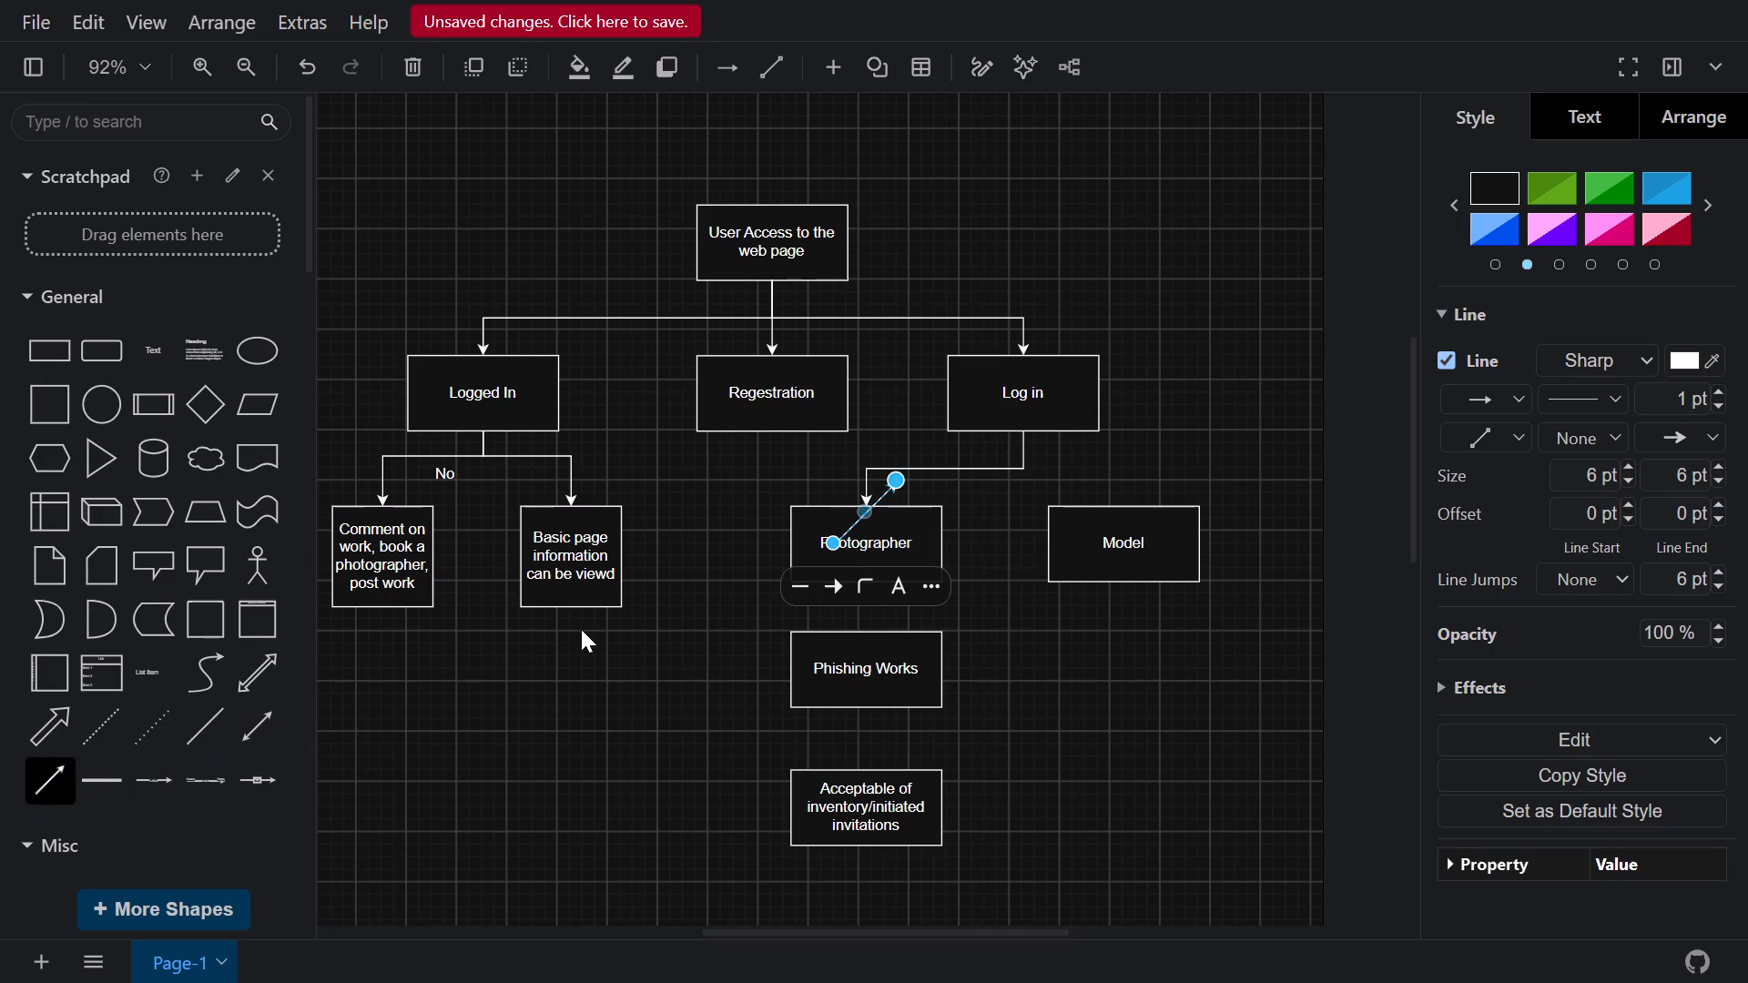
left_click_drag(829, 547, 905, 628)
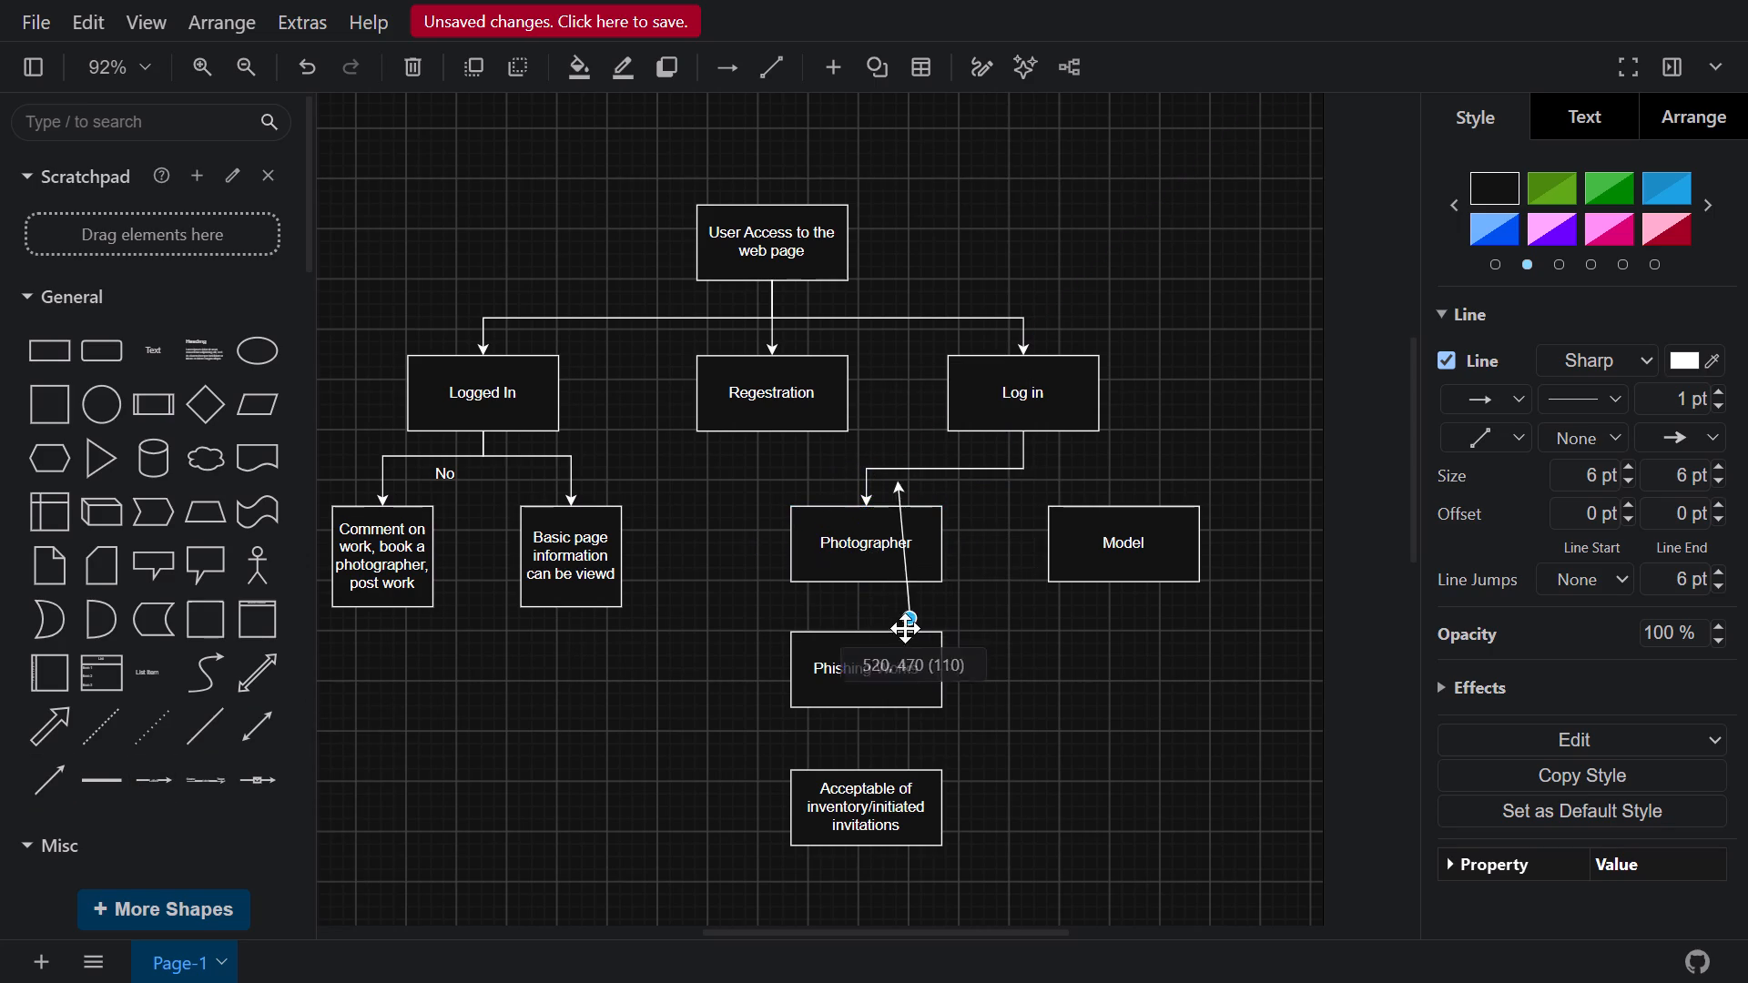
left_click_drag(905, 628, 868, 578)
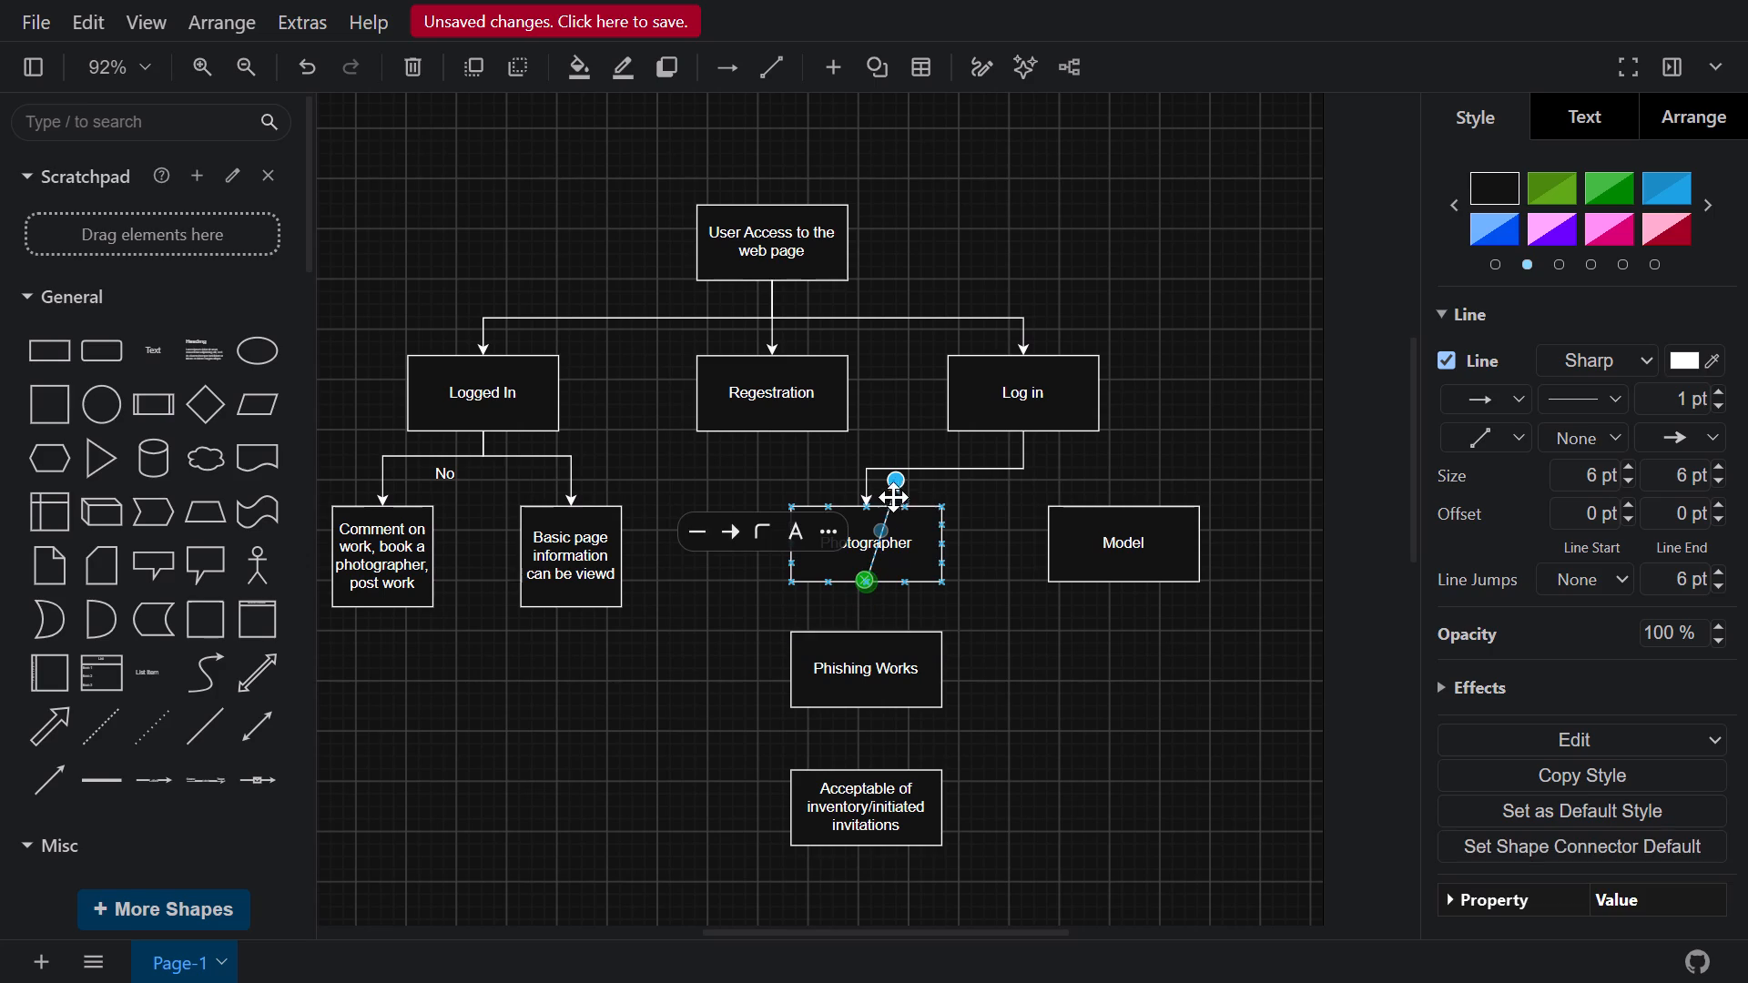
left_click_drag(896, 481, 883, 659)
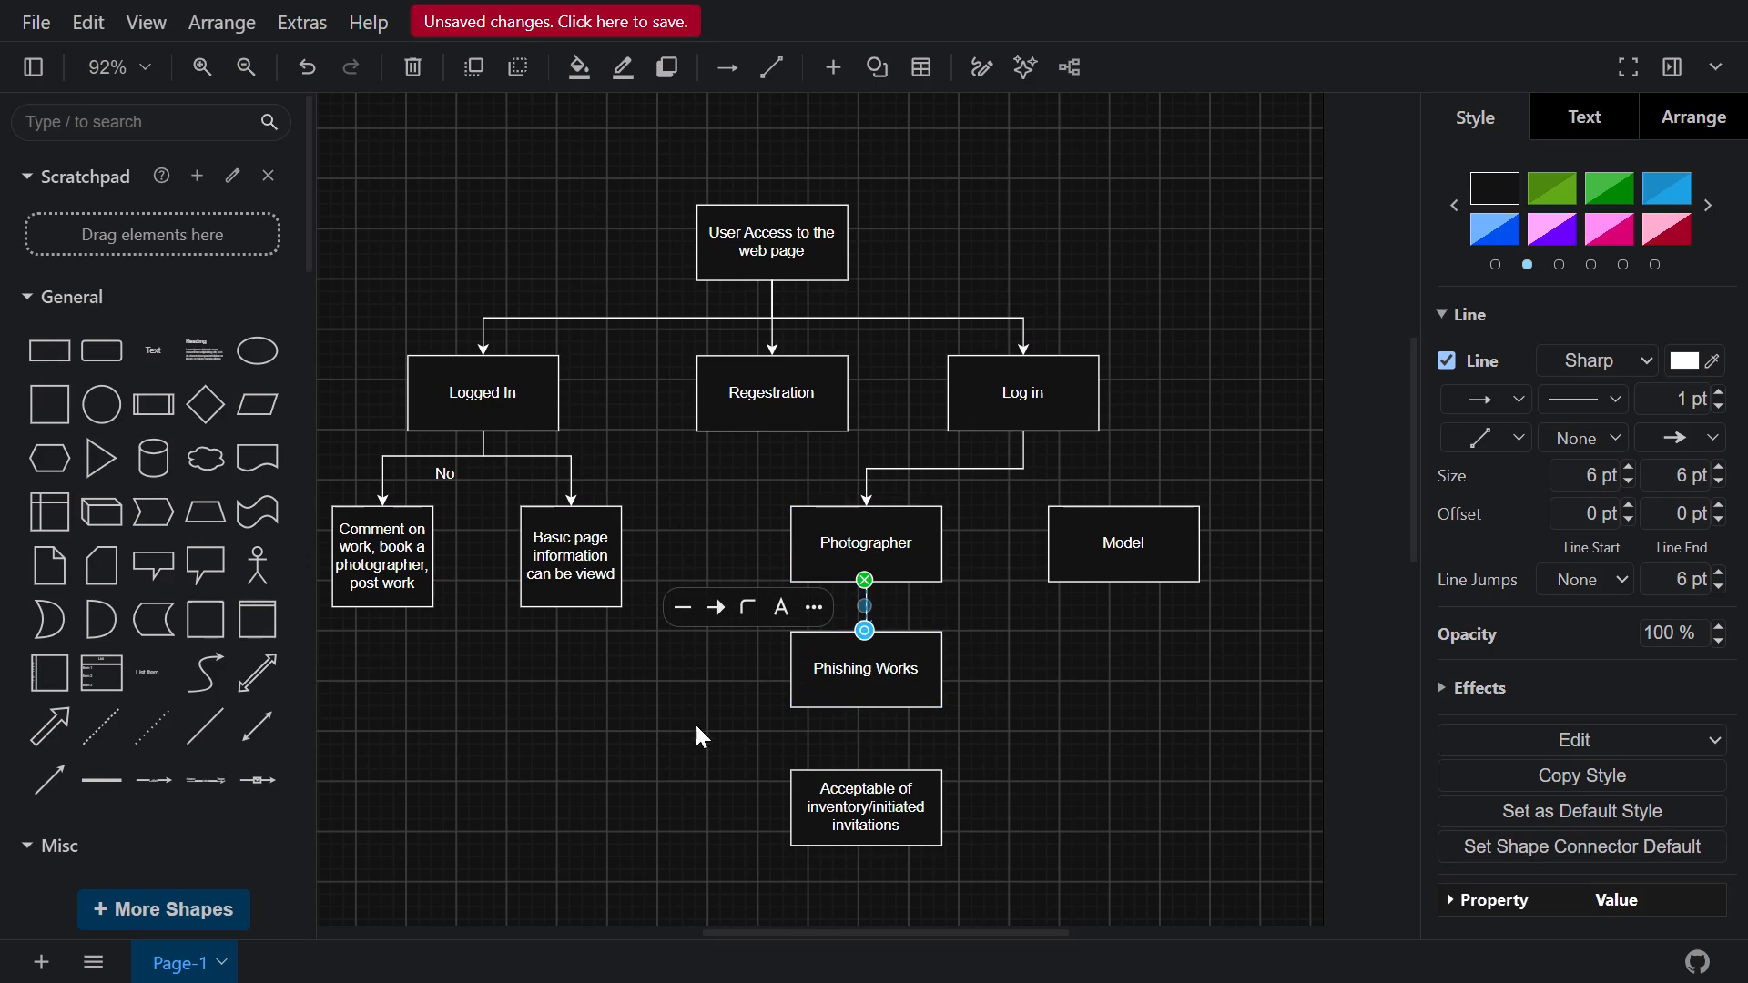
left_click(675, 728)
Connect the bottom centre of "Phishing Works" to the top of "Acceptable of inventory/initiated invitations" with a straight directional arrow.
left_click(53, 794)
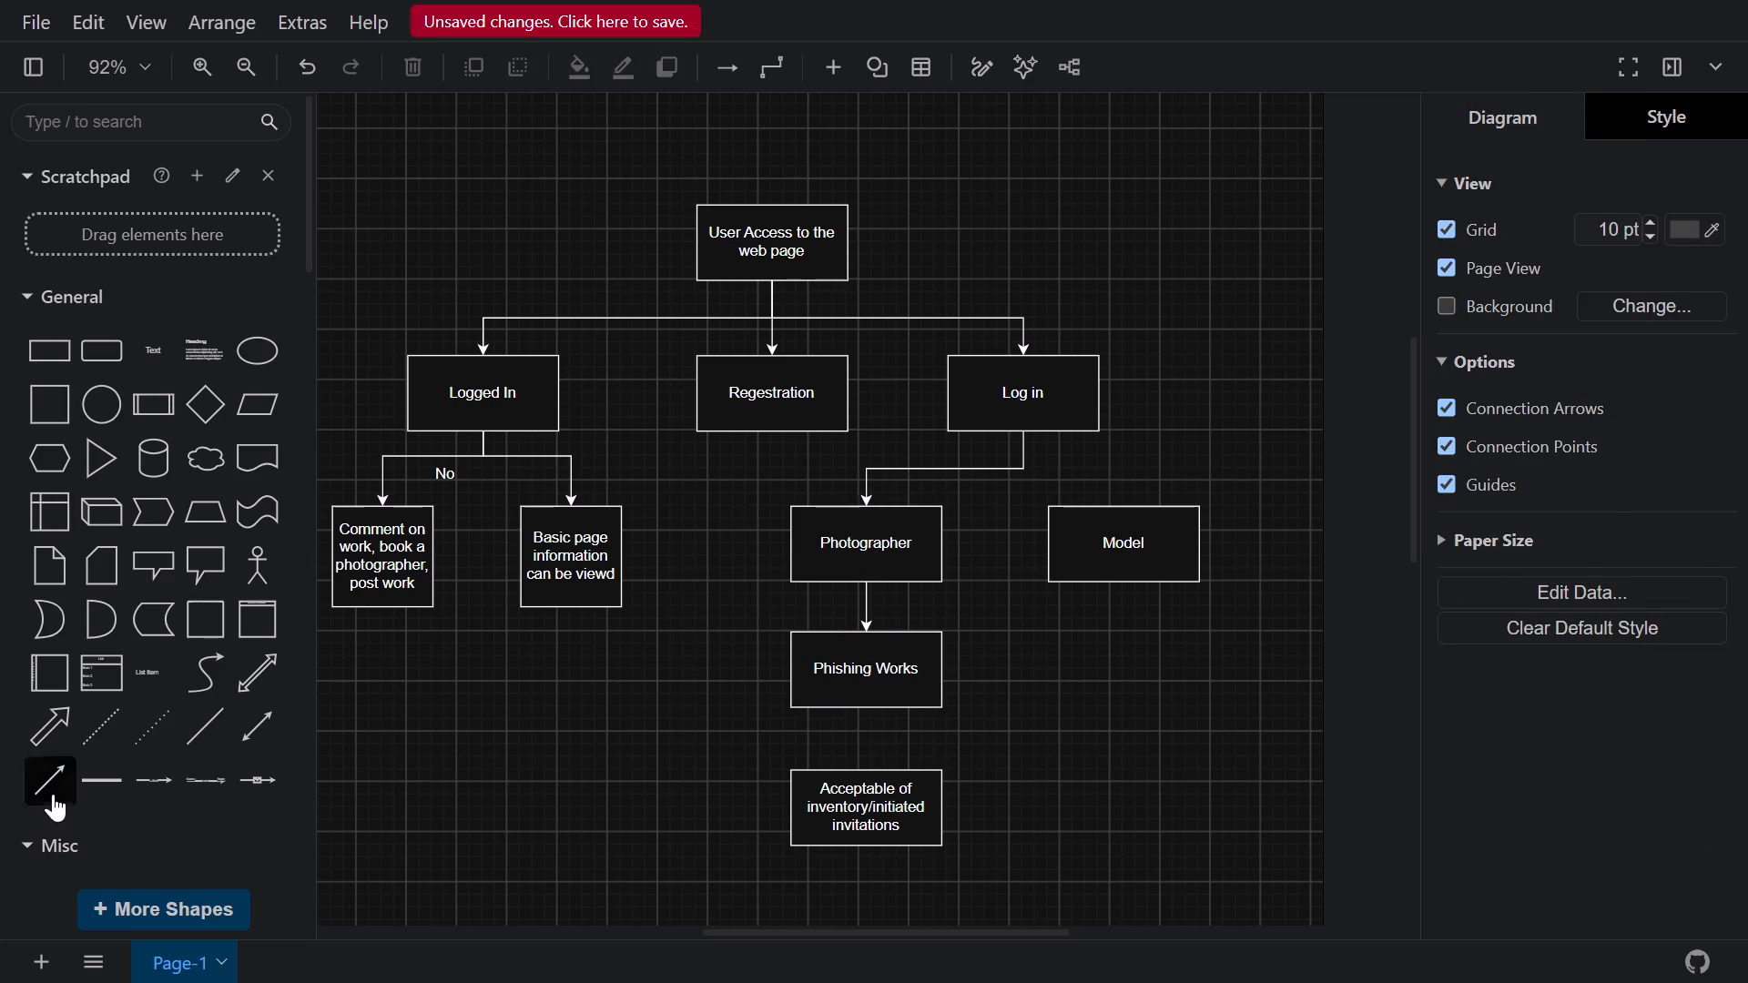
left_click_drag(832, 542, 922, 725)
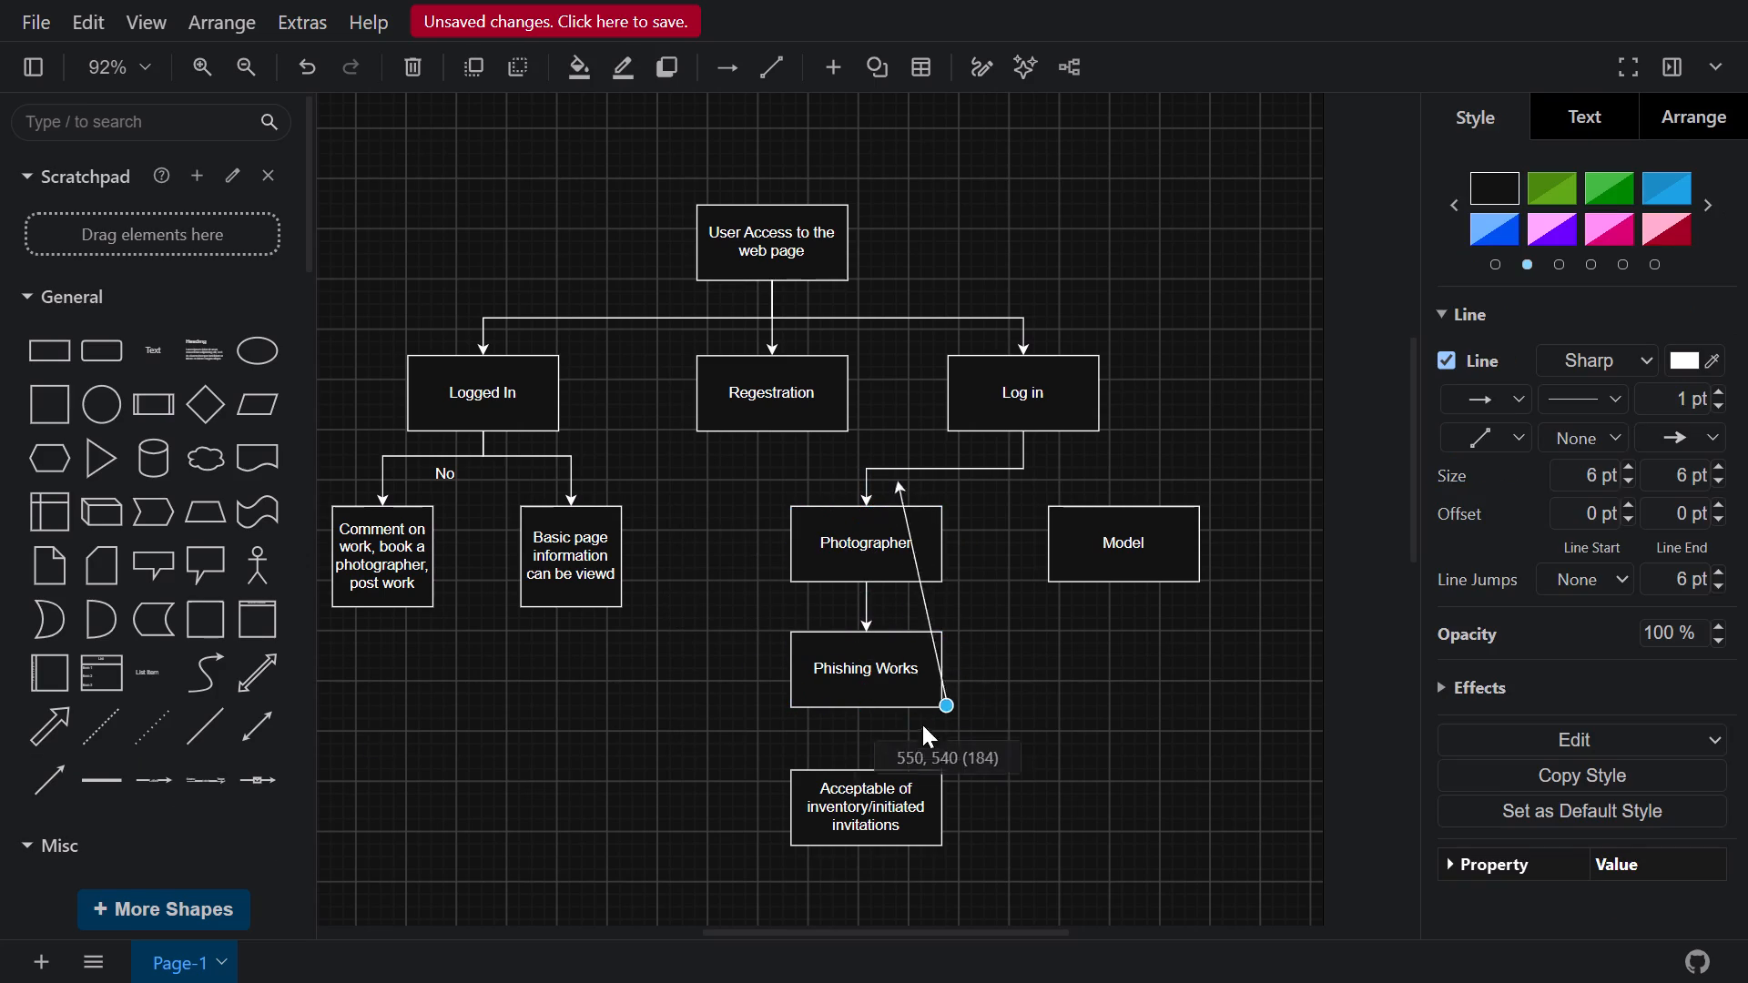
left_click_drag(922, 725, 874, 706)
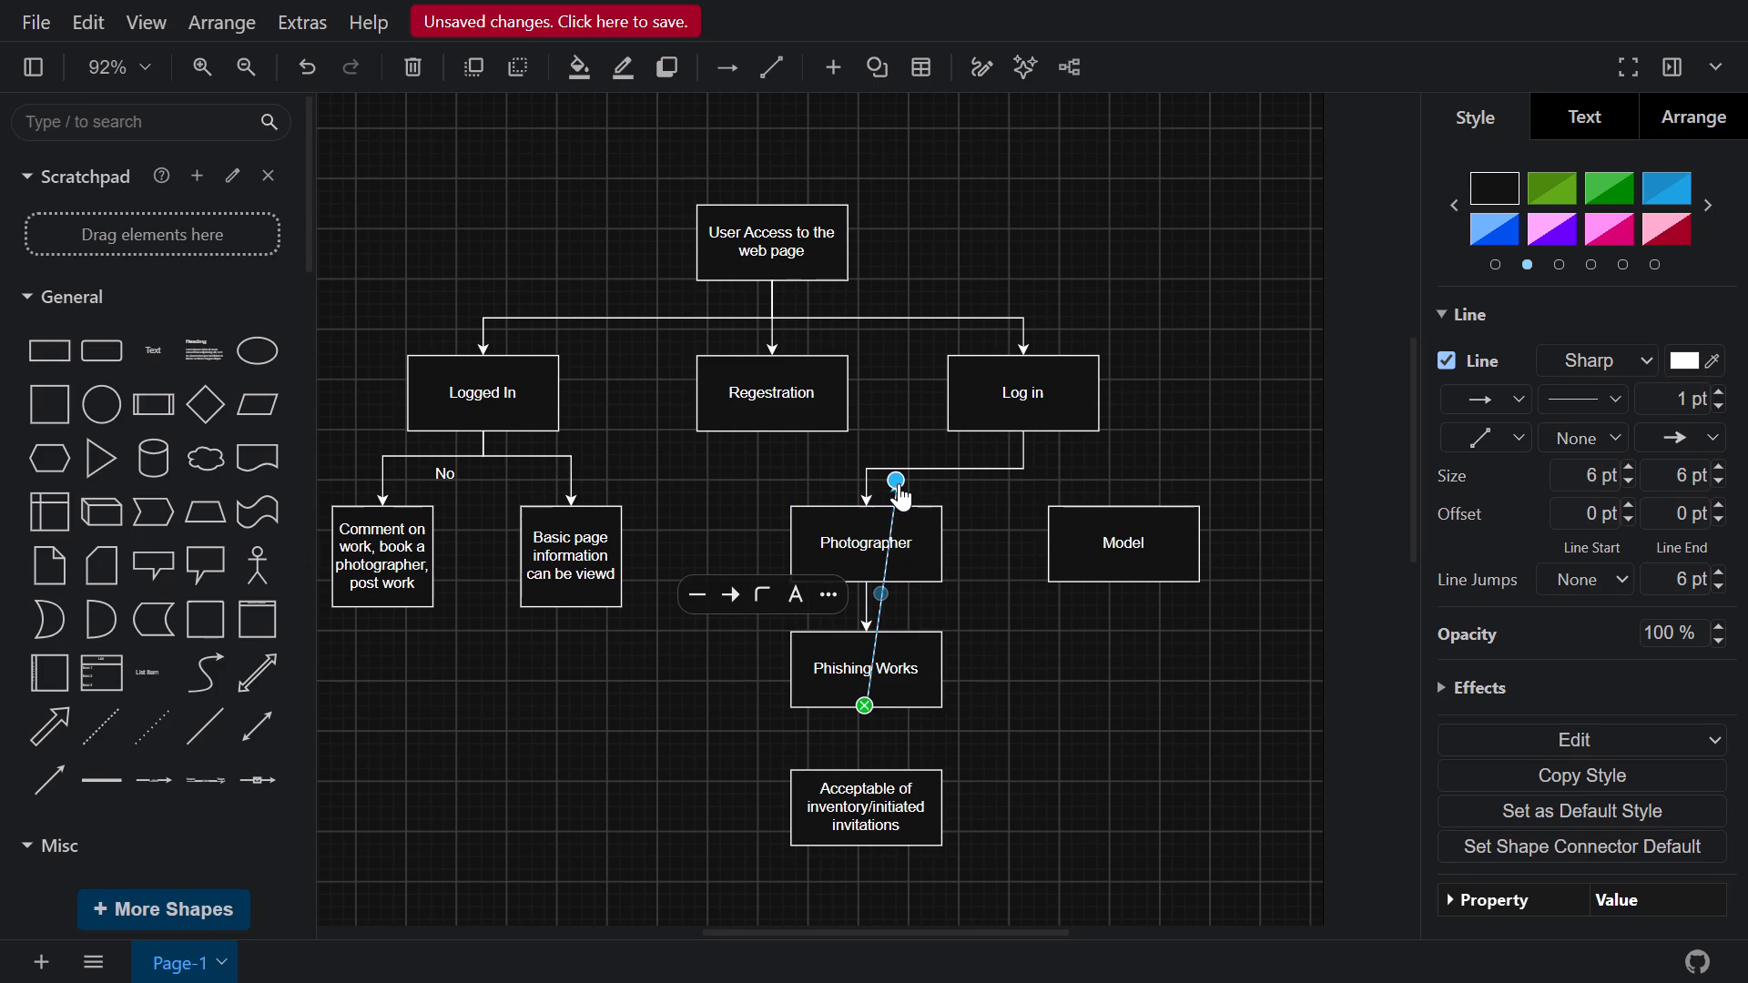
left_click_drag(899, 483, 880, 836)
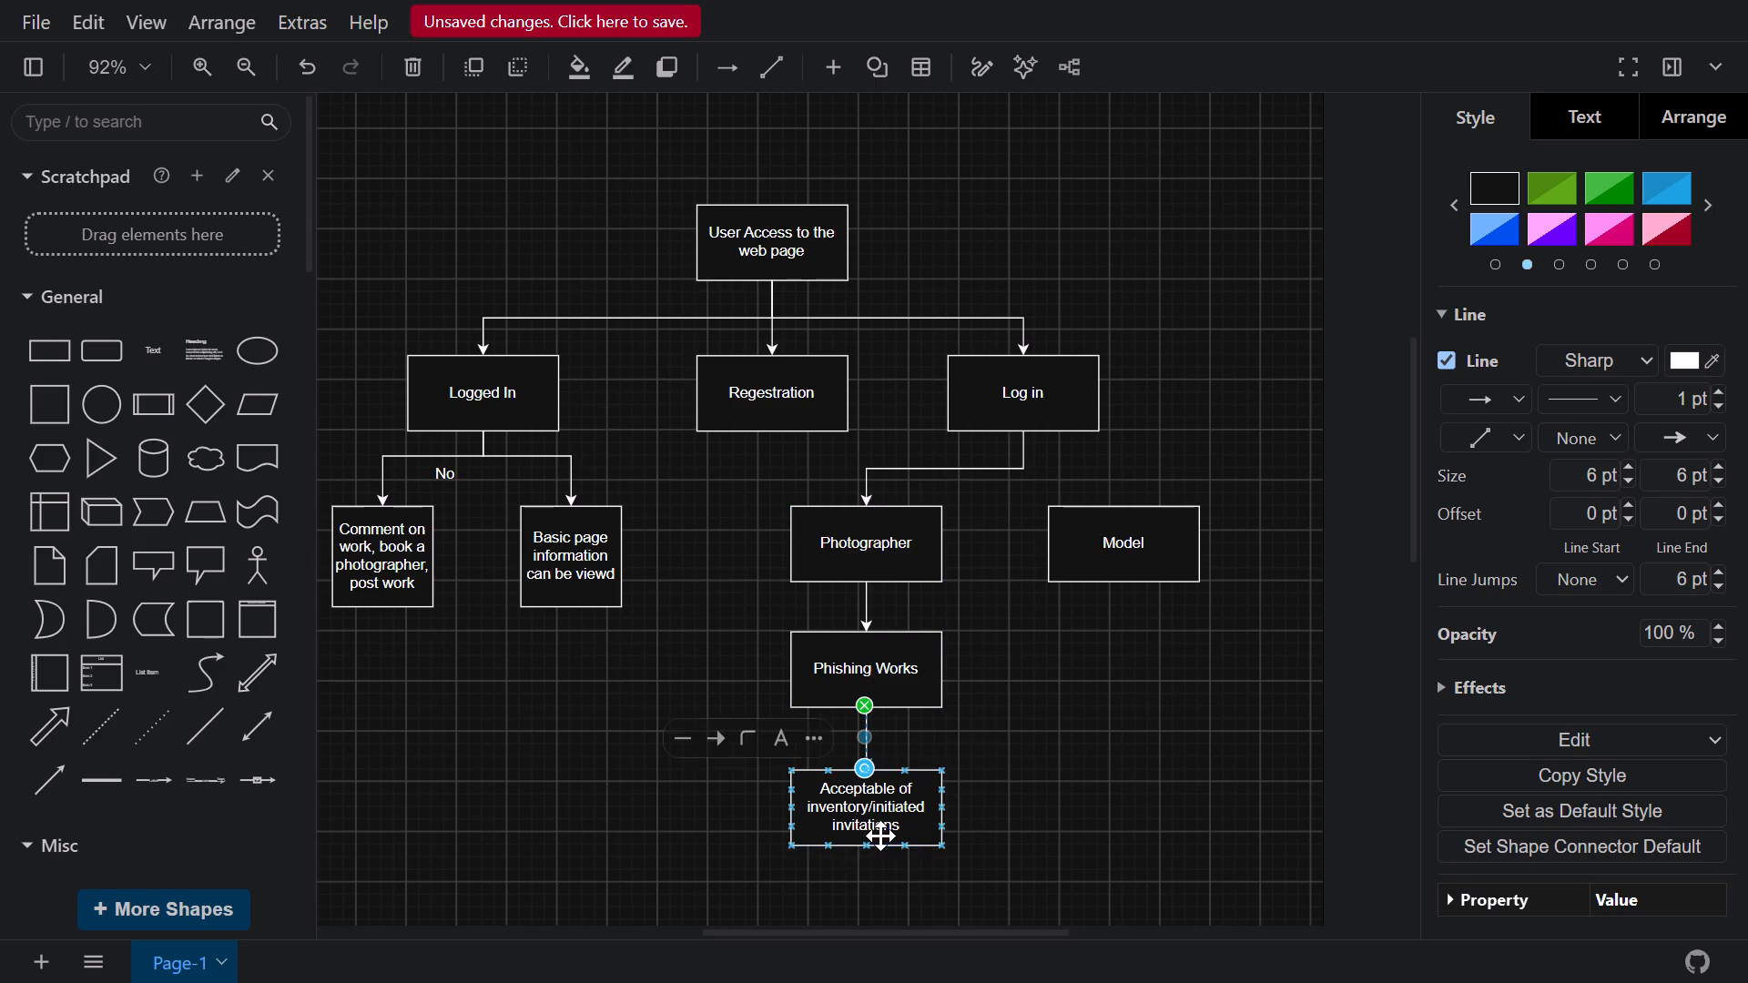
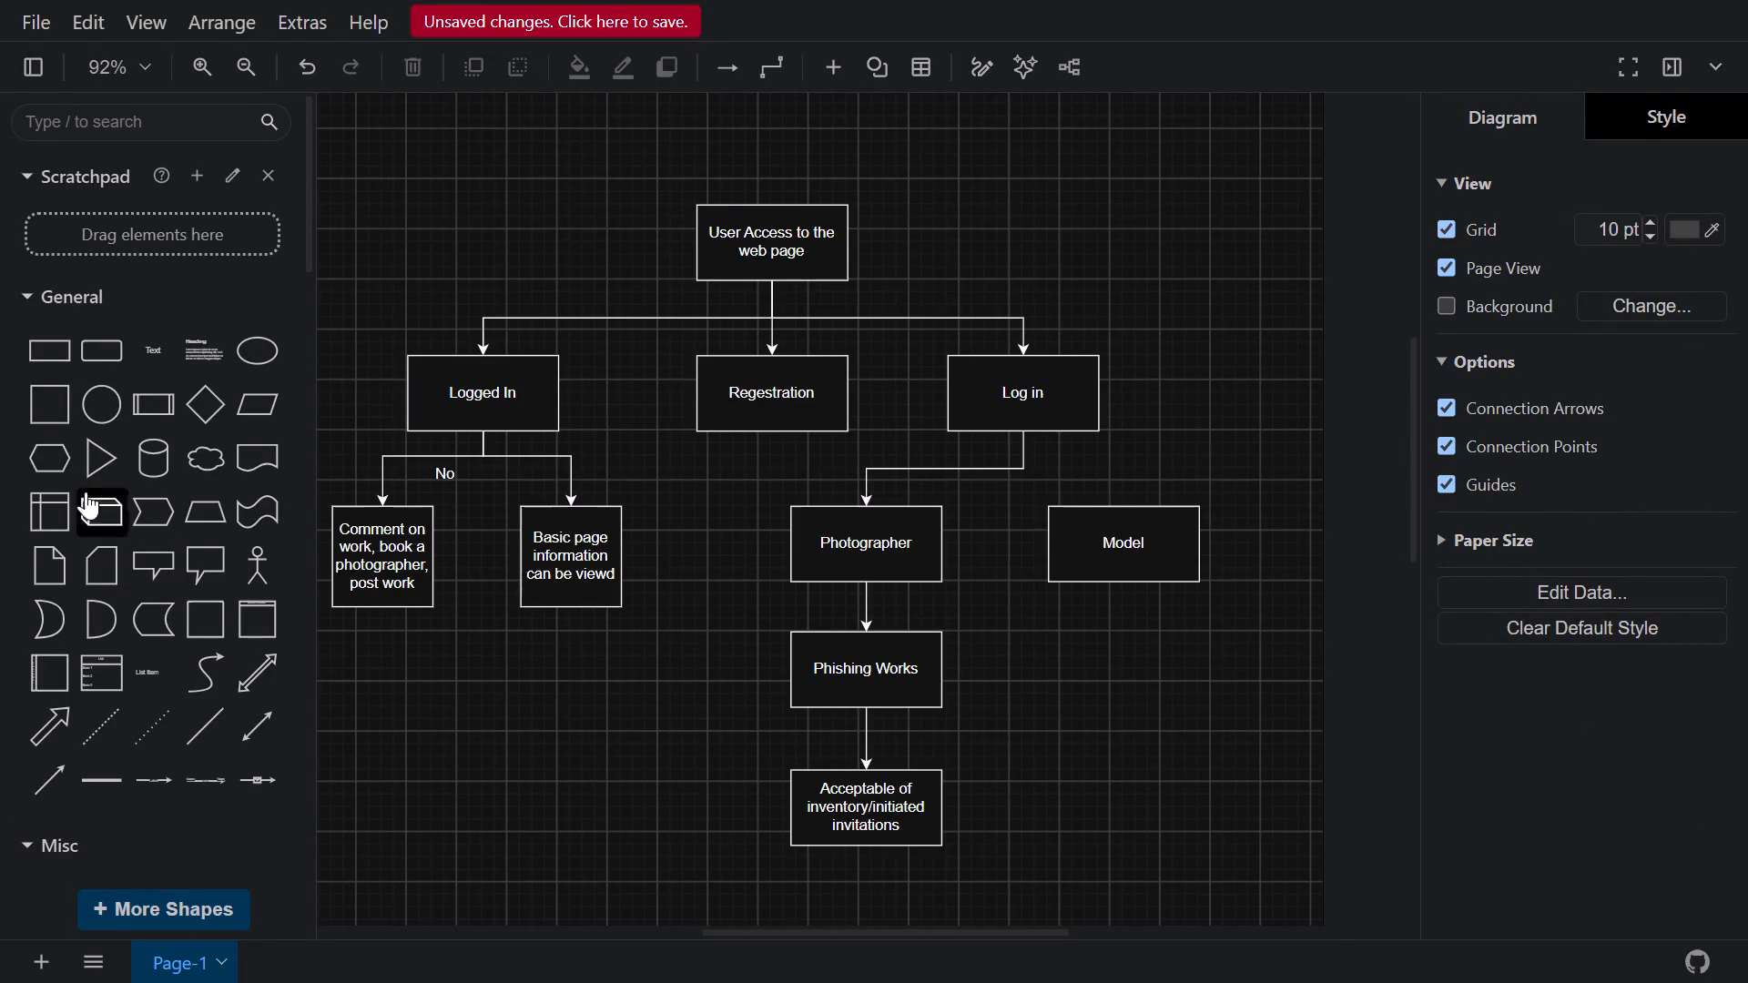
Add a square between "Phishing Works" and the area below "Model", labelled "View photographers work".
left_click(68, 400)
left_click_drag(853, 494, 1052, 640)
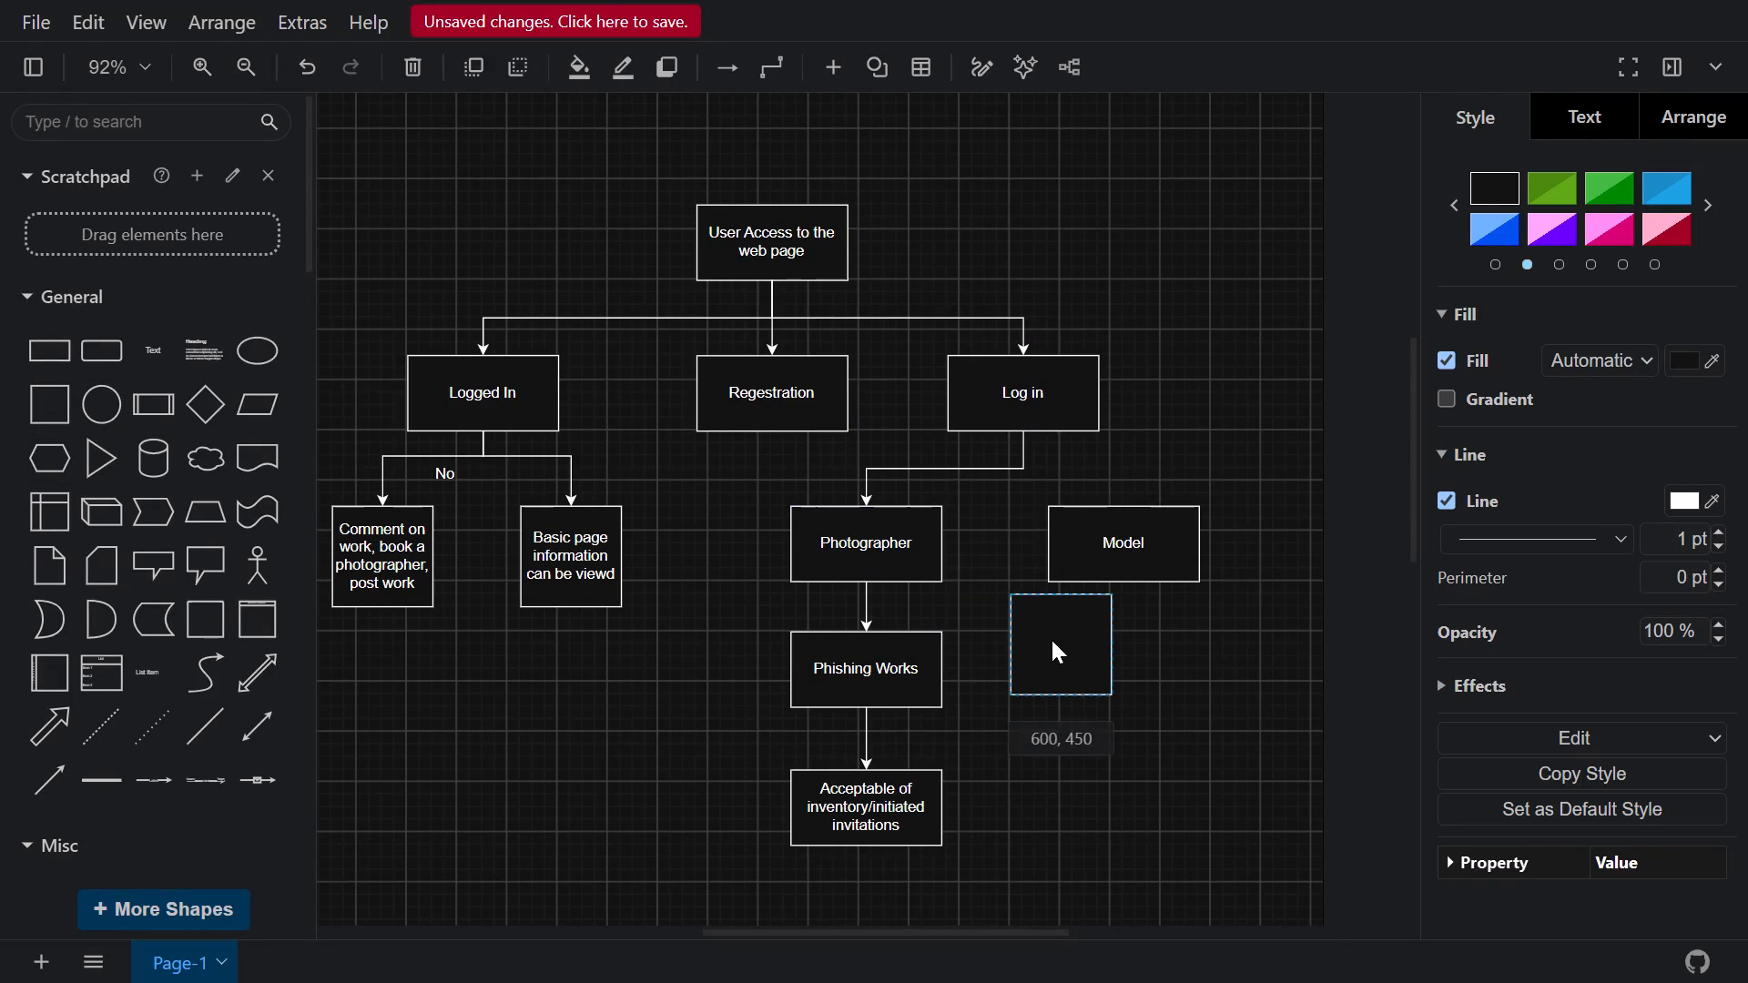
left_click_drag(1052, 640, 1035, 673)
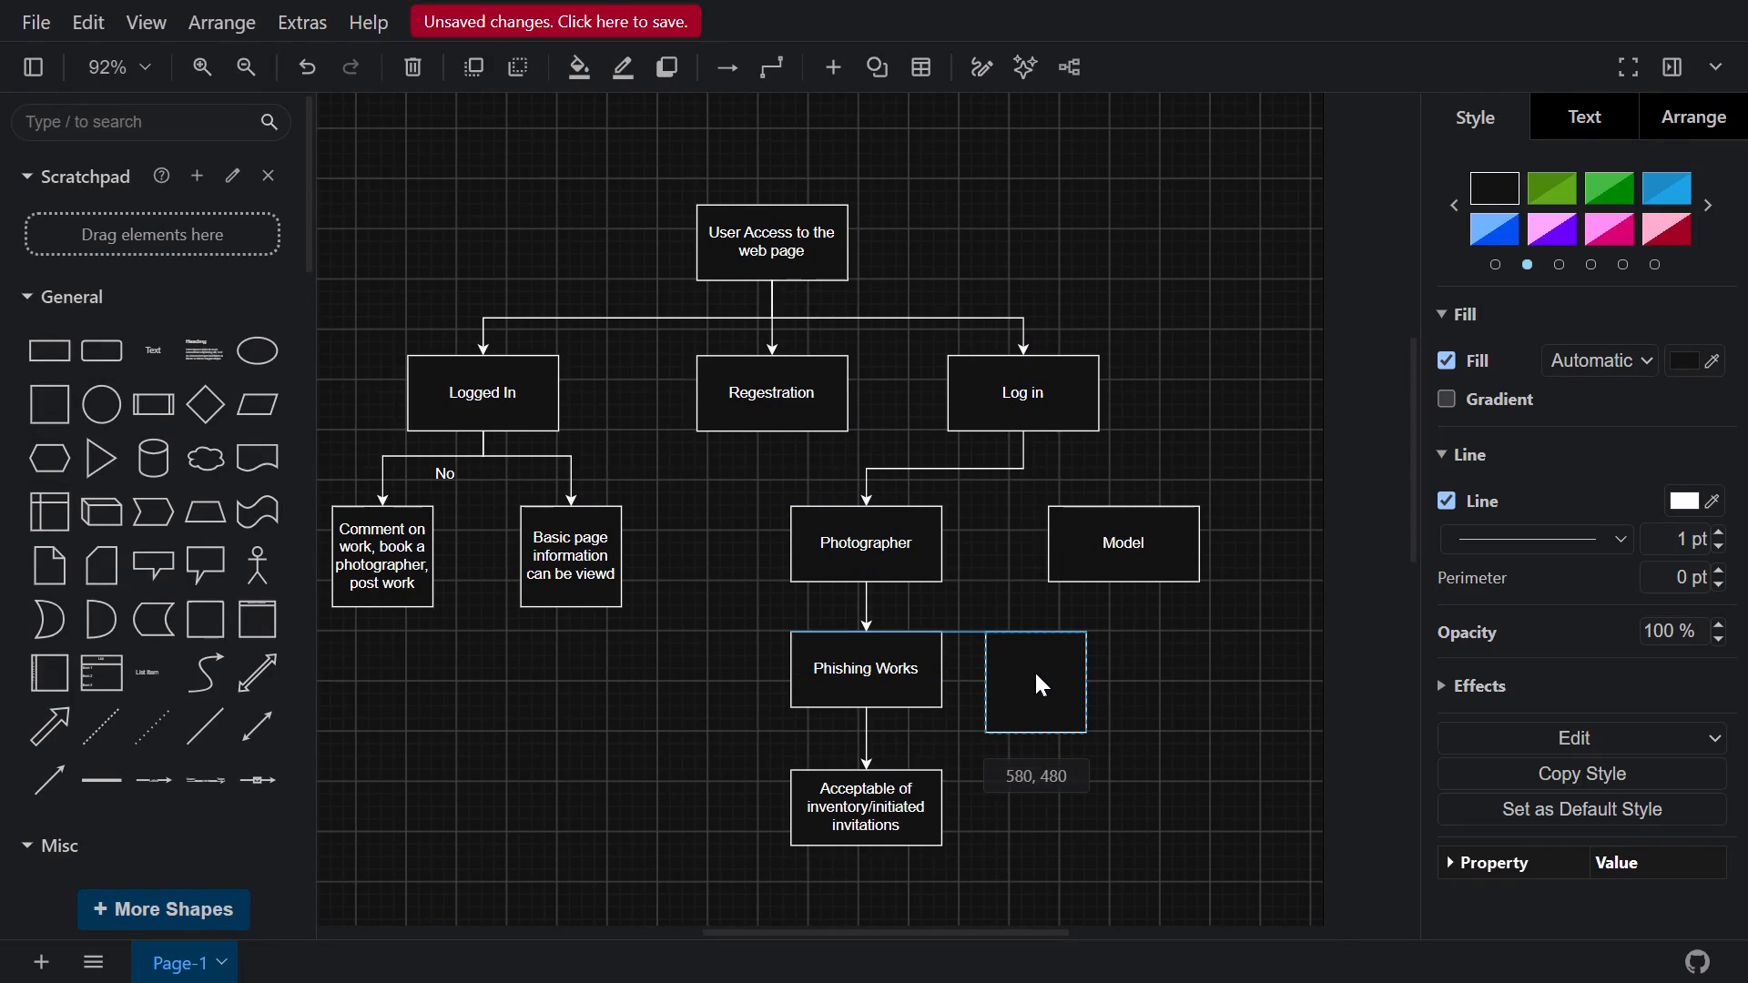
left_click_drag(1035, 673, 1028, 693)
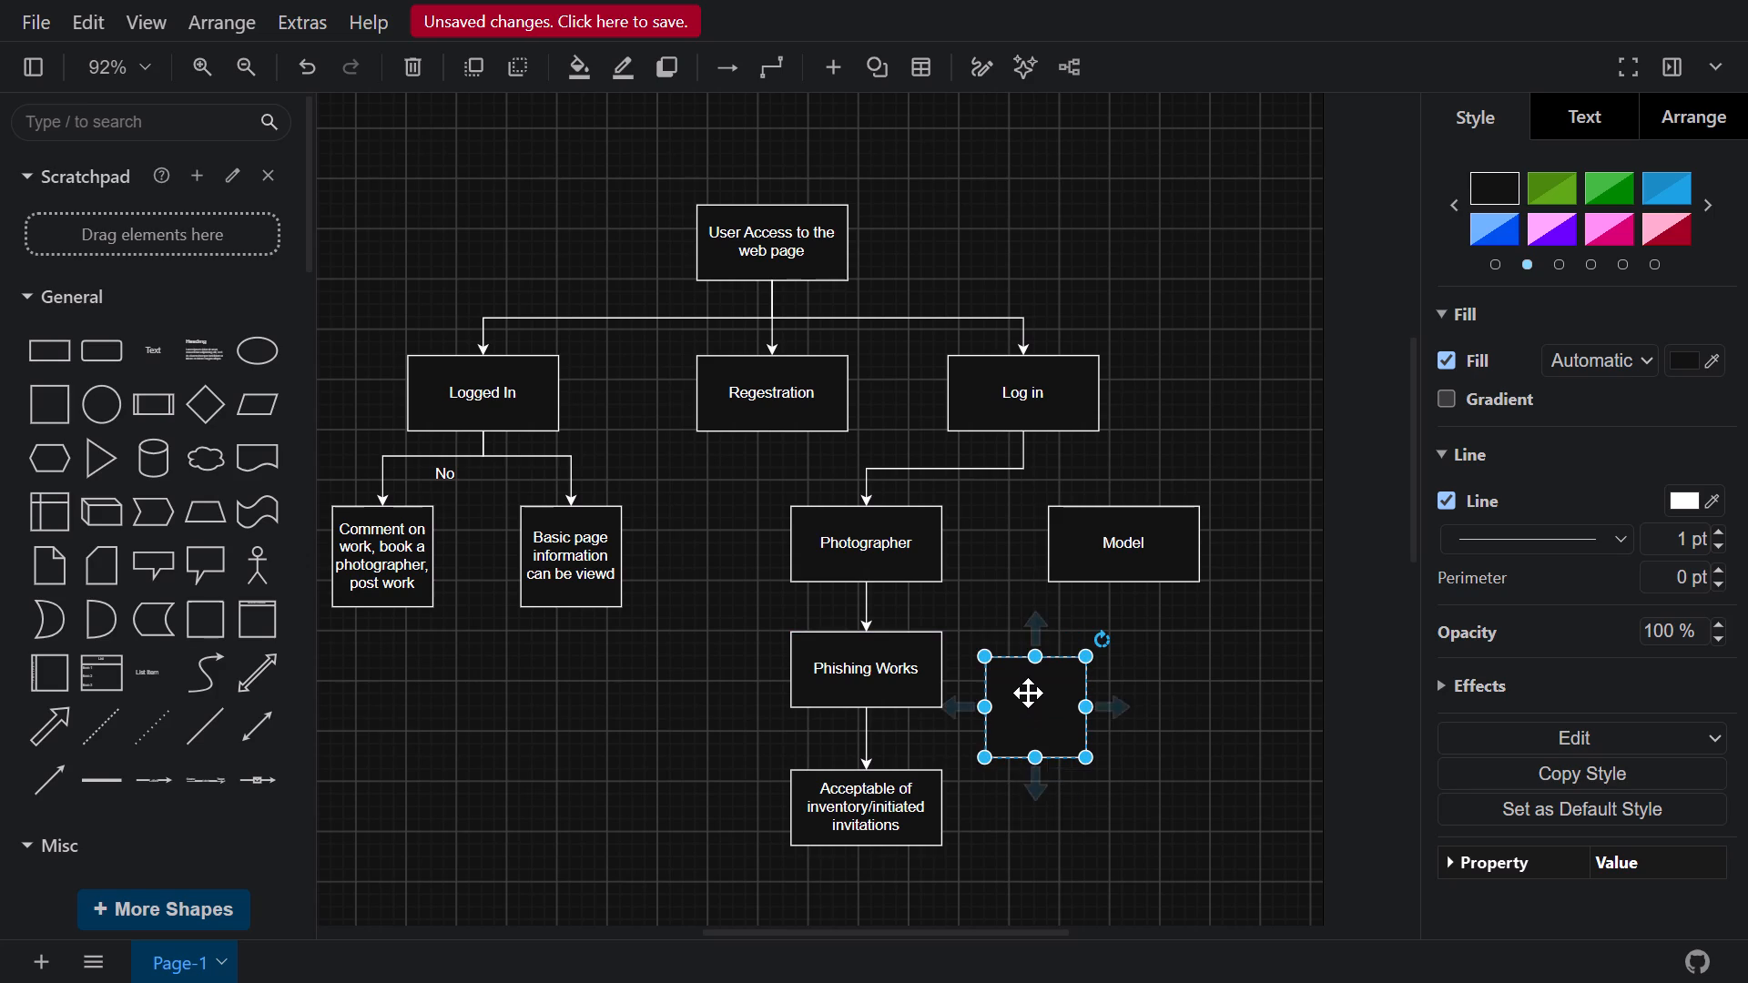
double_click(1028, 693)
type("View")
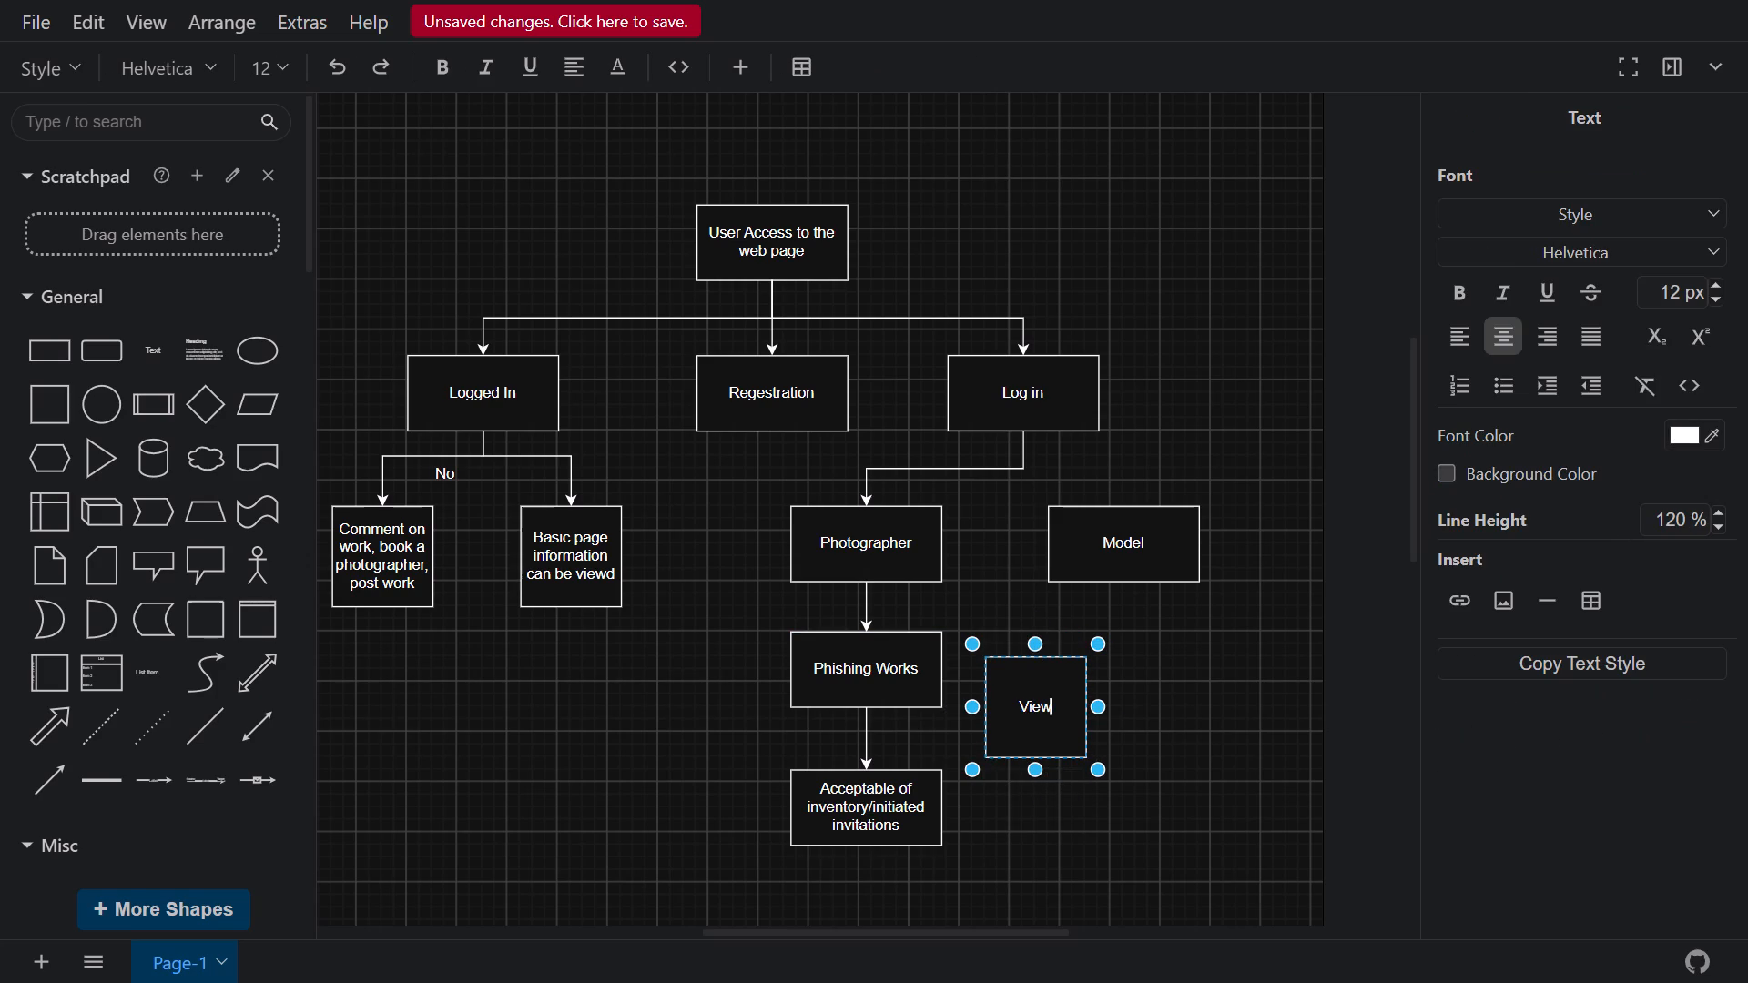
key("space")
type("photographers work")
Add a rectangle below "View photographers work" and label it "Acceptance of work".
left_click(74, 331)
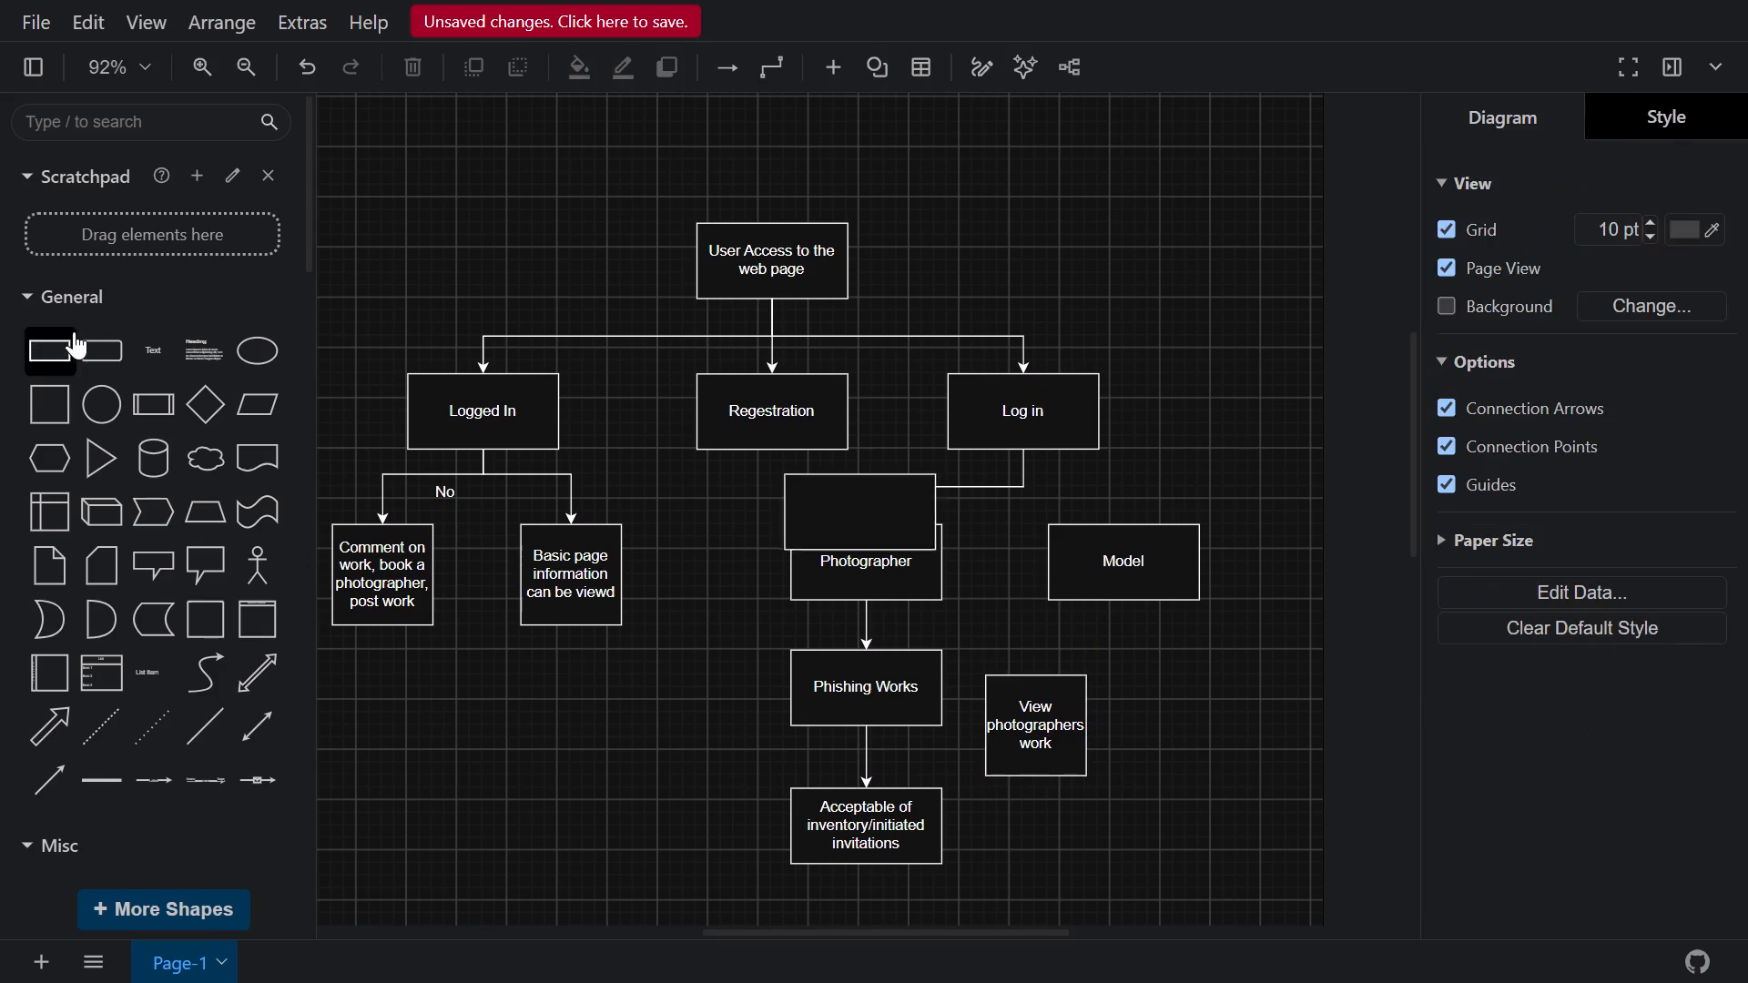
left_click_drag(857, 532, 1065, 896)
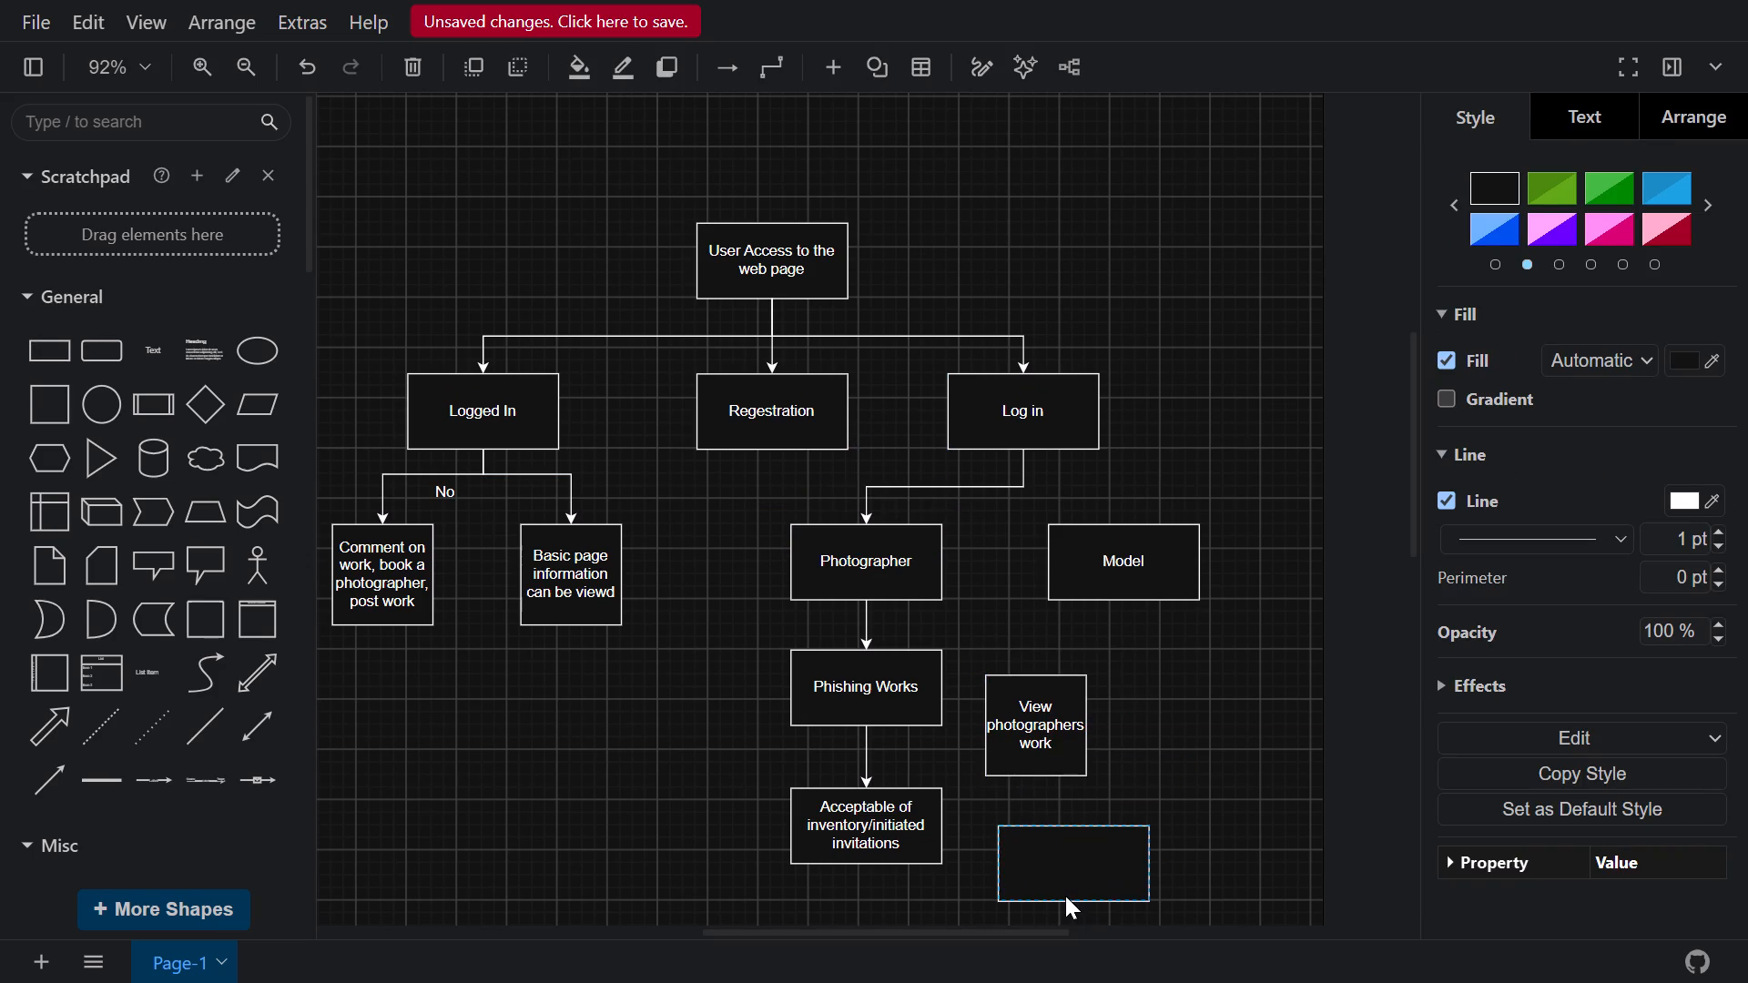
left_click_drag(1065, 896, 1050, 894)
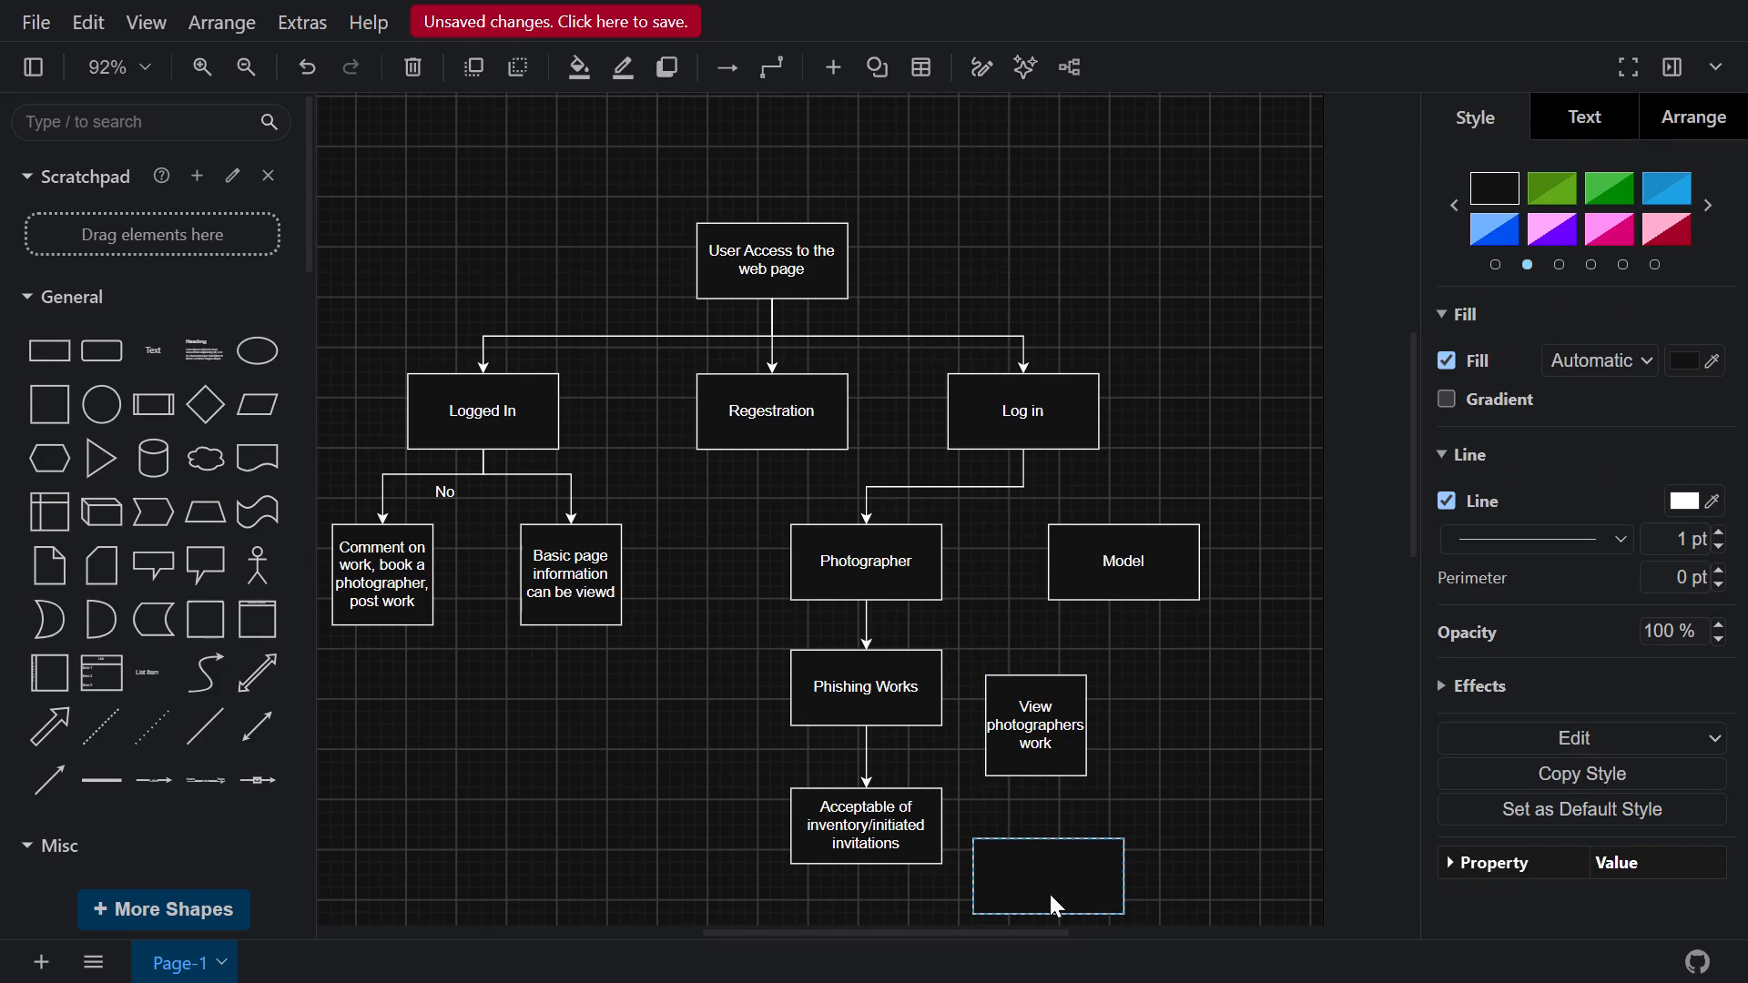
left_click_drag(1050, 894, 1054, 887)
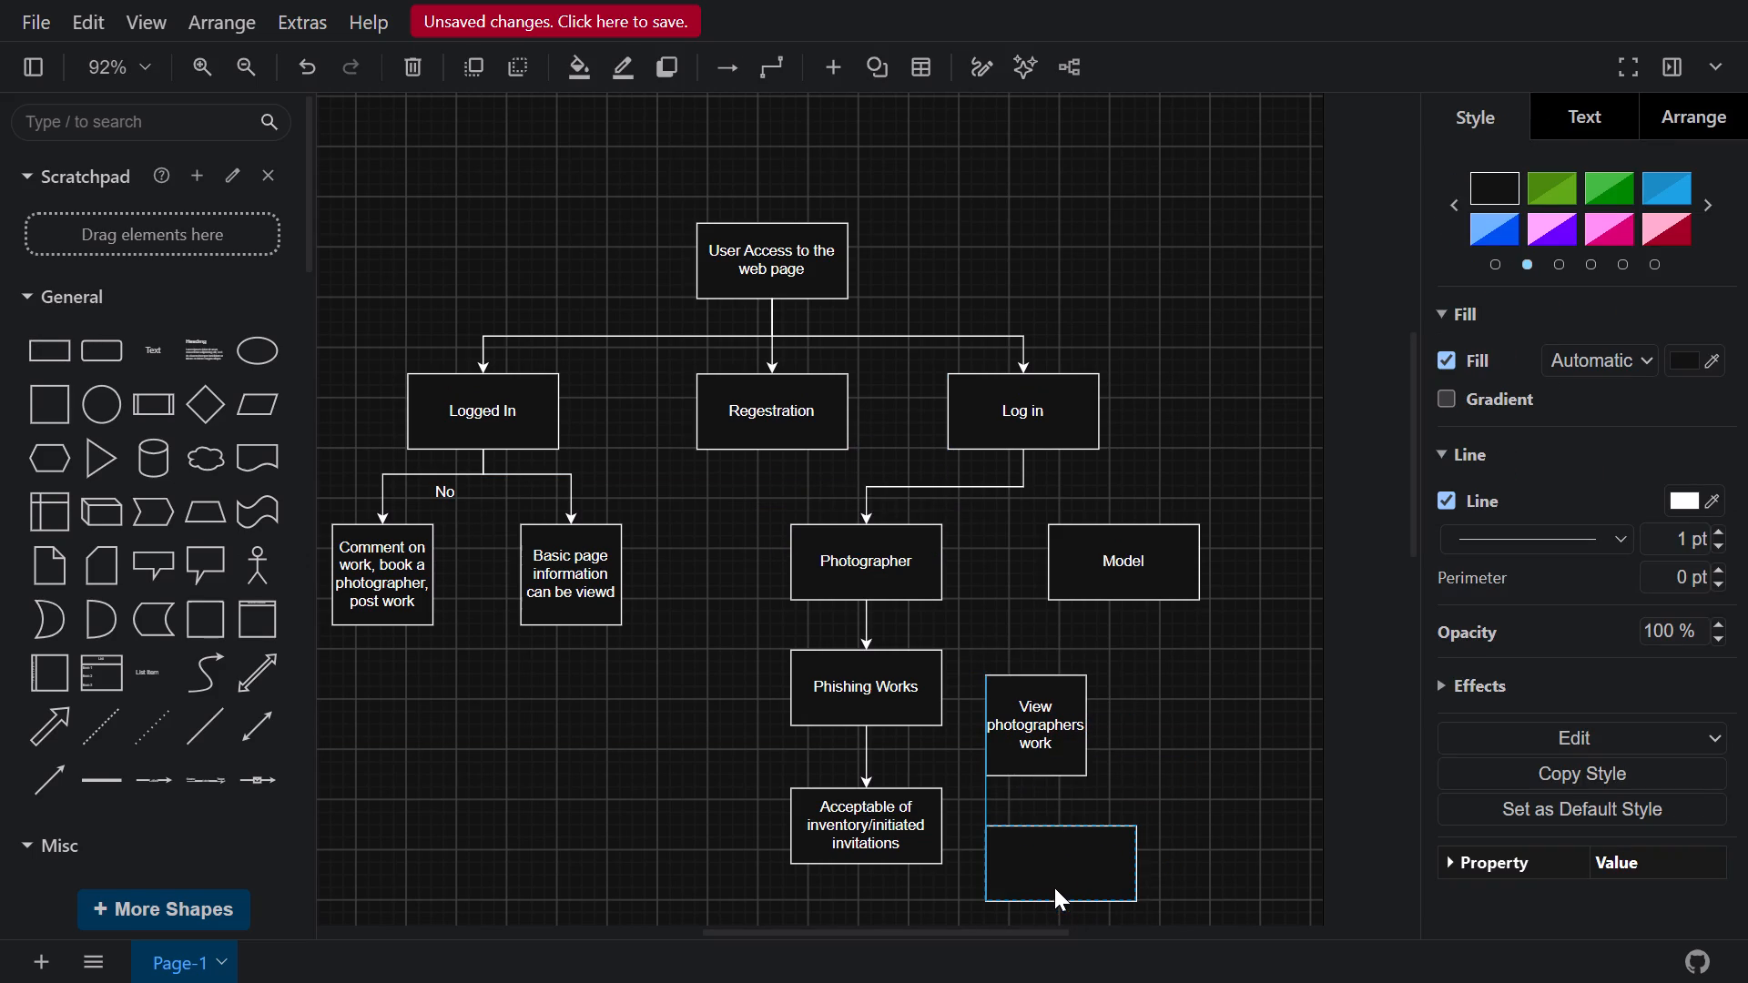
left_click_drag(1054, 887, 1044, 887)
double_click(1044, 887)
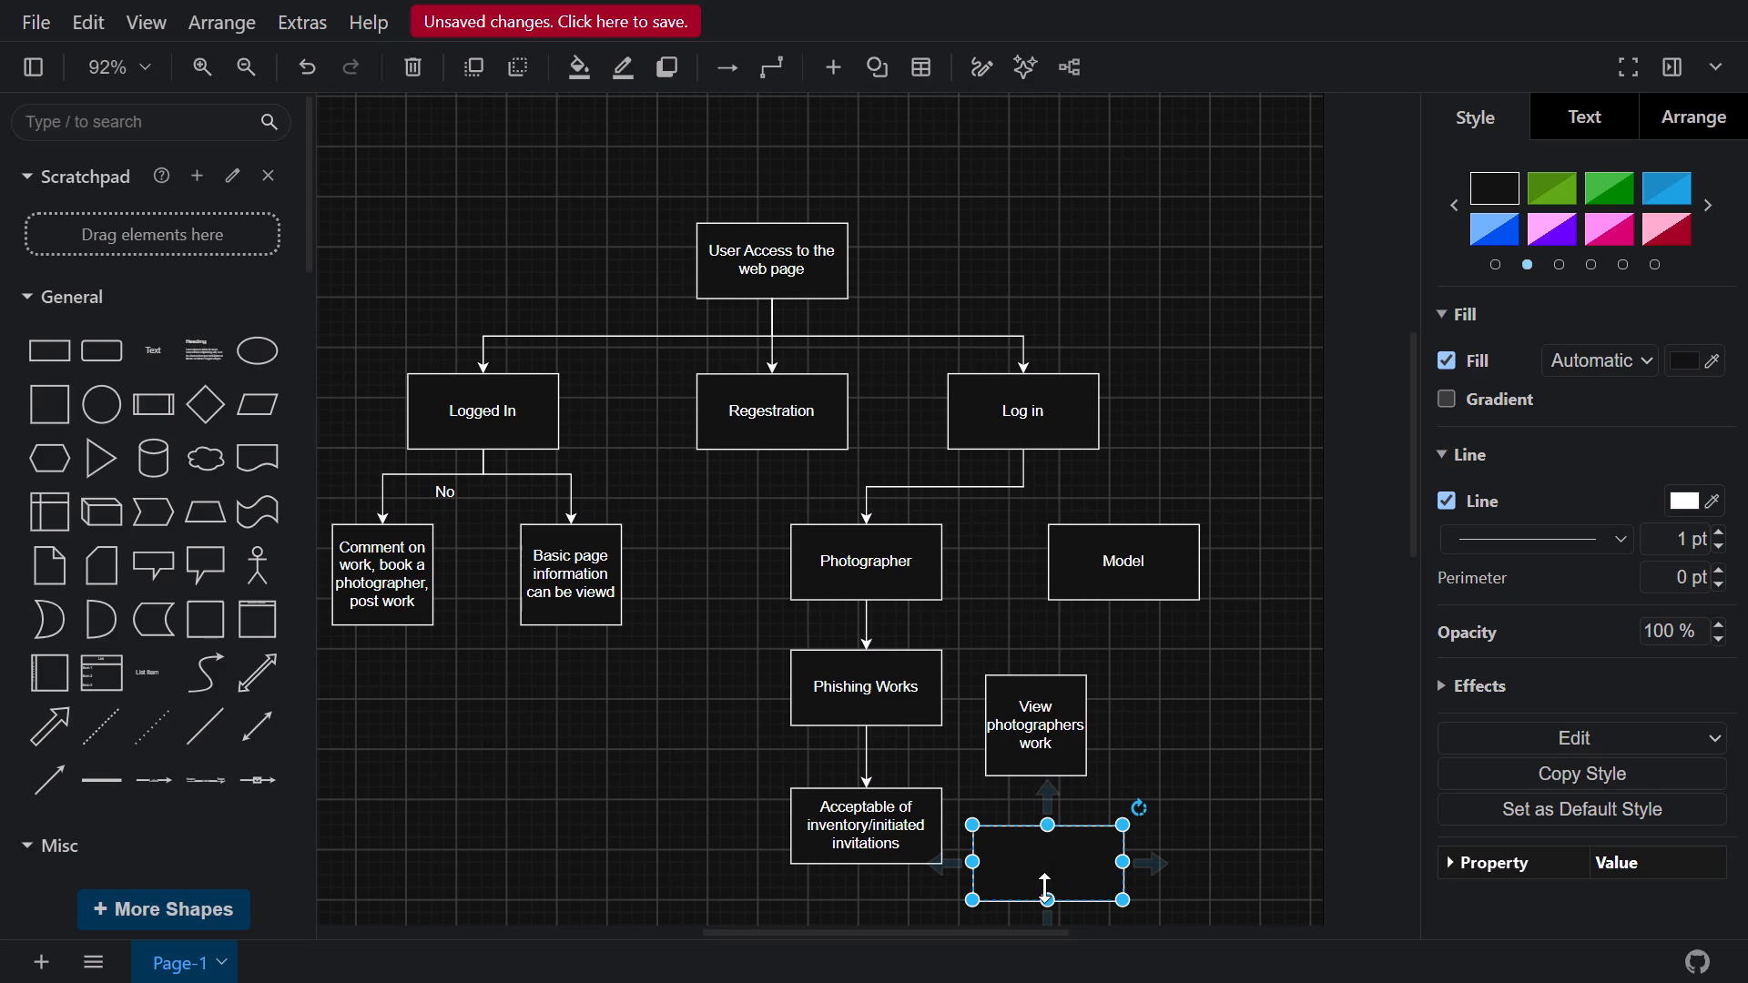
double_click(1040, 868)
type("Acceptance of work")
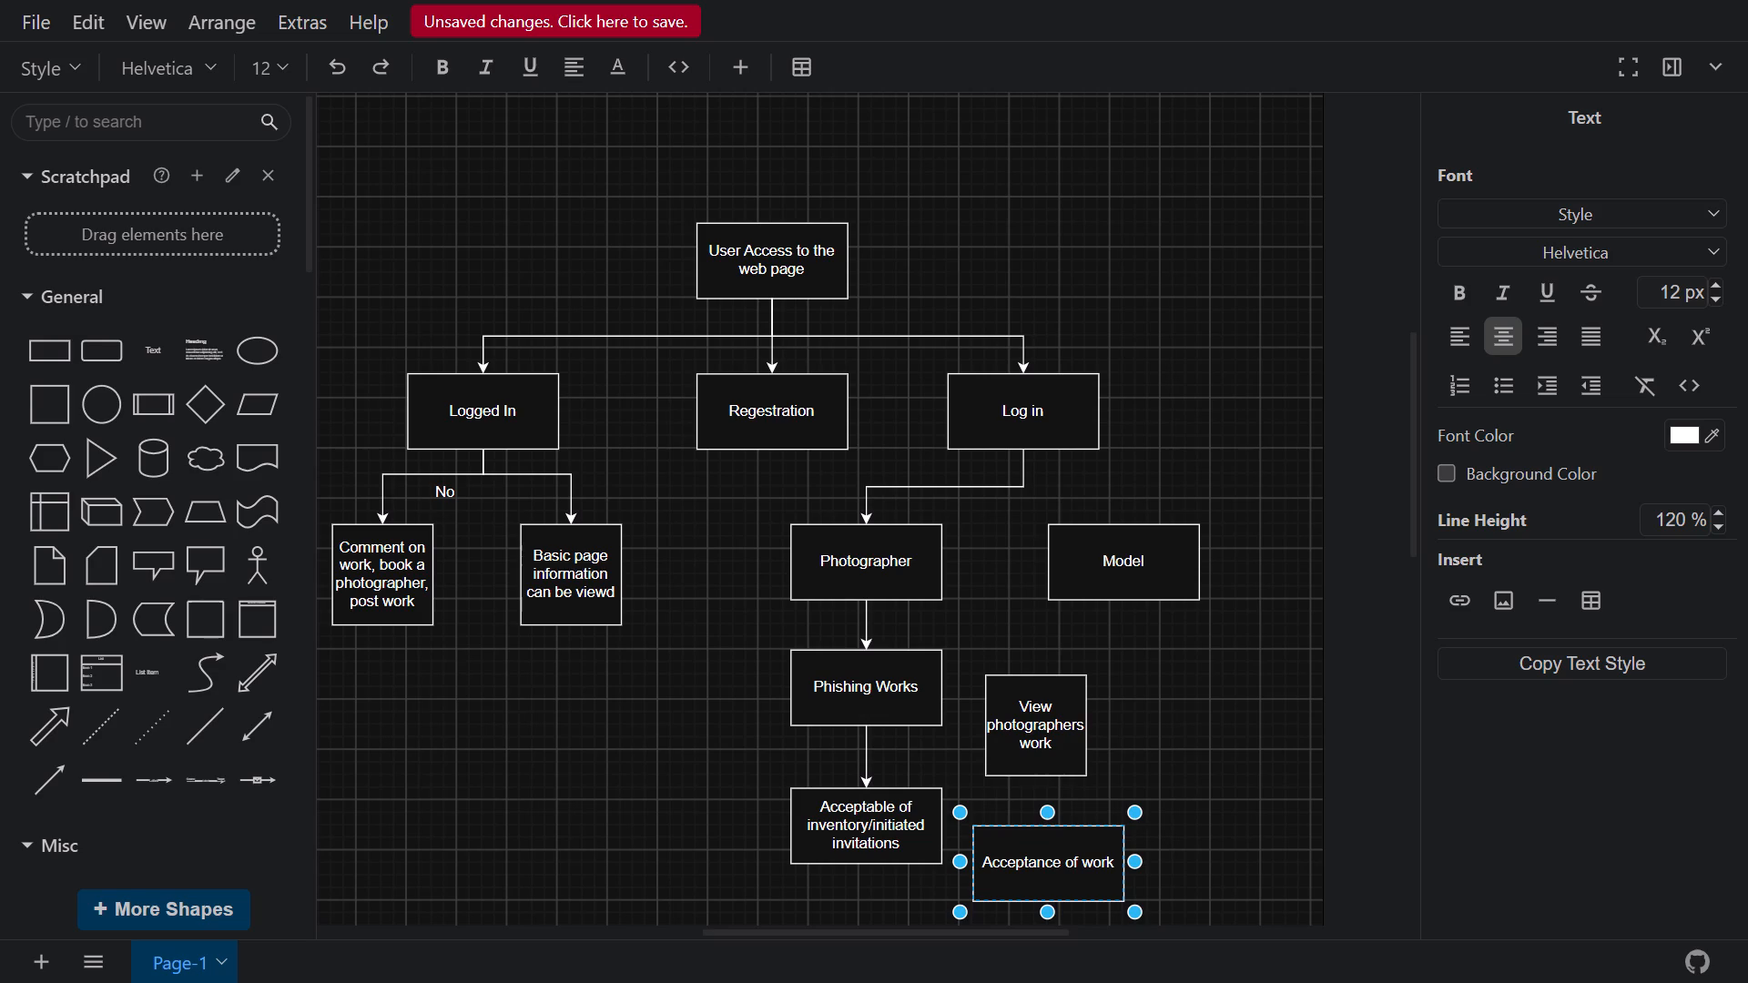
Add a rectangle below and to the right of "Model", level with "View photographers work", and label it "Book a photographer".
left_click(48, 337)
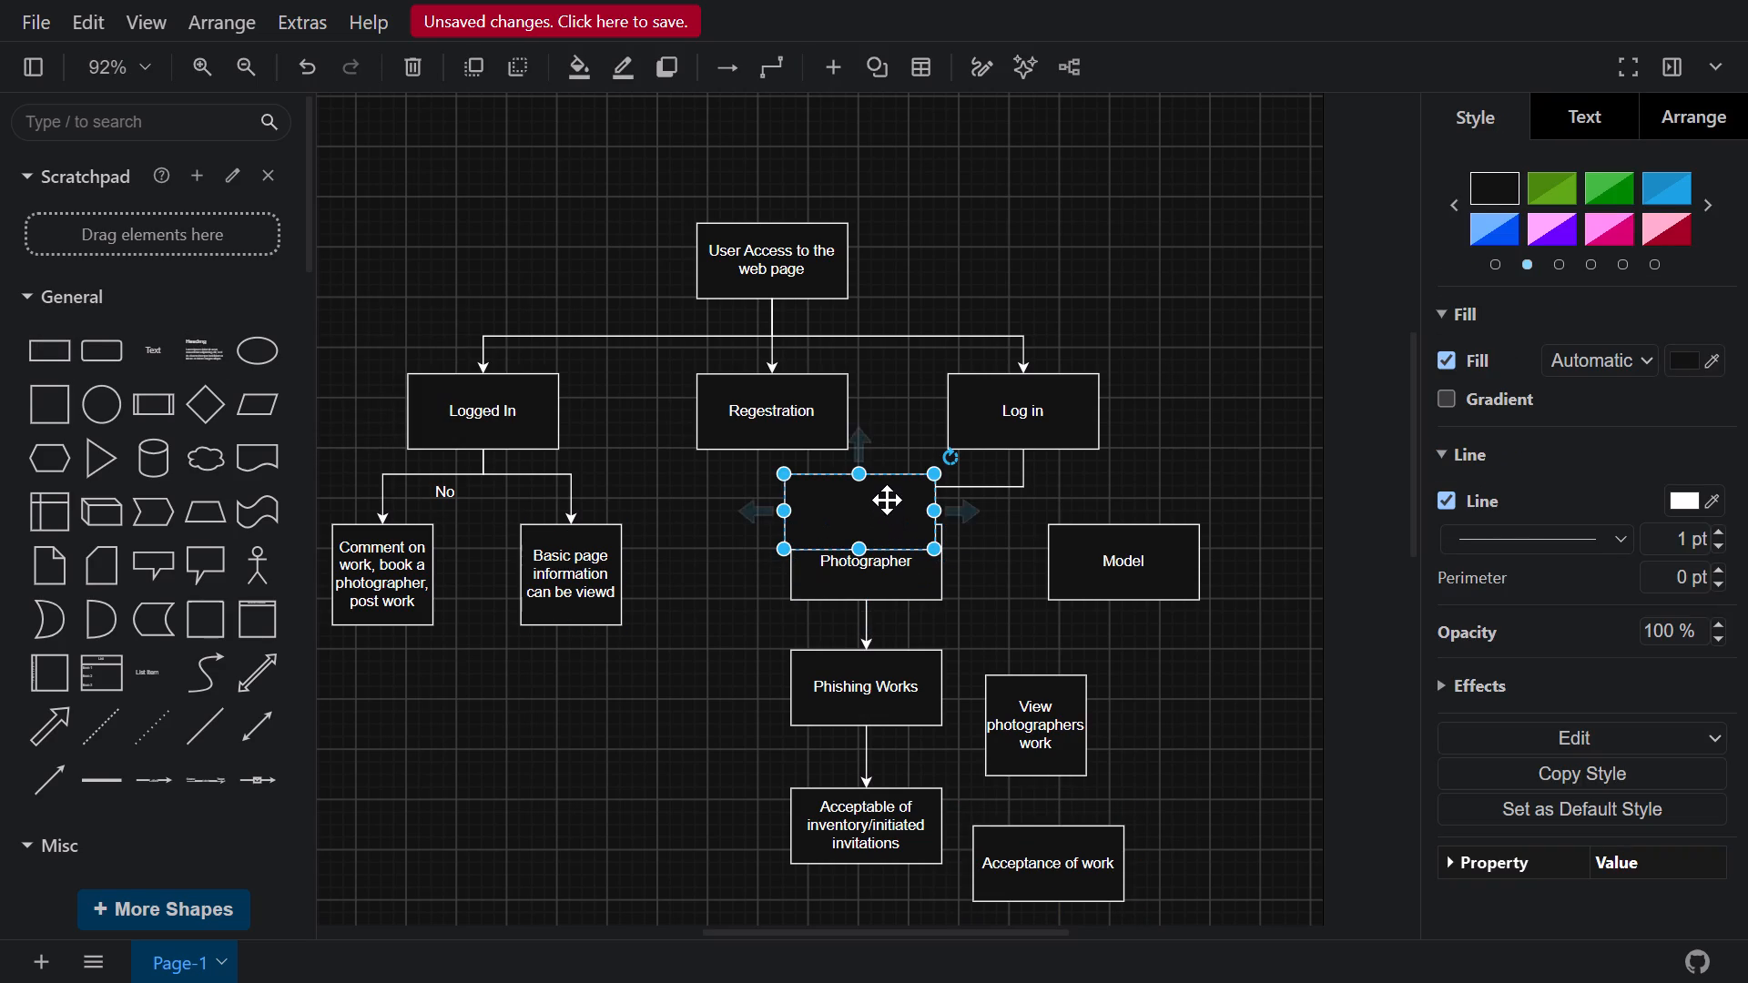
left_click_drag(887, 500, 1262, 691)
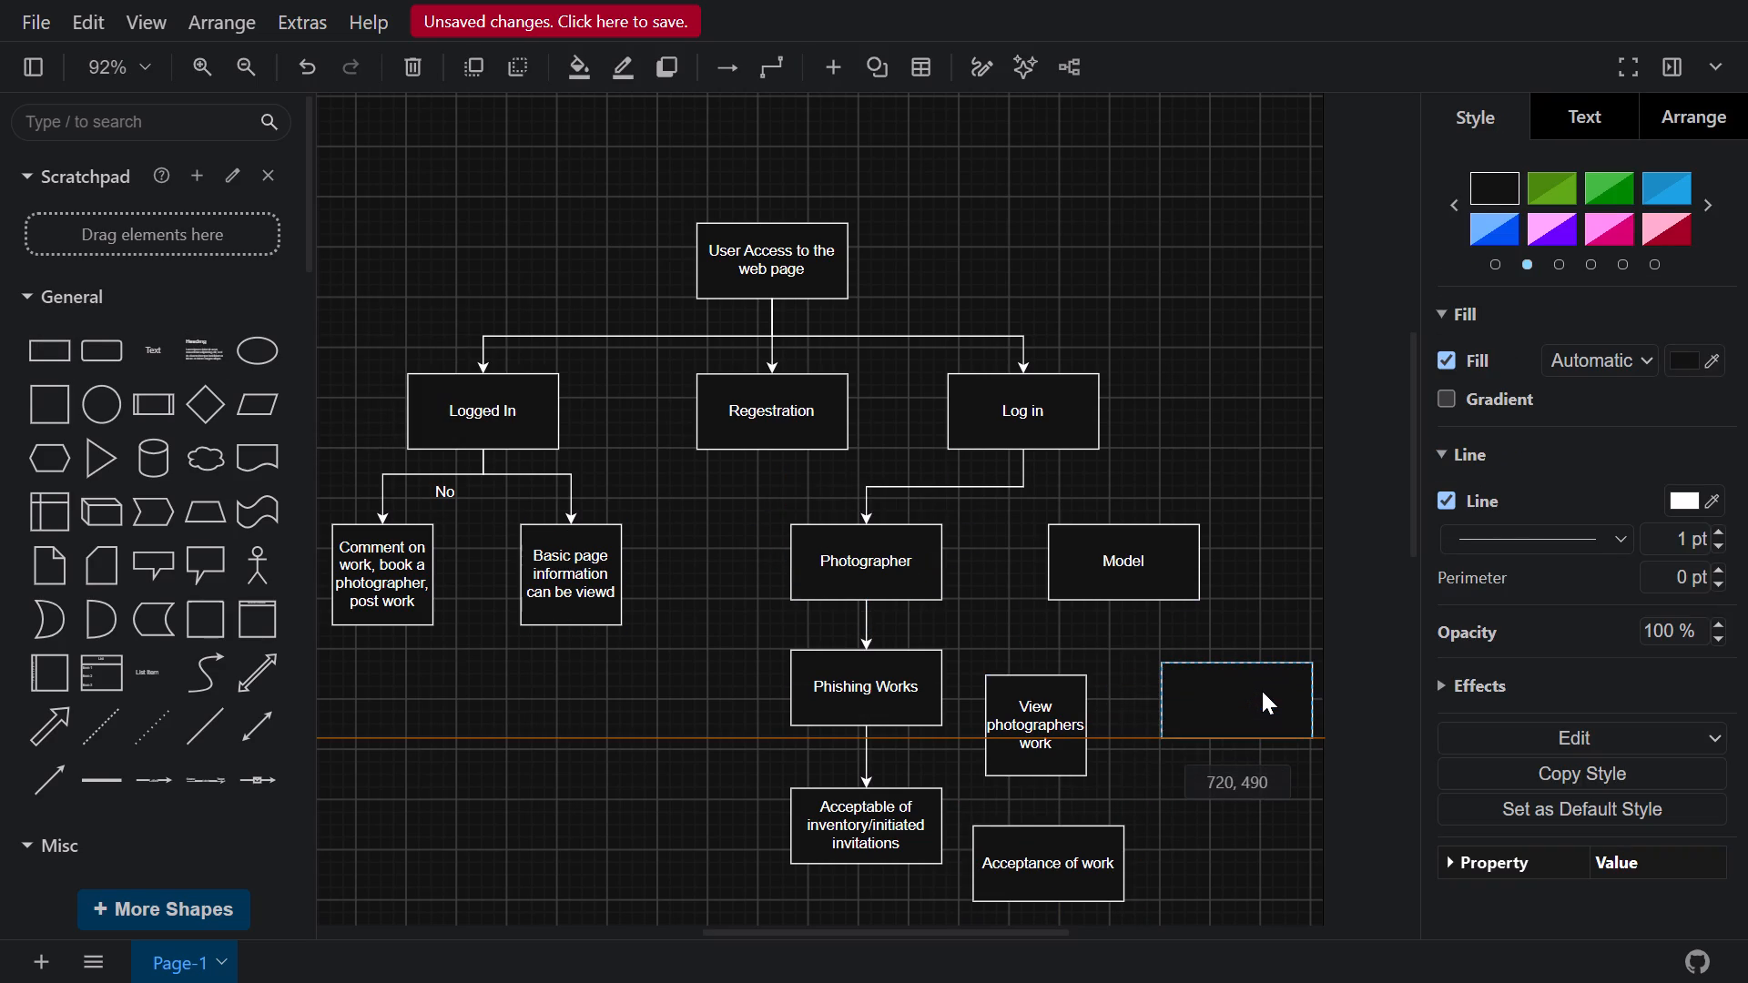
left_click_drag(1262, 691, 1262, 698)
double_click(1262, 698)
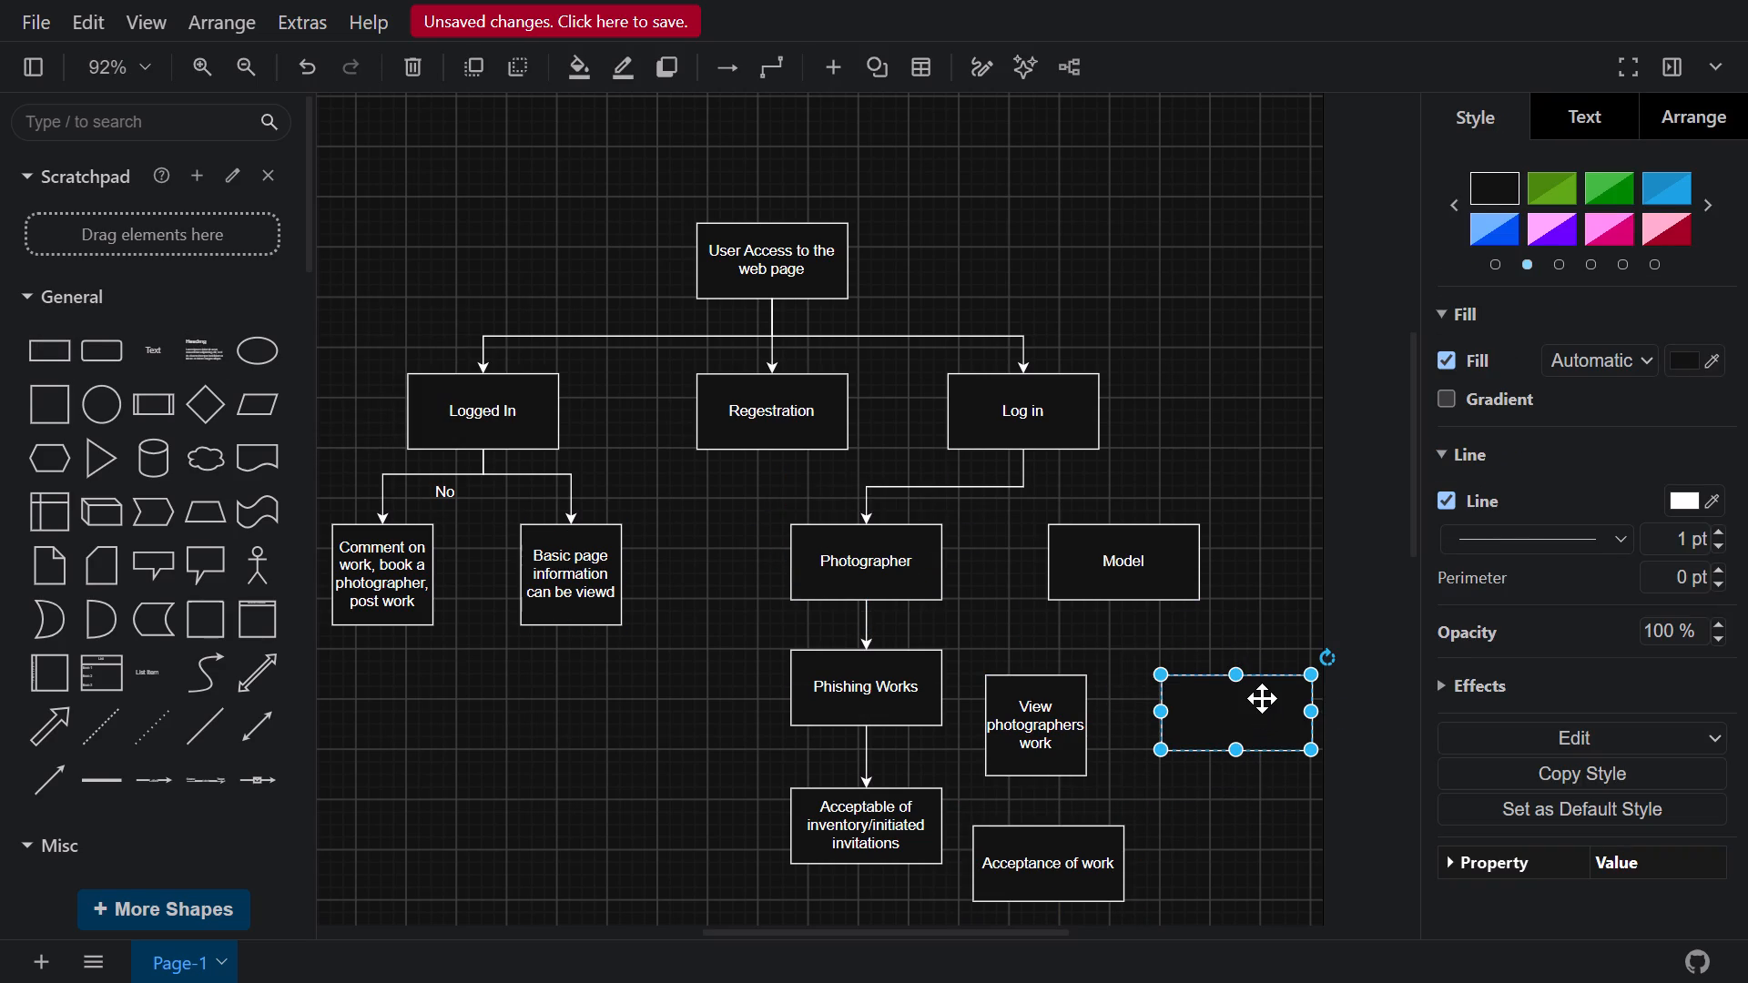
type("Booka")
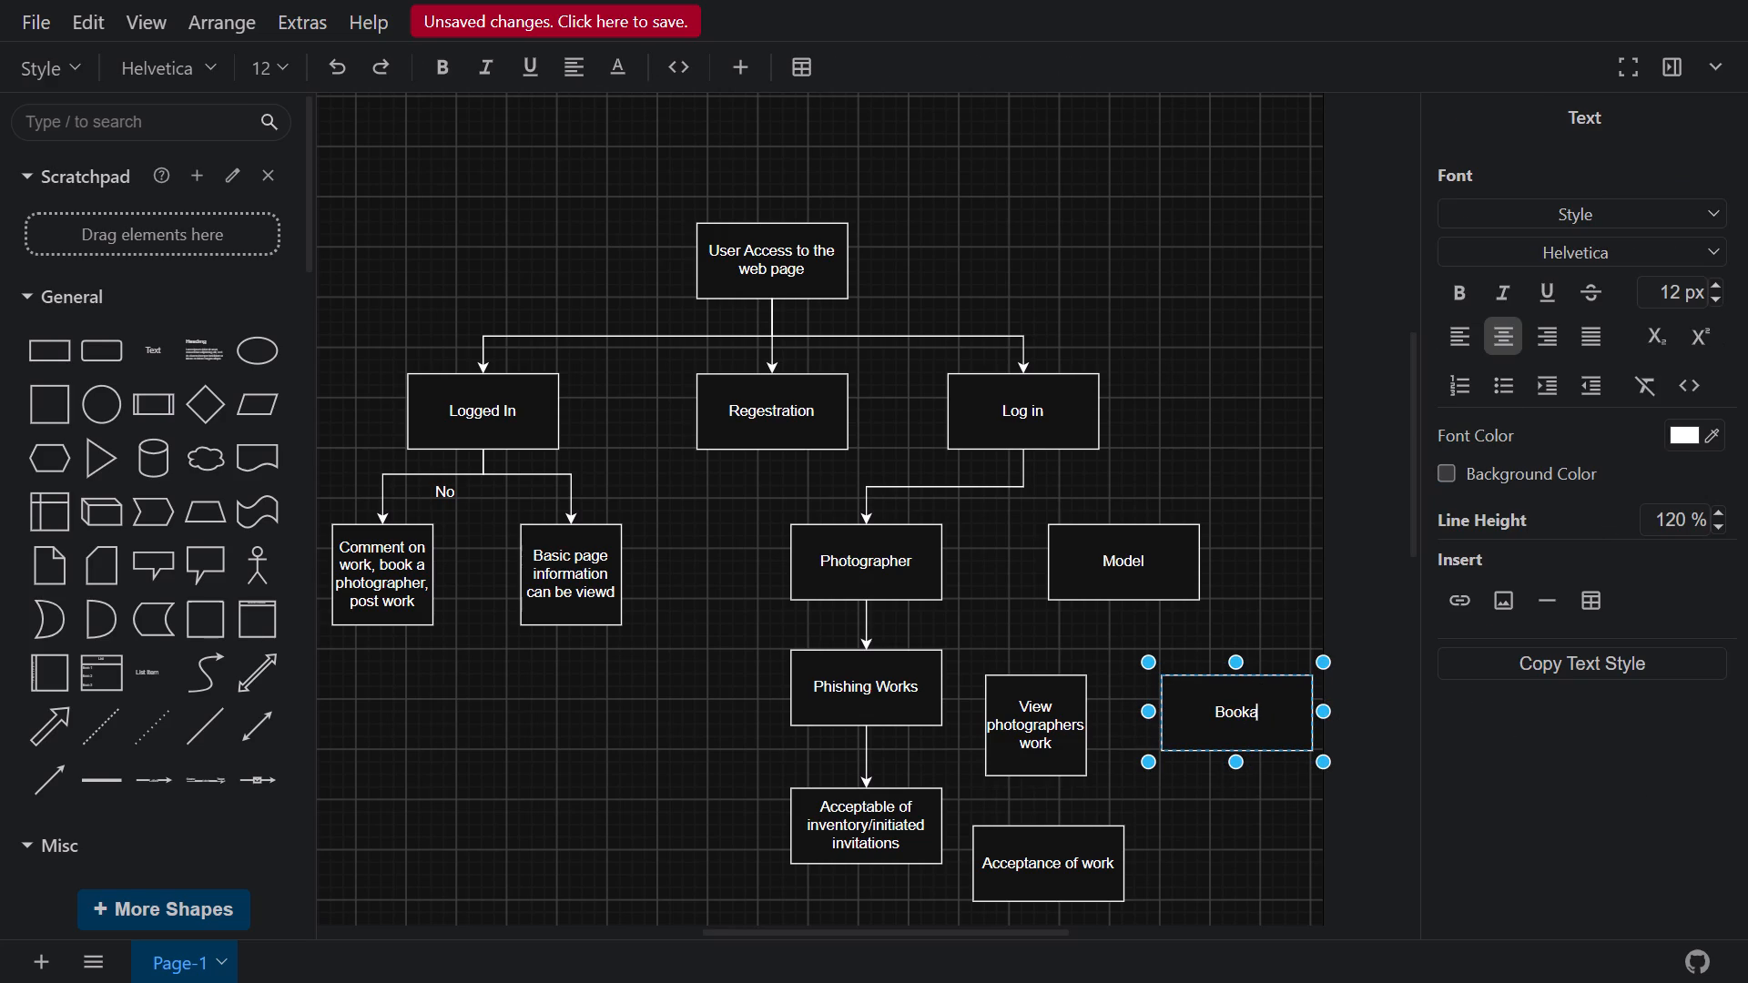
key("space")
key("Left")
key("Left")
key("space")
key("Right")
key("space")
type("photor")
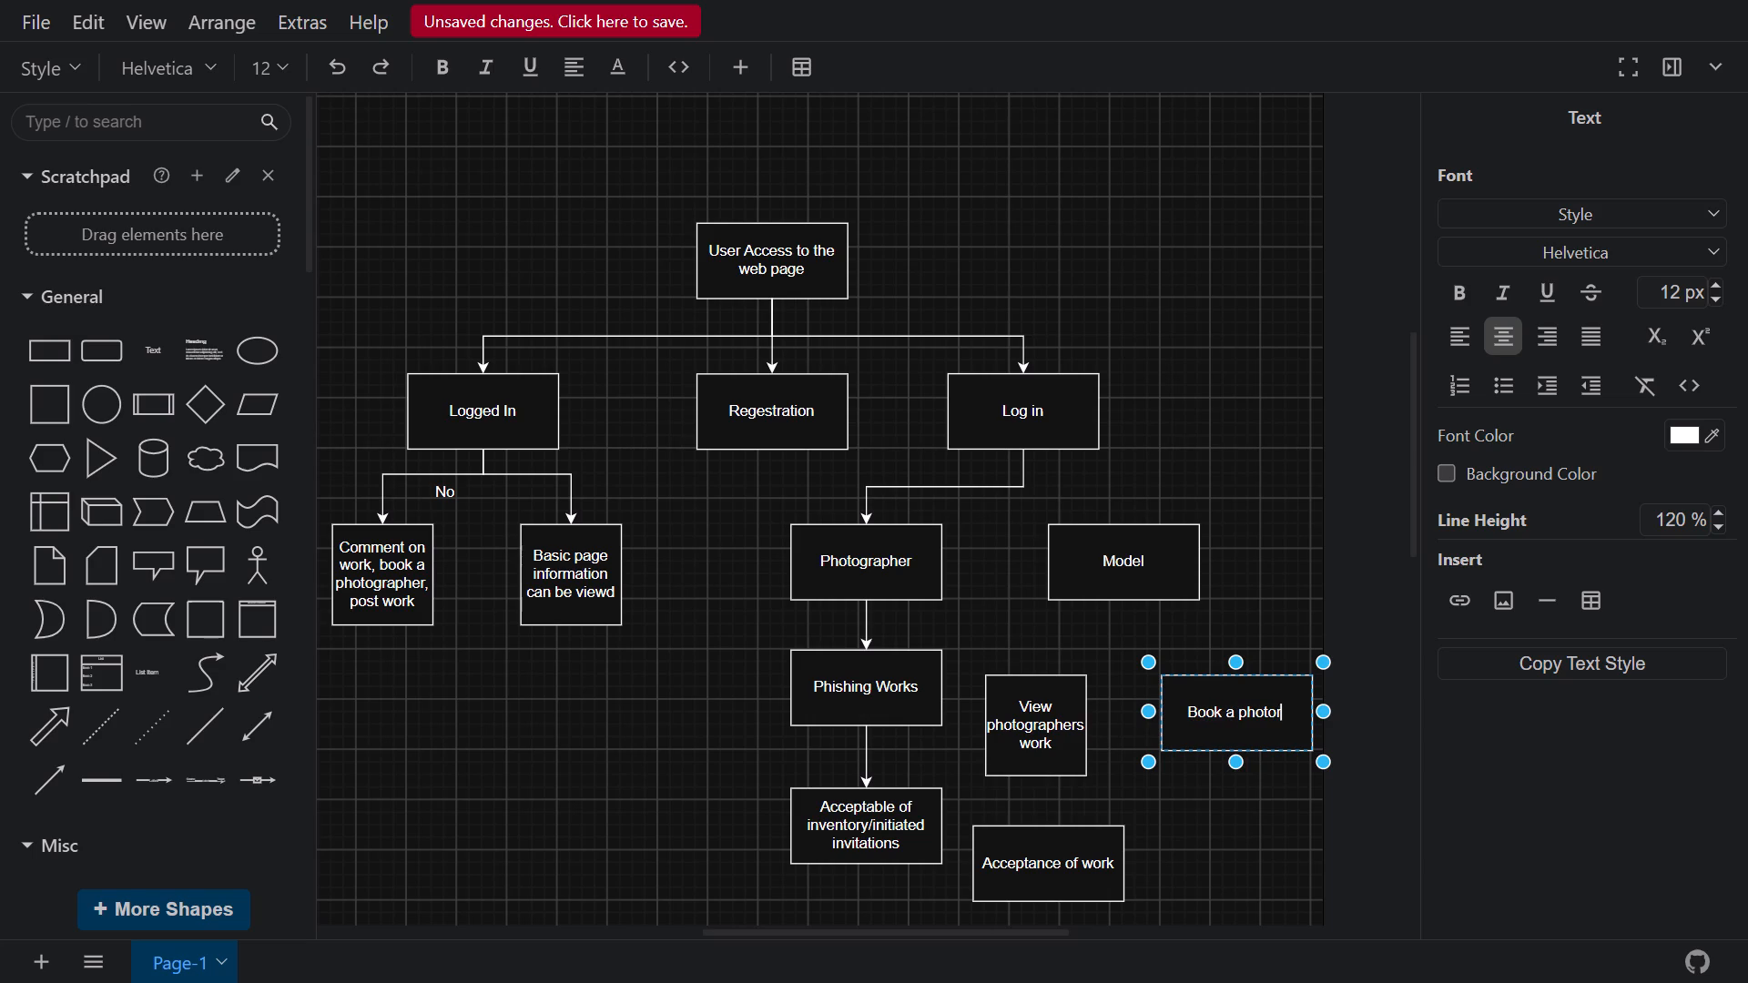
key("BackSpace")
type("grapher")
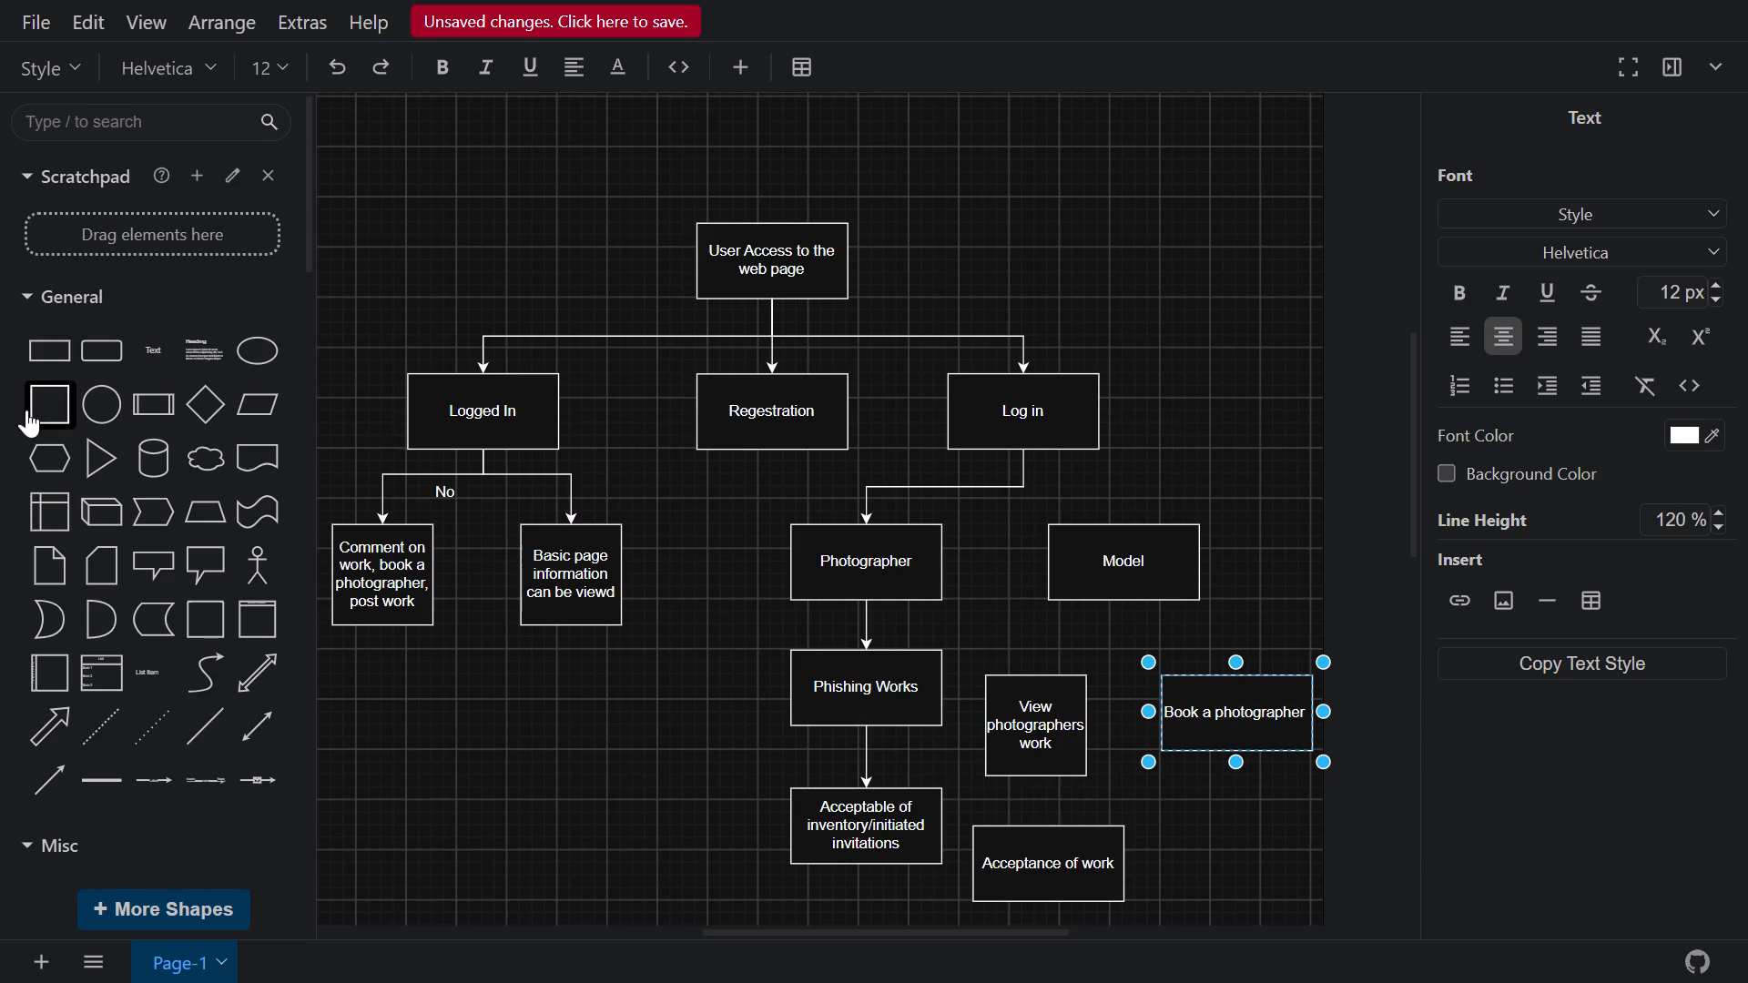
Add a square centred below "Book a photographer" and label it "Understanding positioning and date selection".
left_click(46, 398)
left_click_drag(869, 497, 1096, 694)
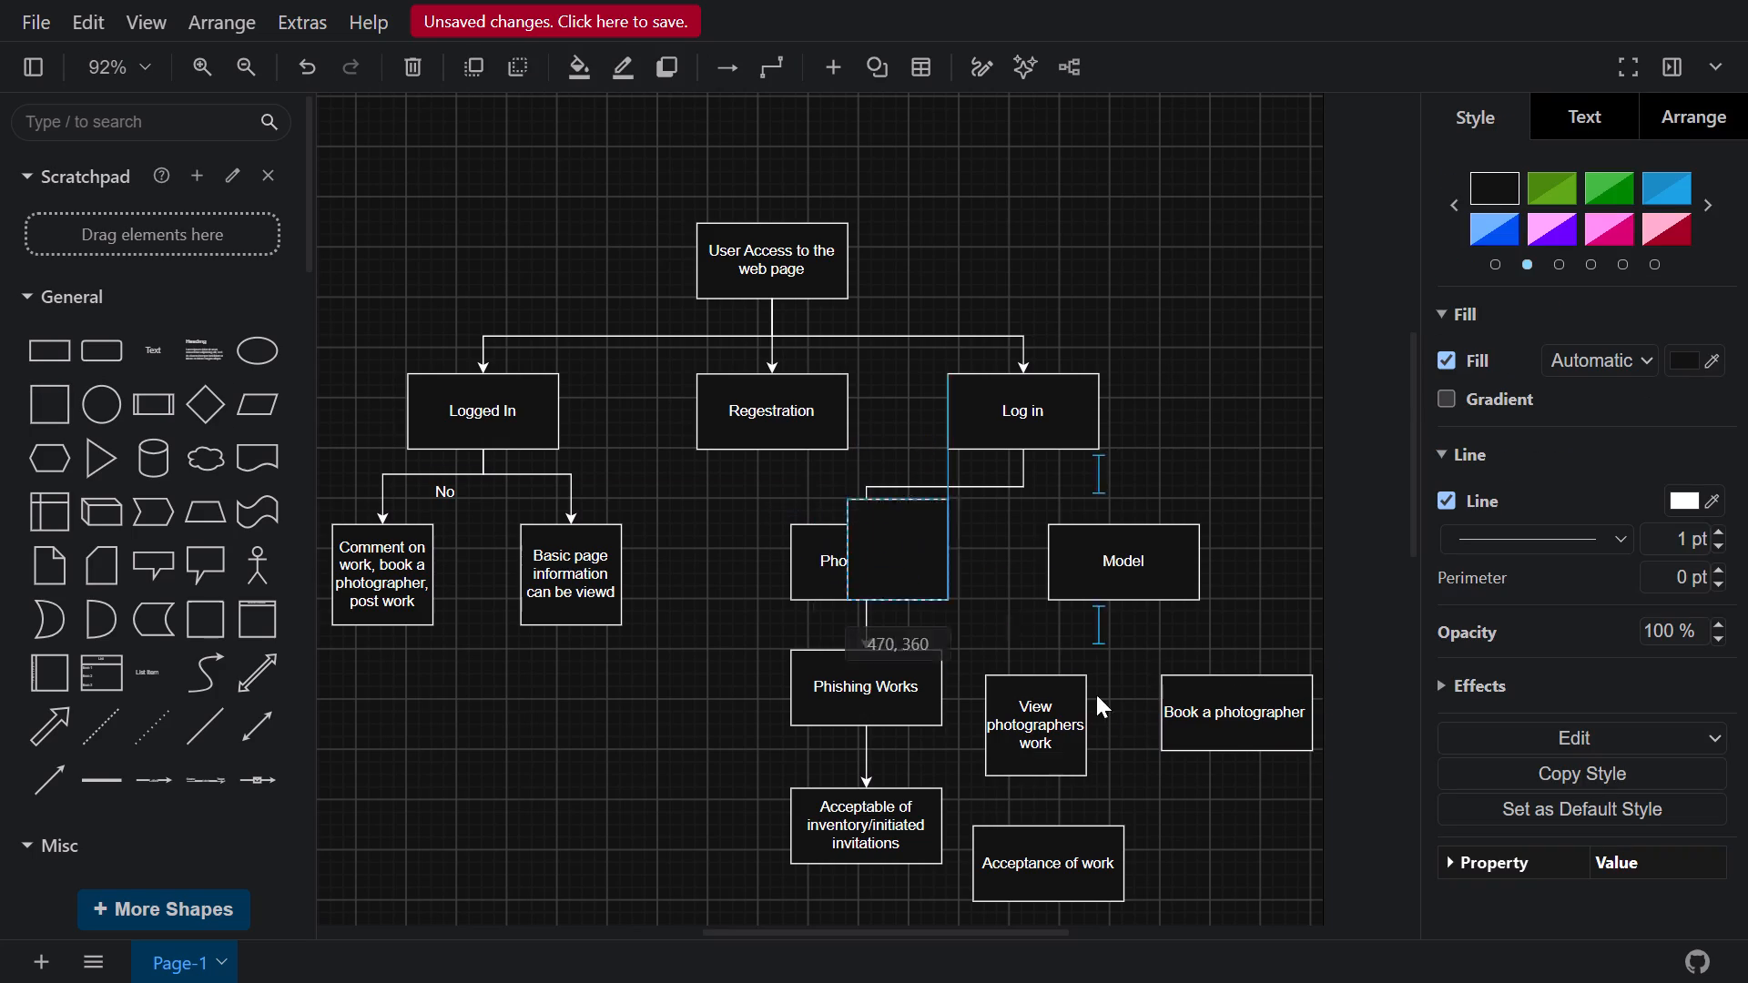
left_click_drag(1096, 694, 1250, 852)
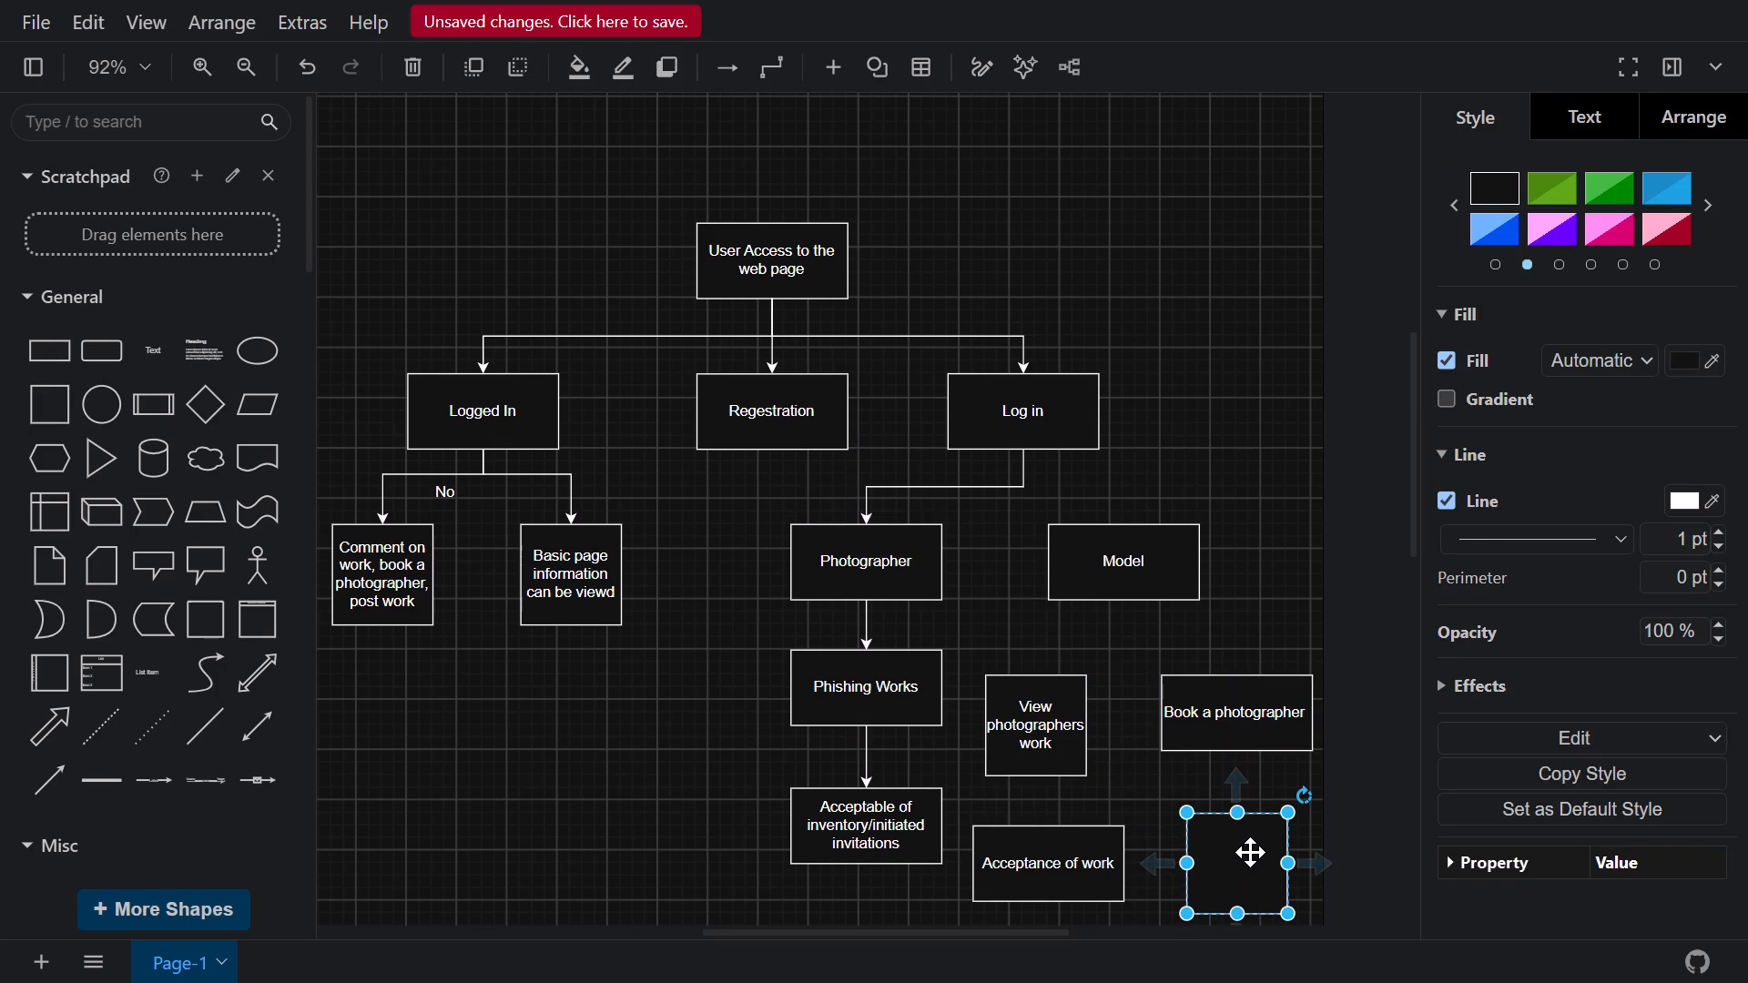
double_click(1250, 852)
type("Understanding")
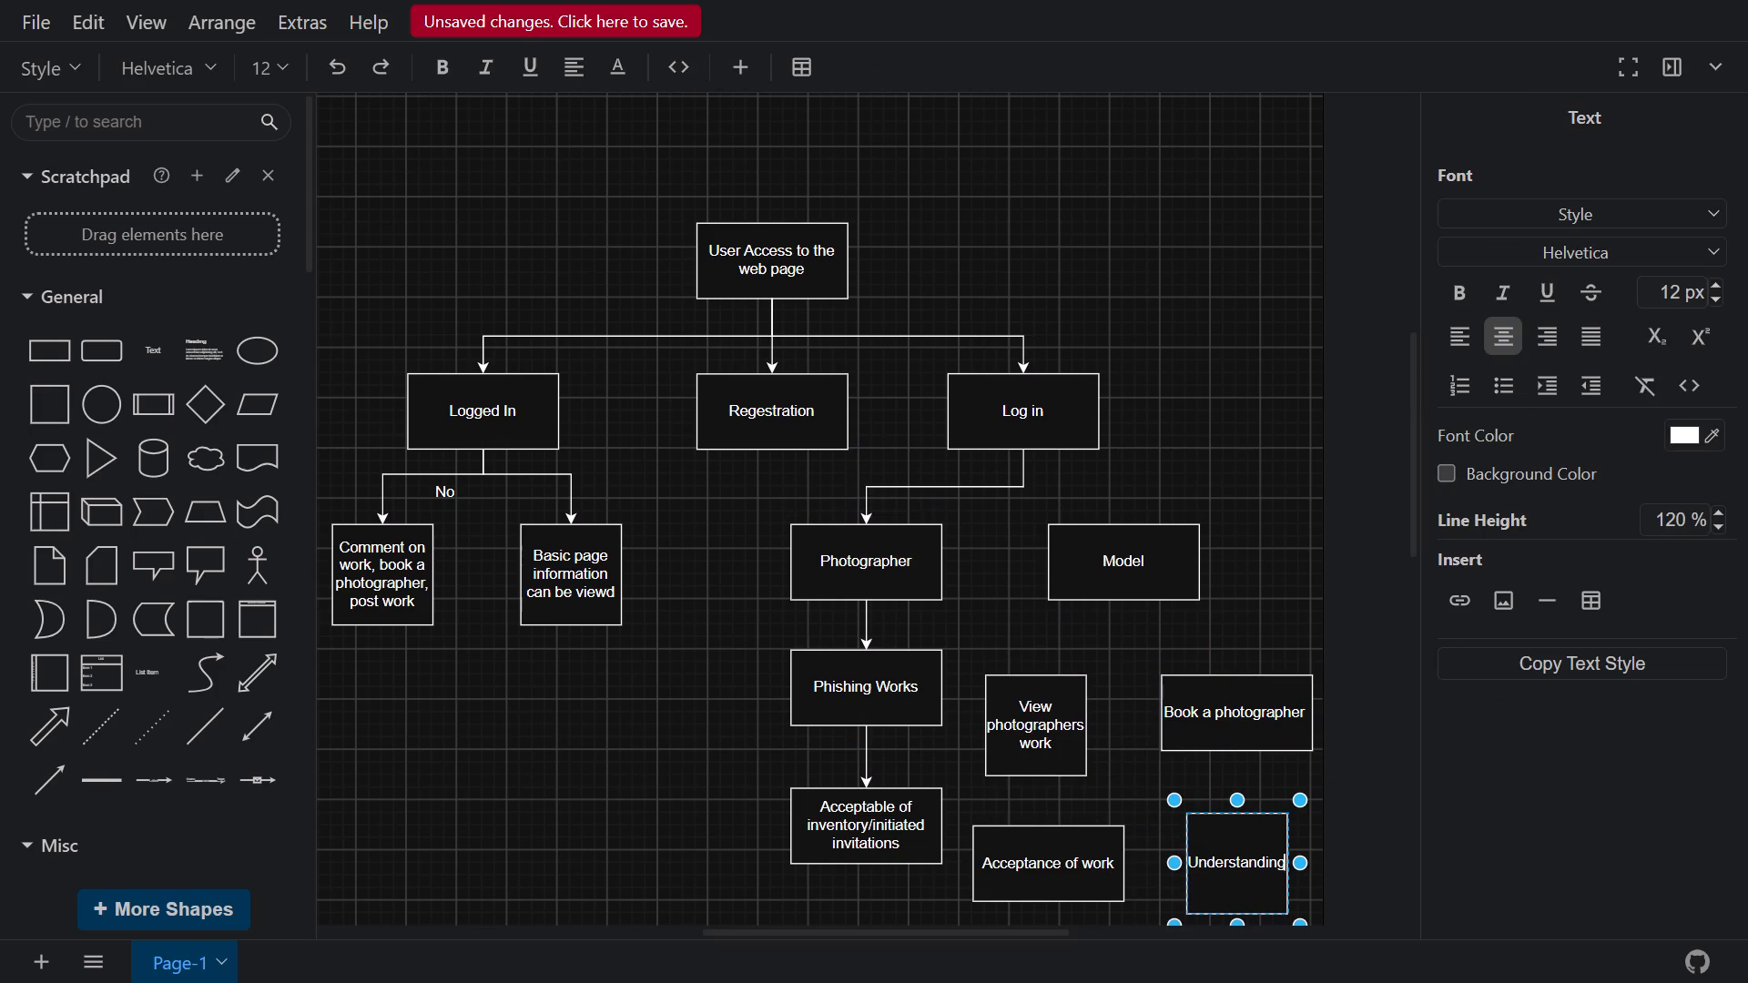
key("space")
type("po")
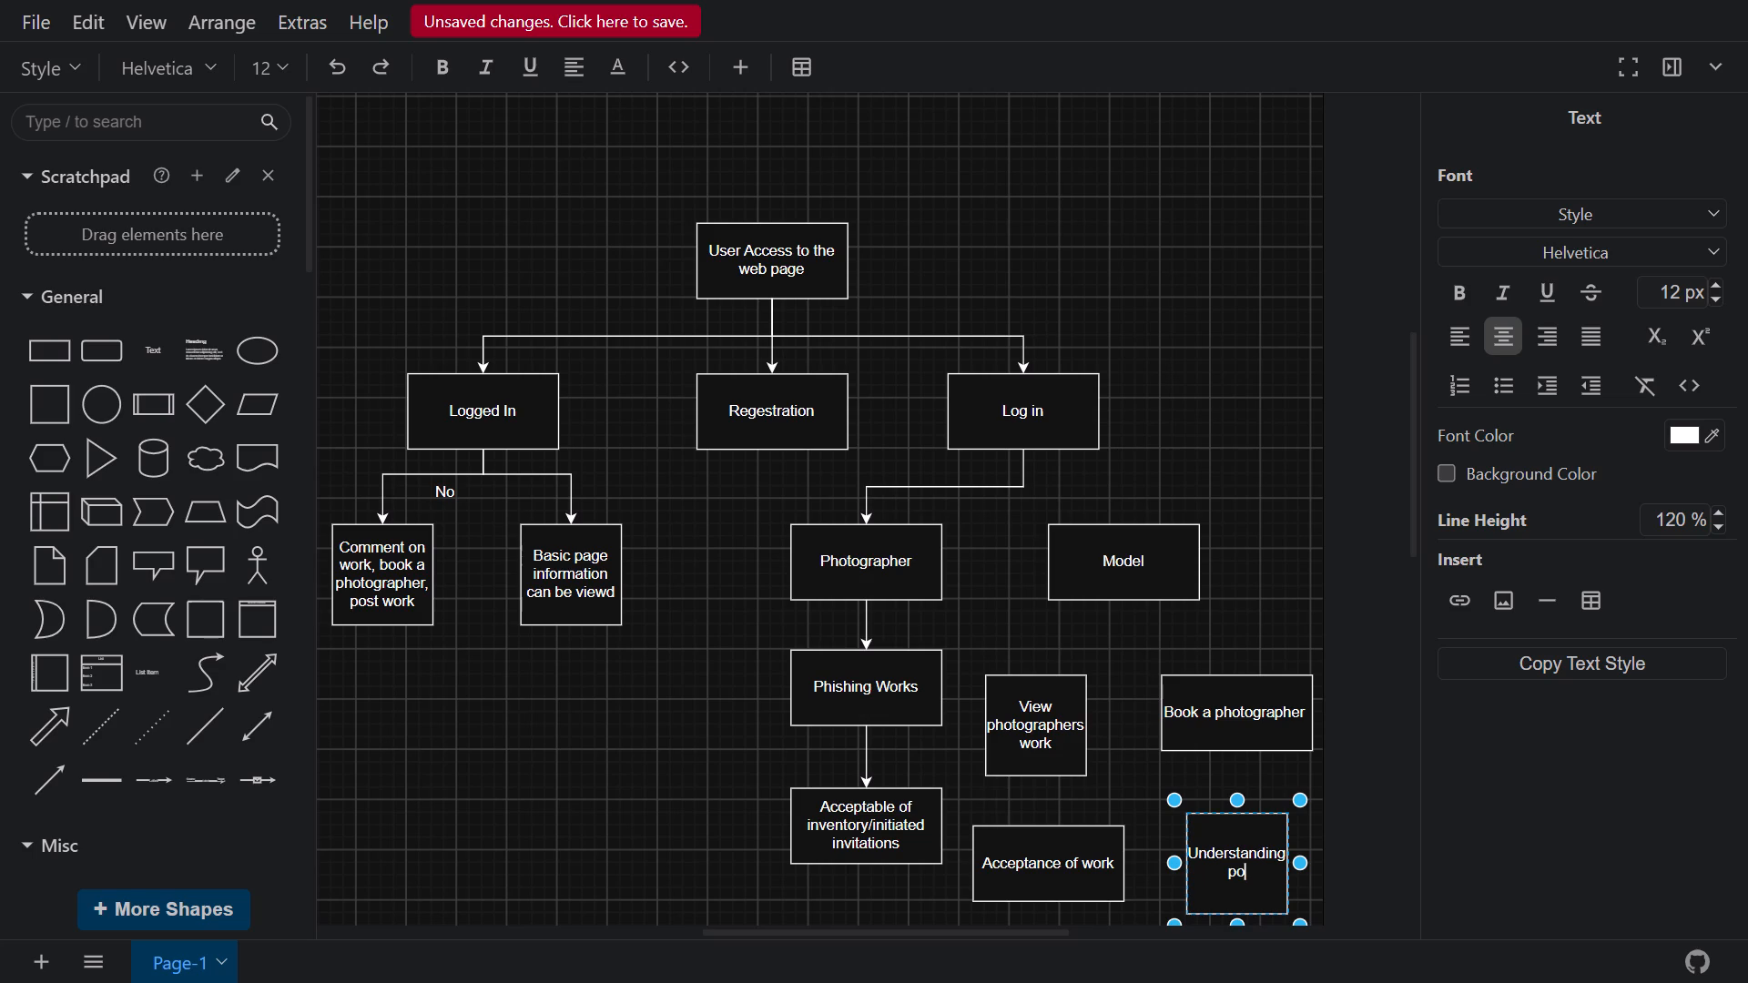
type("sitioning")
key("space")
type("and")
key("space")
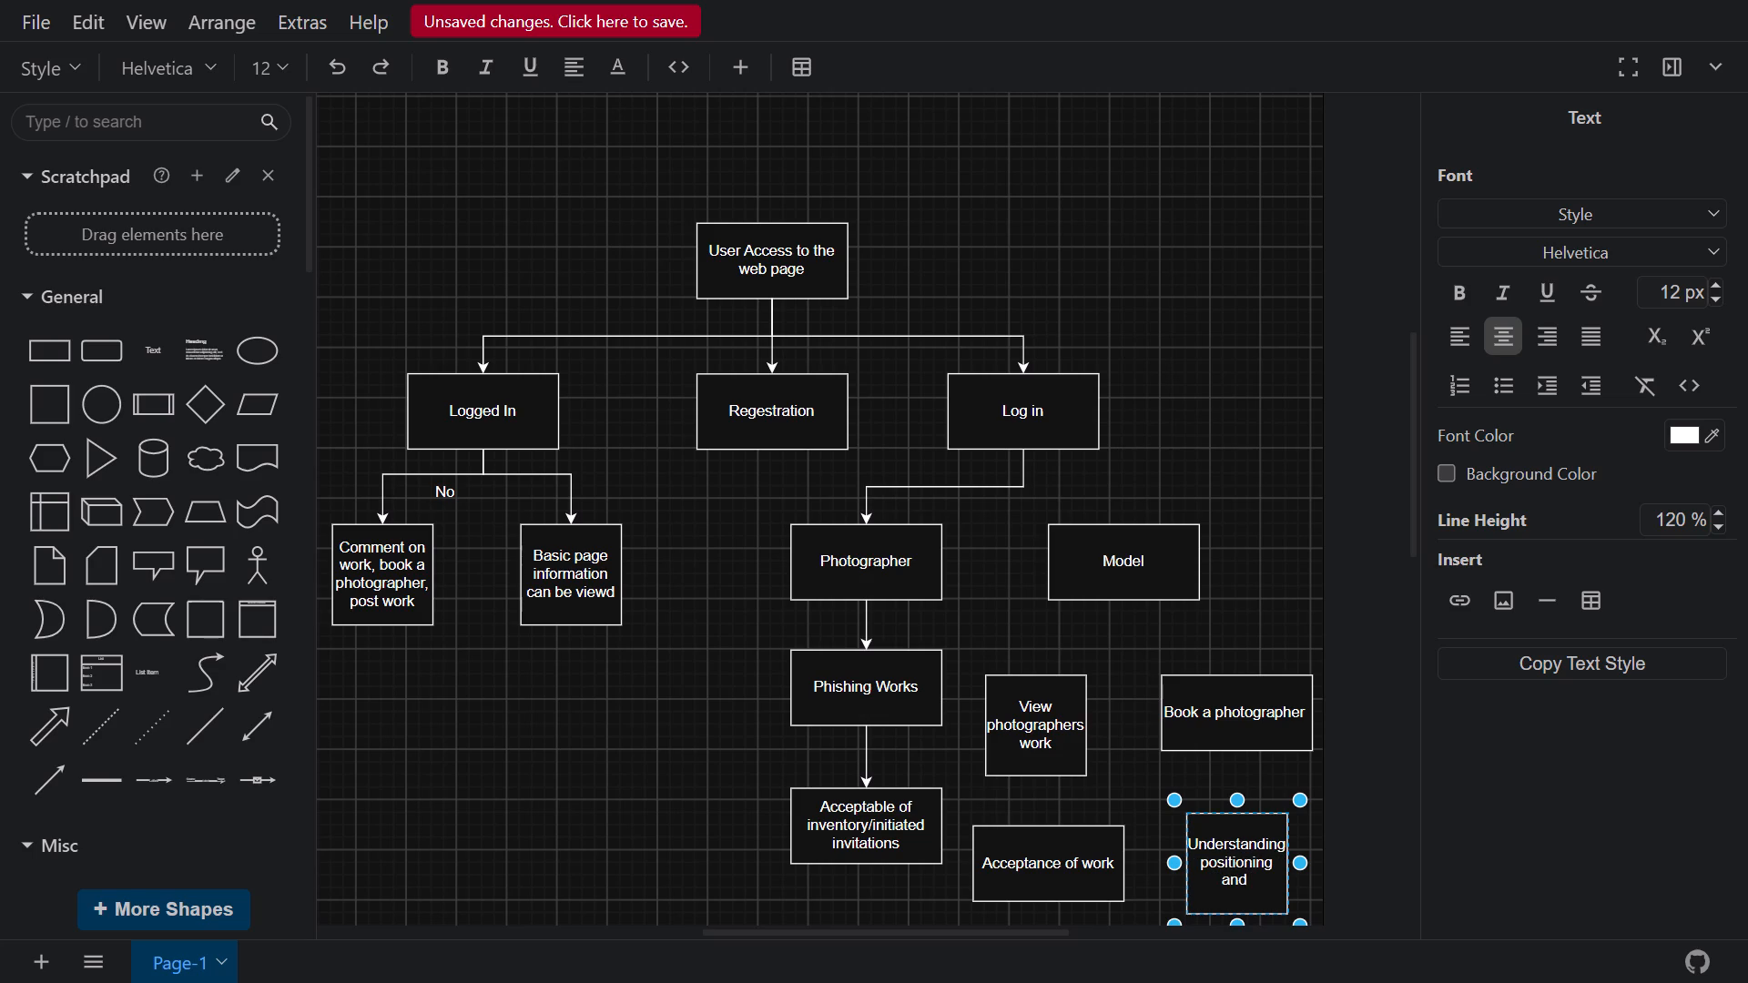
type("date")
key("space")
type("selectio")
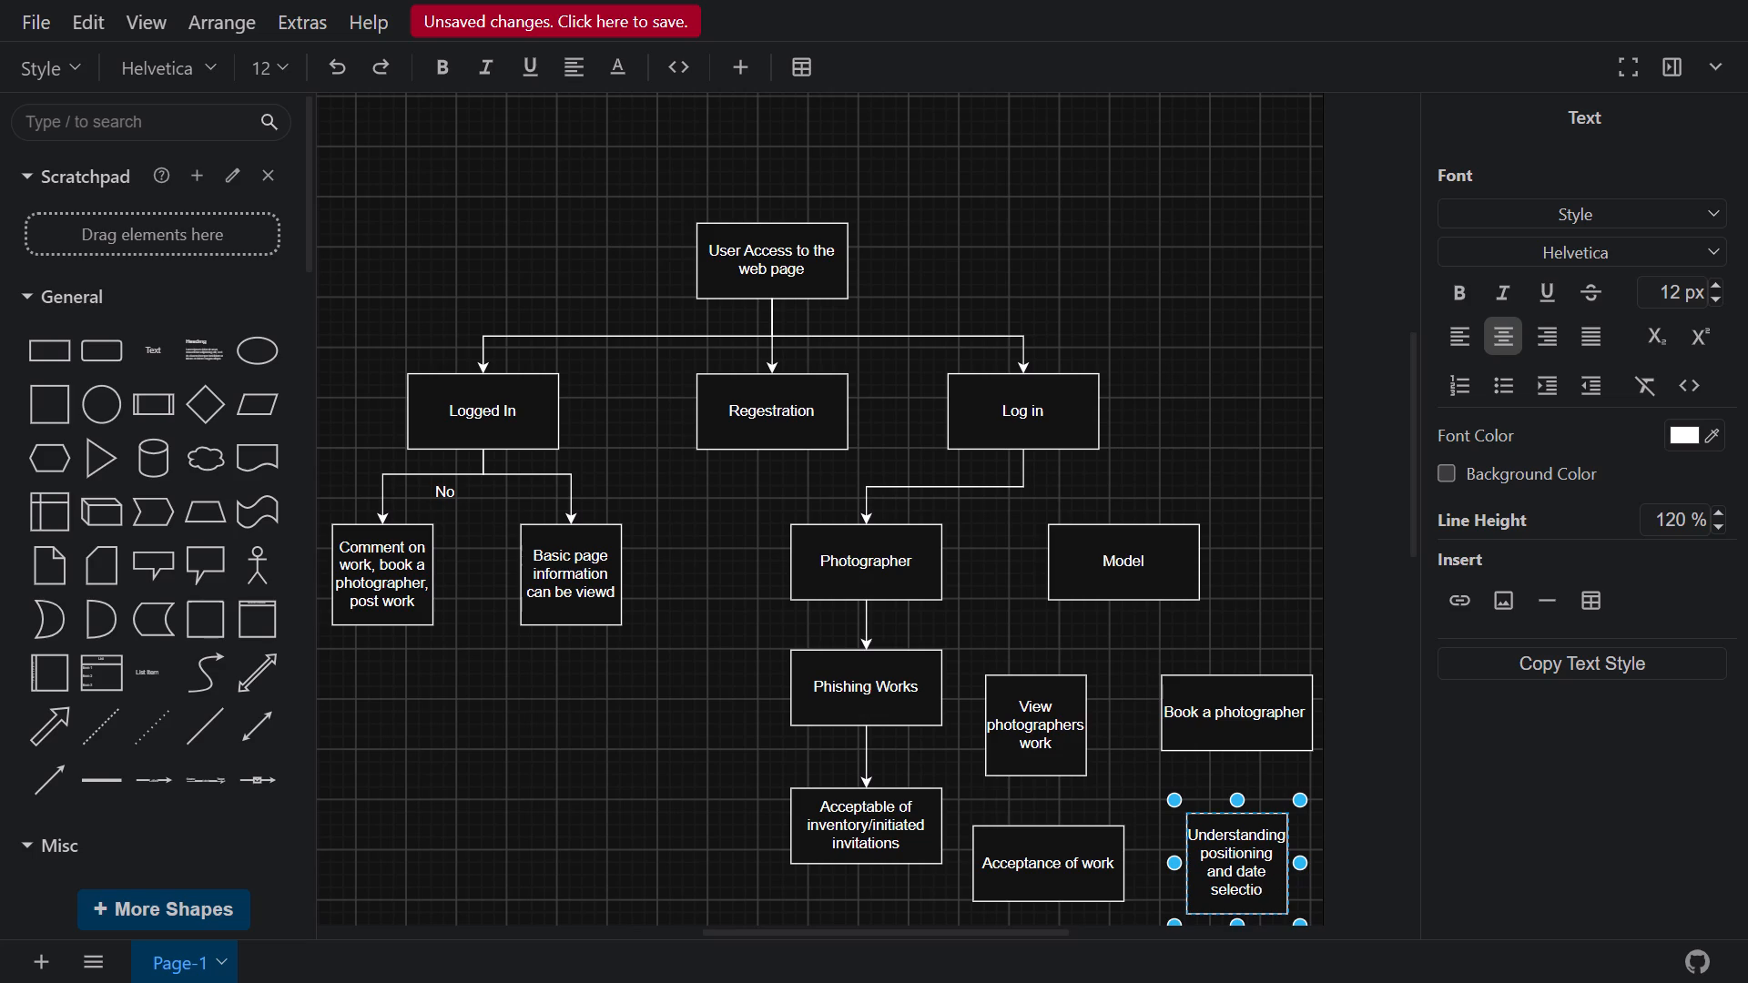
key("n")
Connect the bottom of "Model" to the top centre of "View photographers work" with a directional arrow bent into right angles.
scroll(1127, 589, "down", 1)
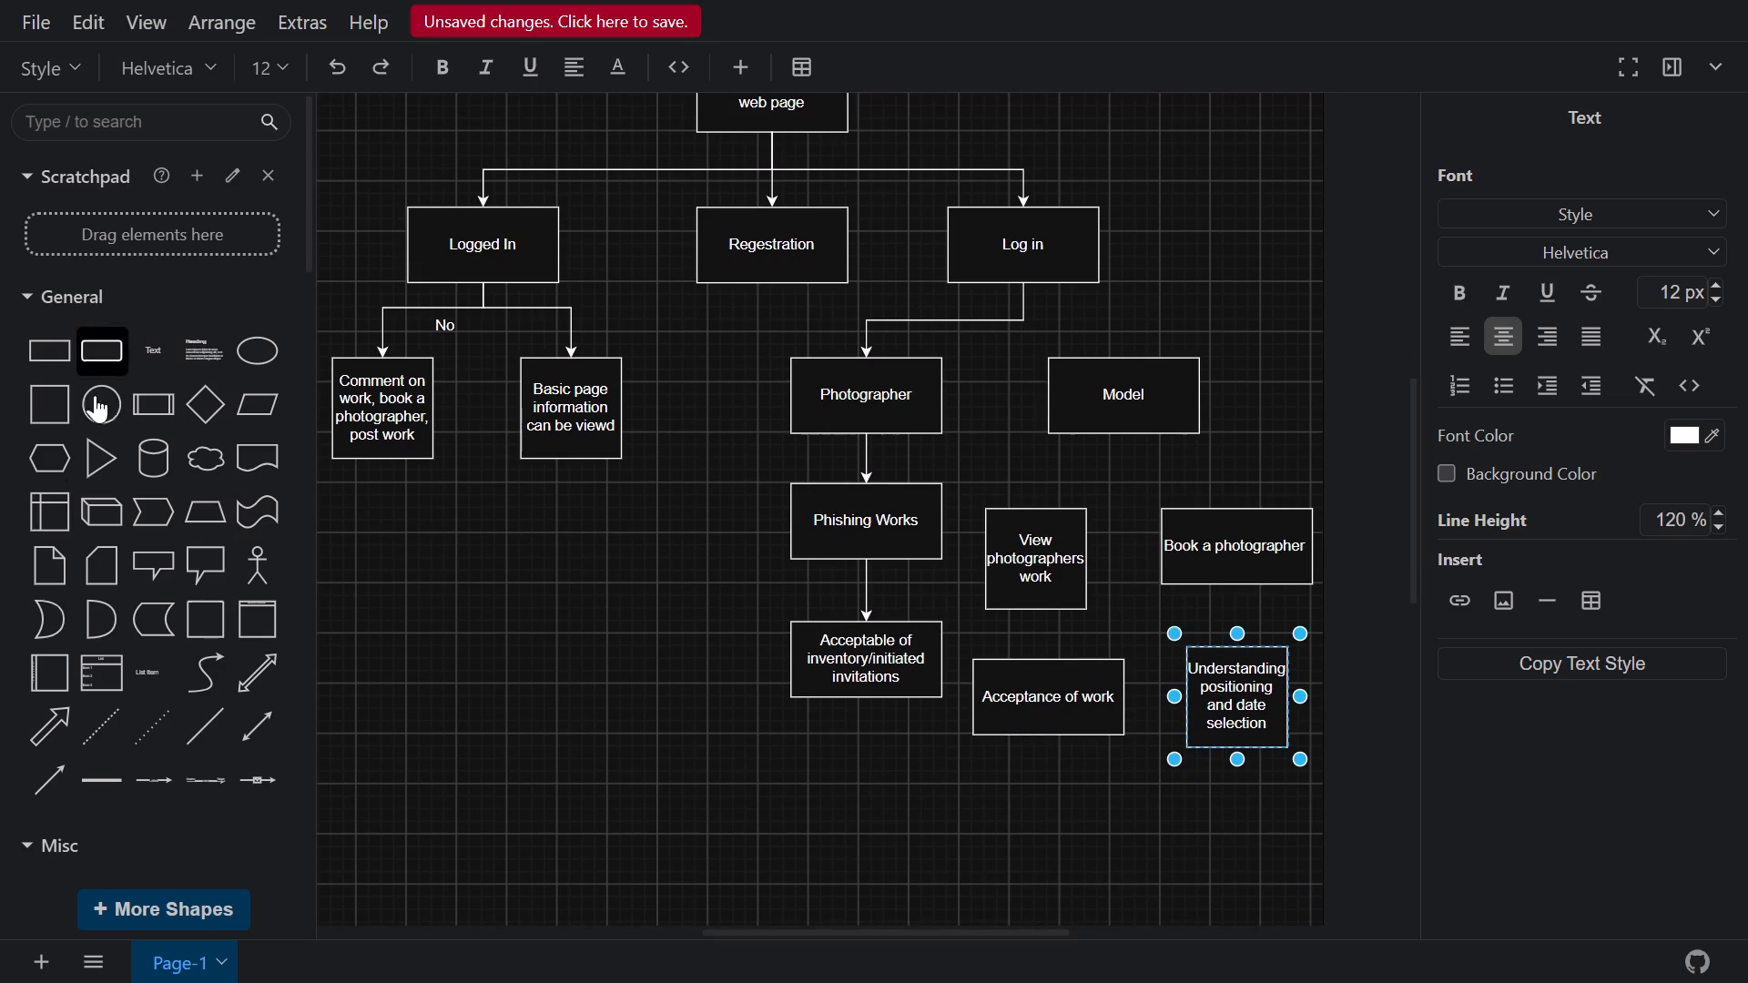
left_click(59, 785)
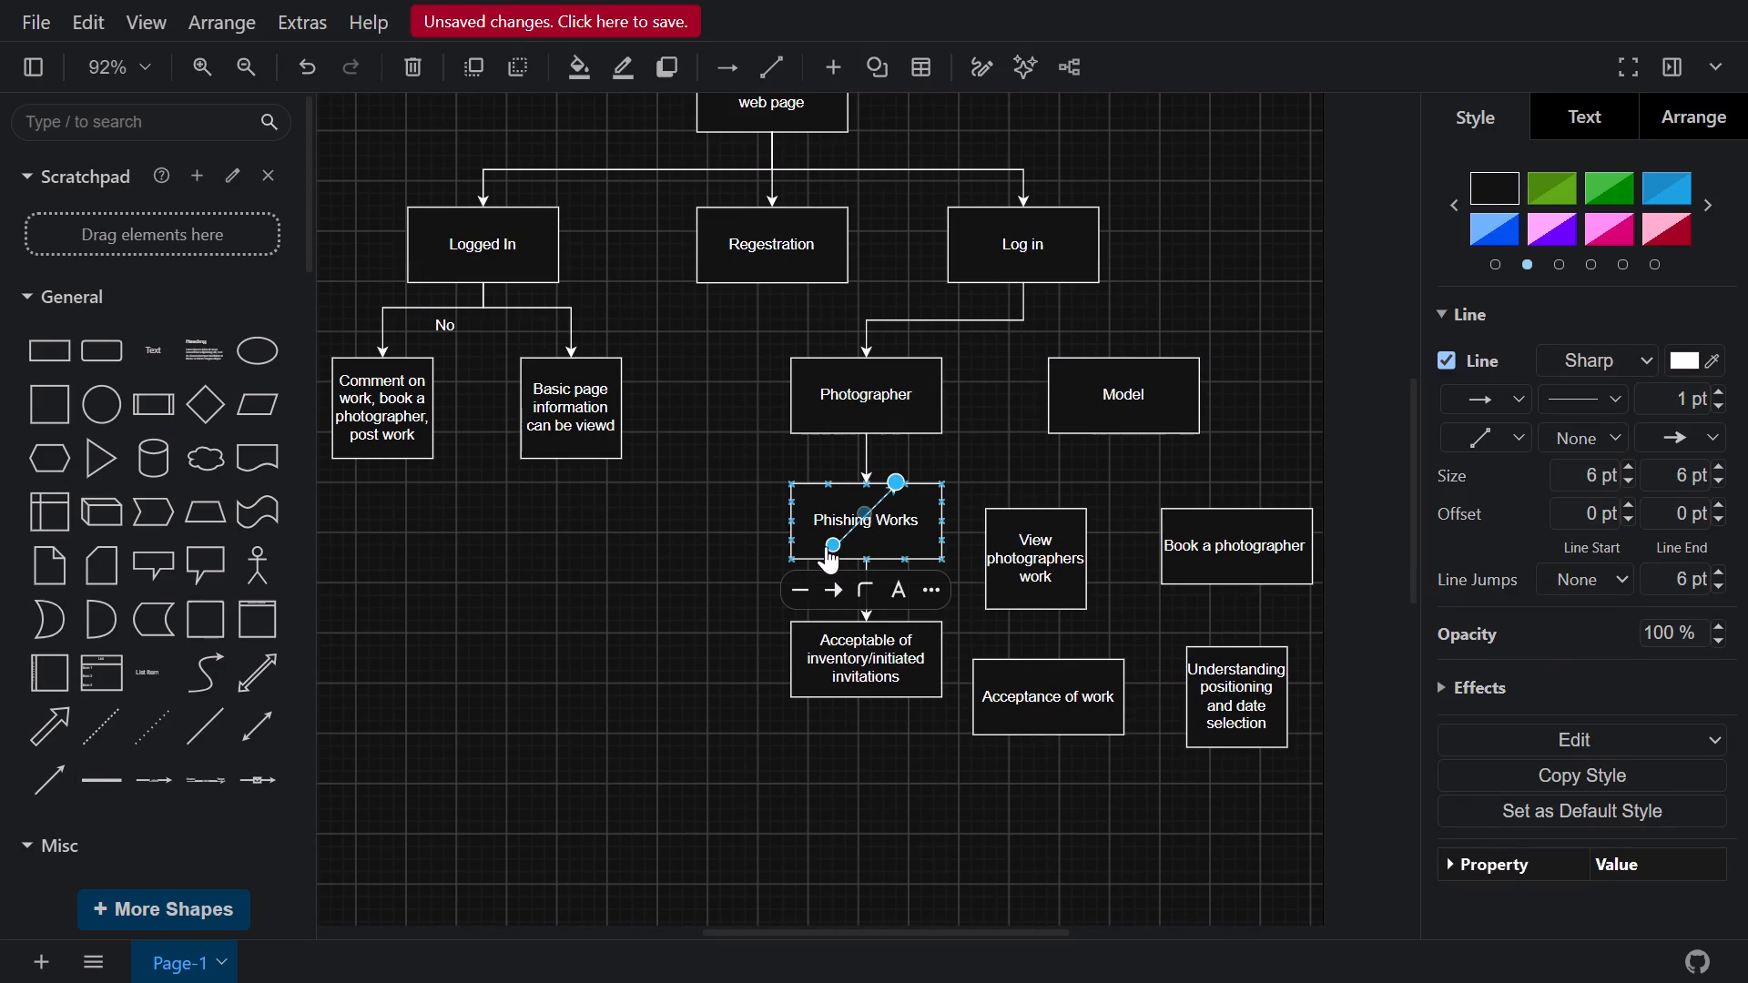
left_click_drag(826, 546, 1133, 436)
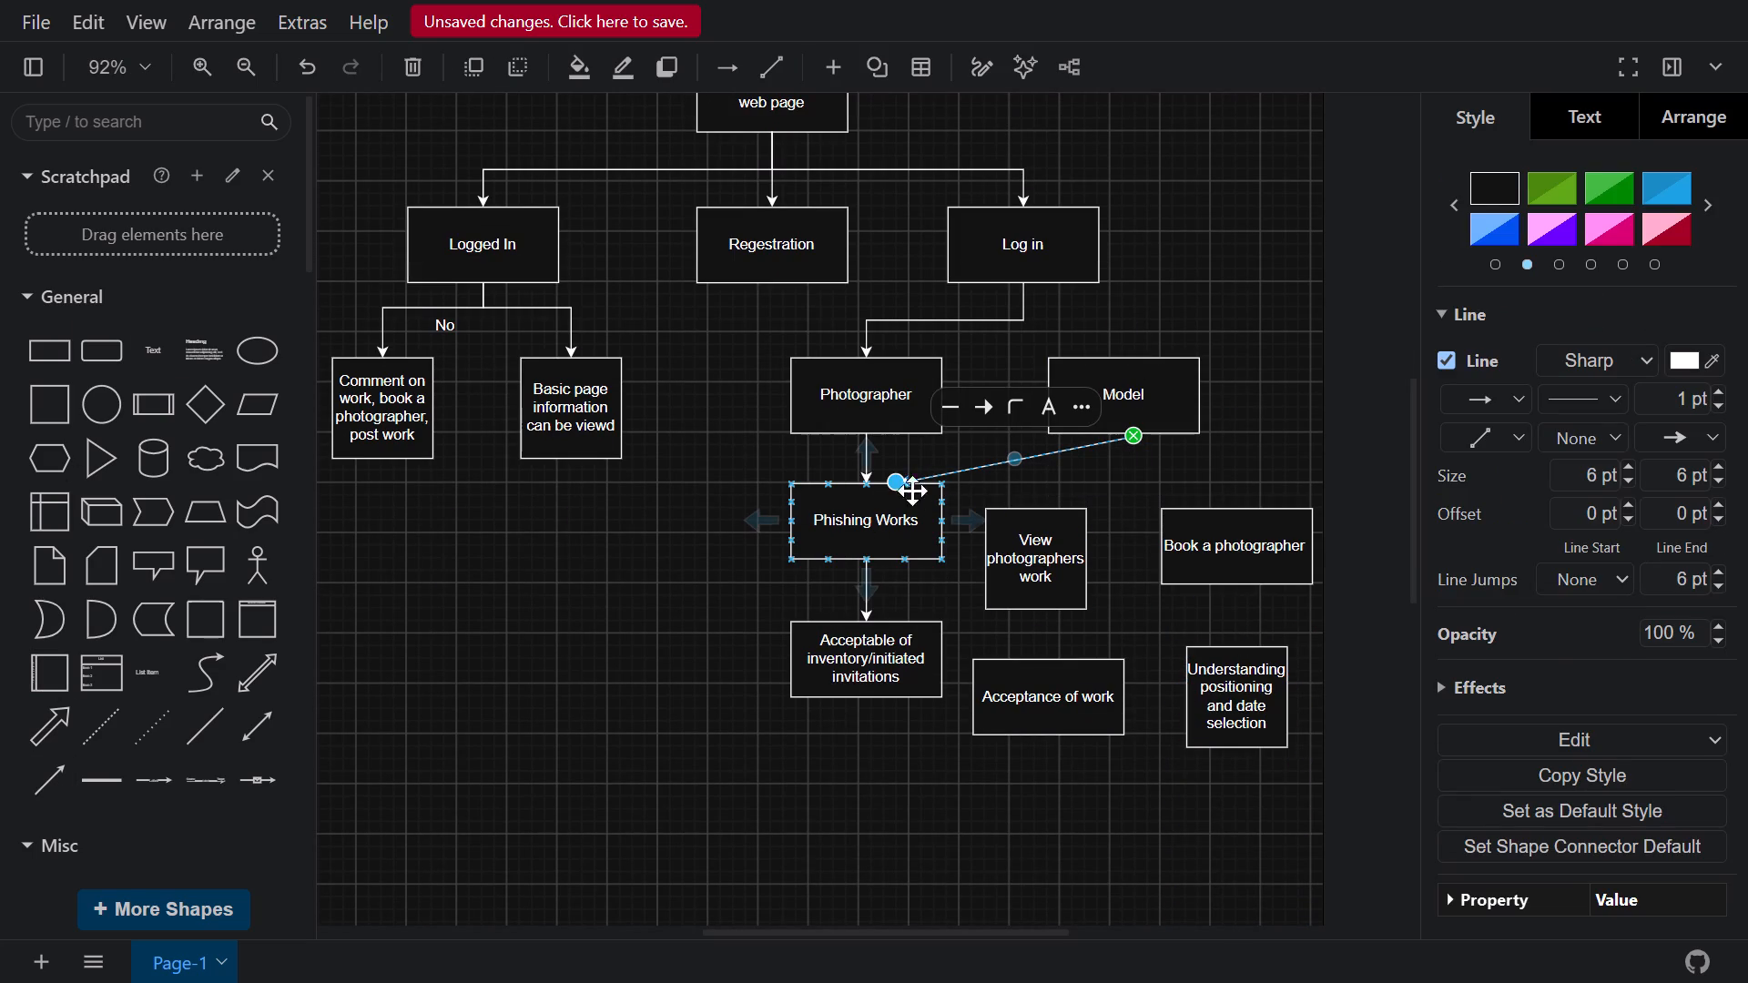
left_click_drag(893, 477, 1026, 501)
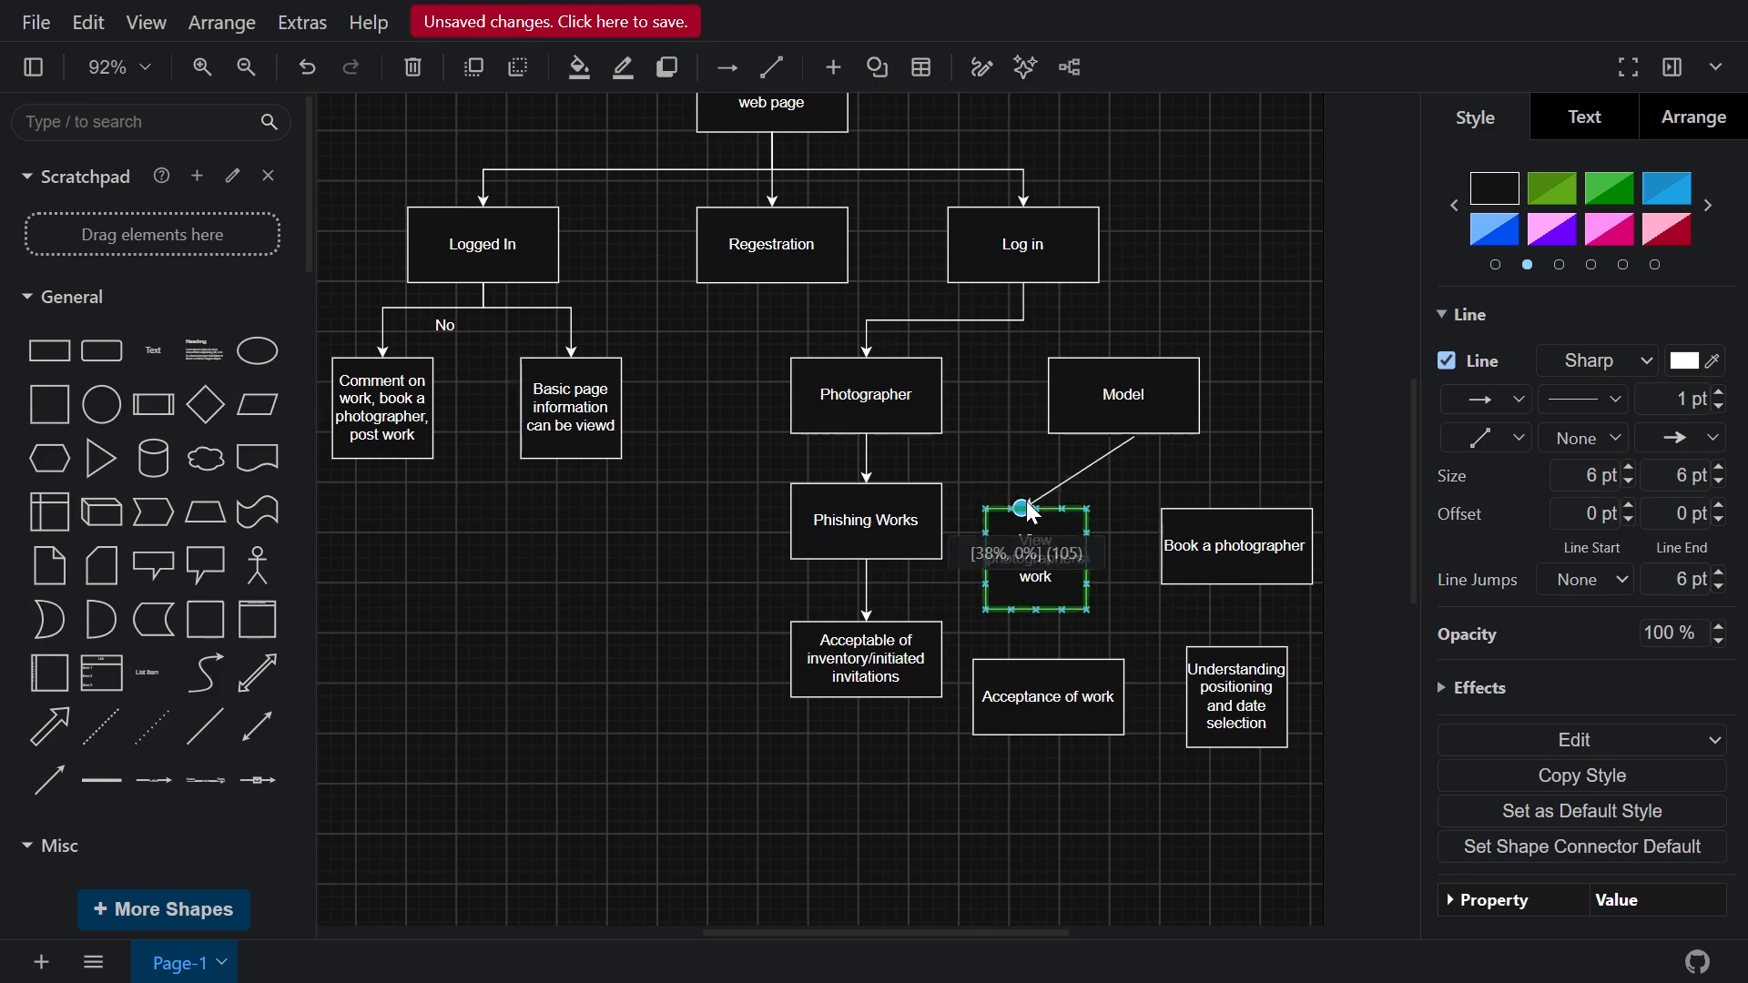
left_click_drag(1026, 501, 1032, 506)
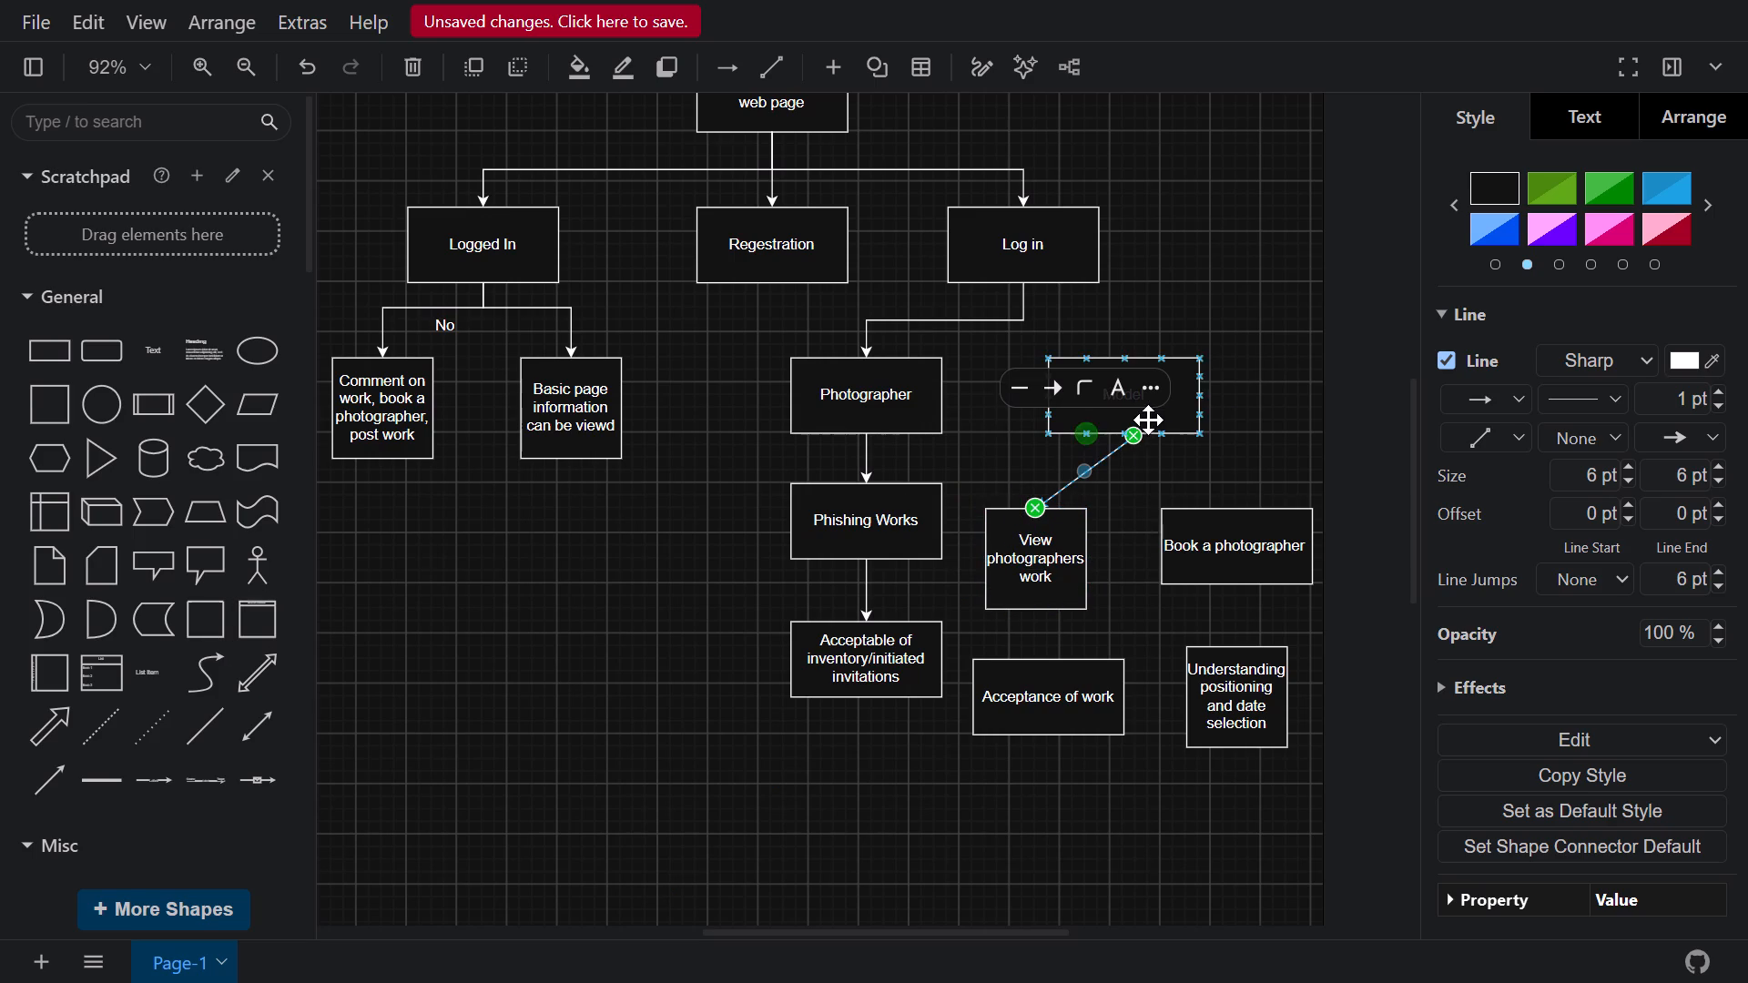
left_click_drag(1080, 475, 1134, 470)
left_click_drag(1079, 489, 1032, 469)
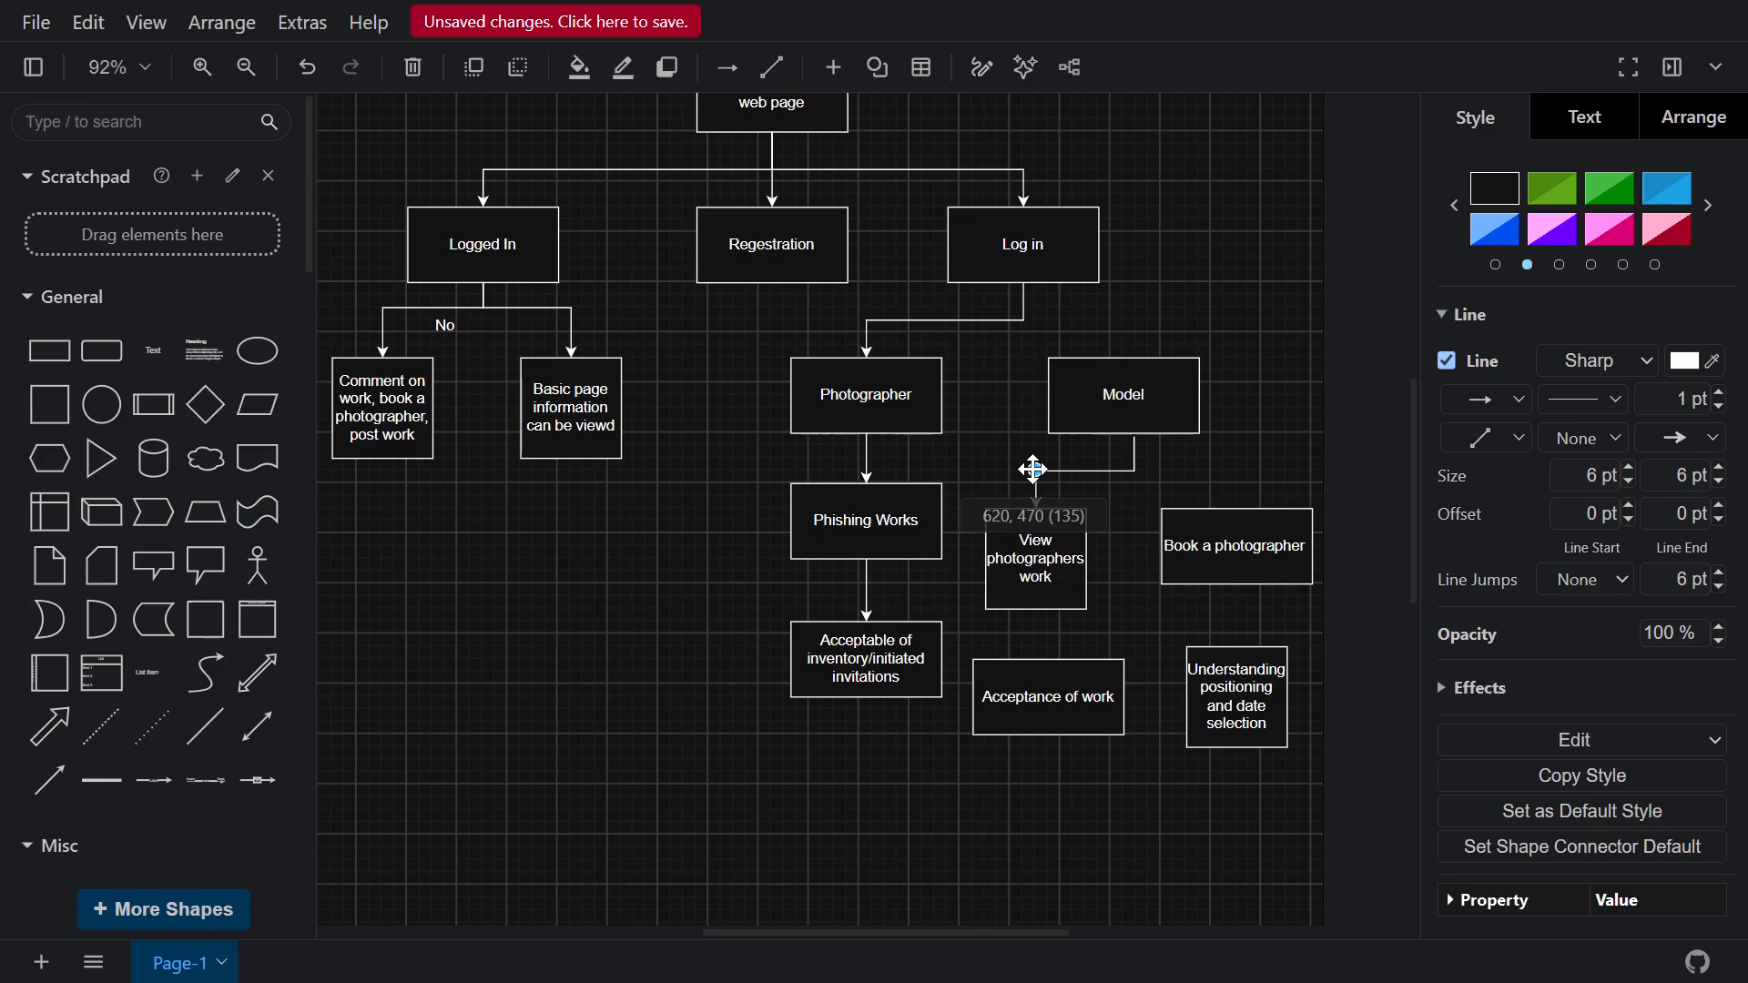
left_click_drag(1032, 469, 1032, 467)
left_click(790, 830)
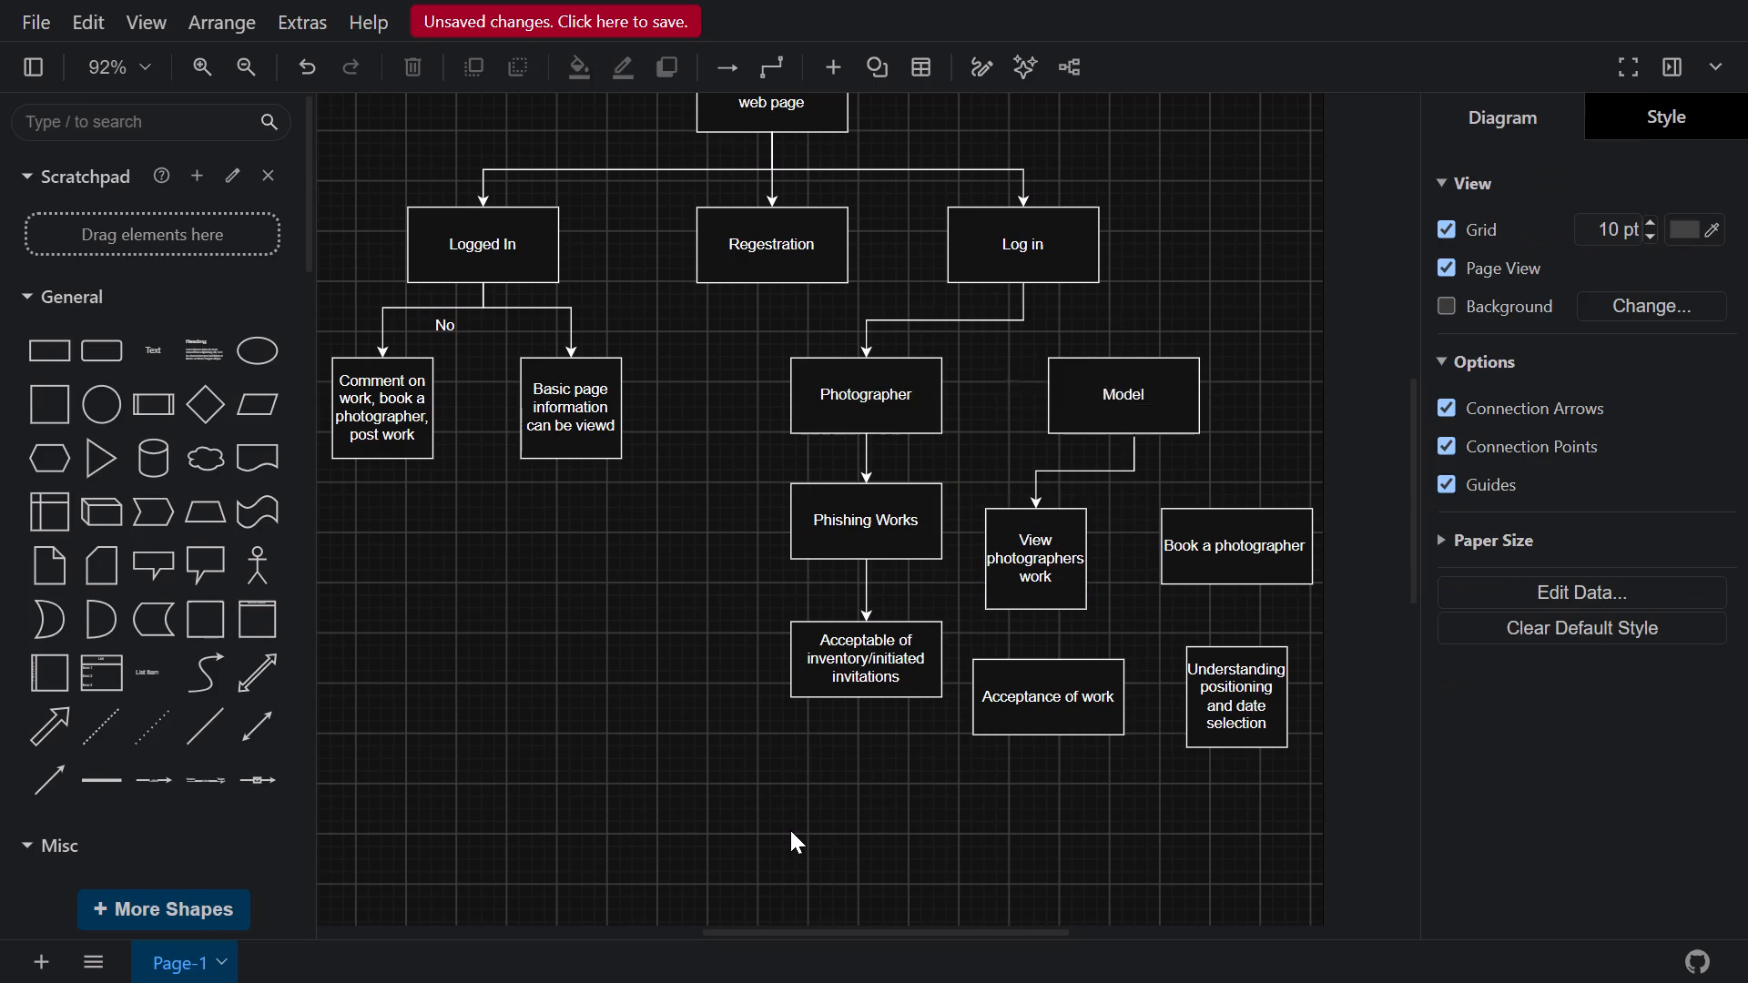
Connect the bottom of "Model" to the top centre of "Book a photographer" with a directional arrow bent into right angles.
left_click(63, 785)
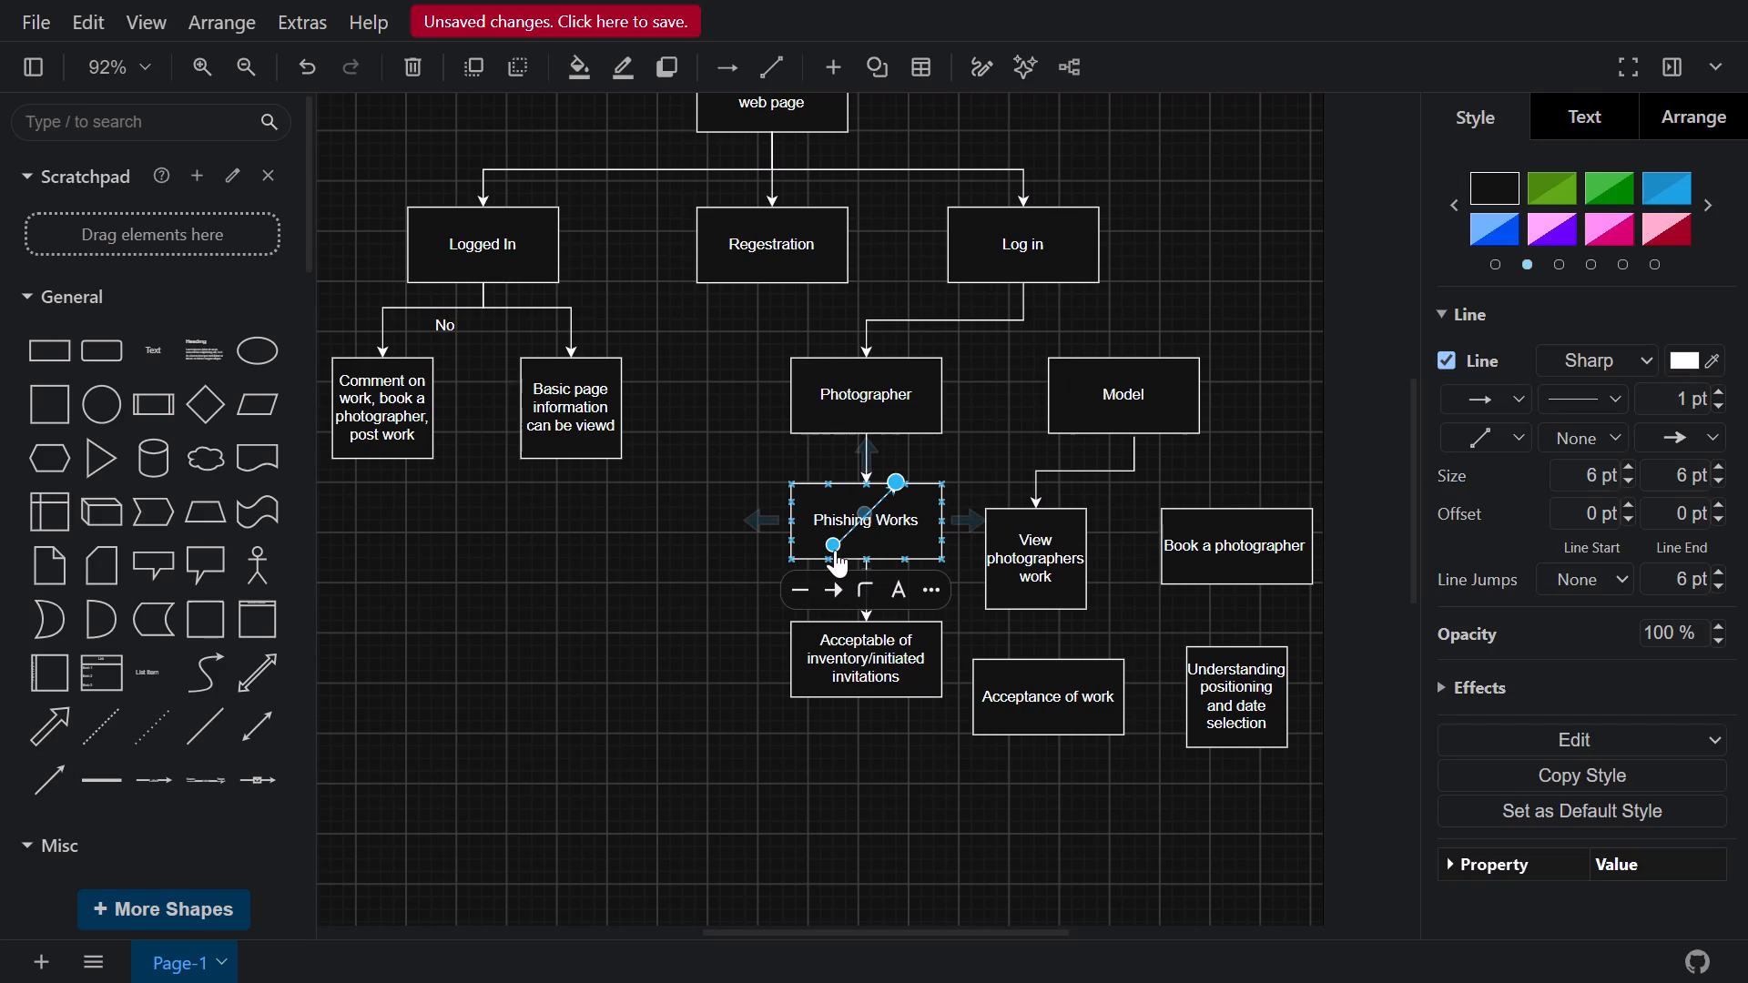
left_click_drag(835, 543, 1133, 432)
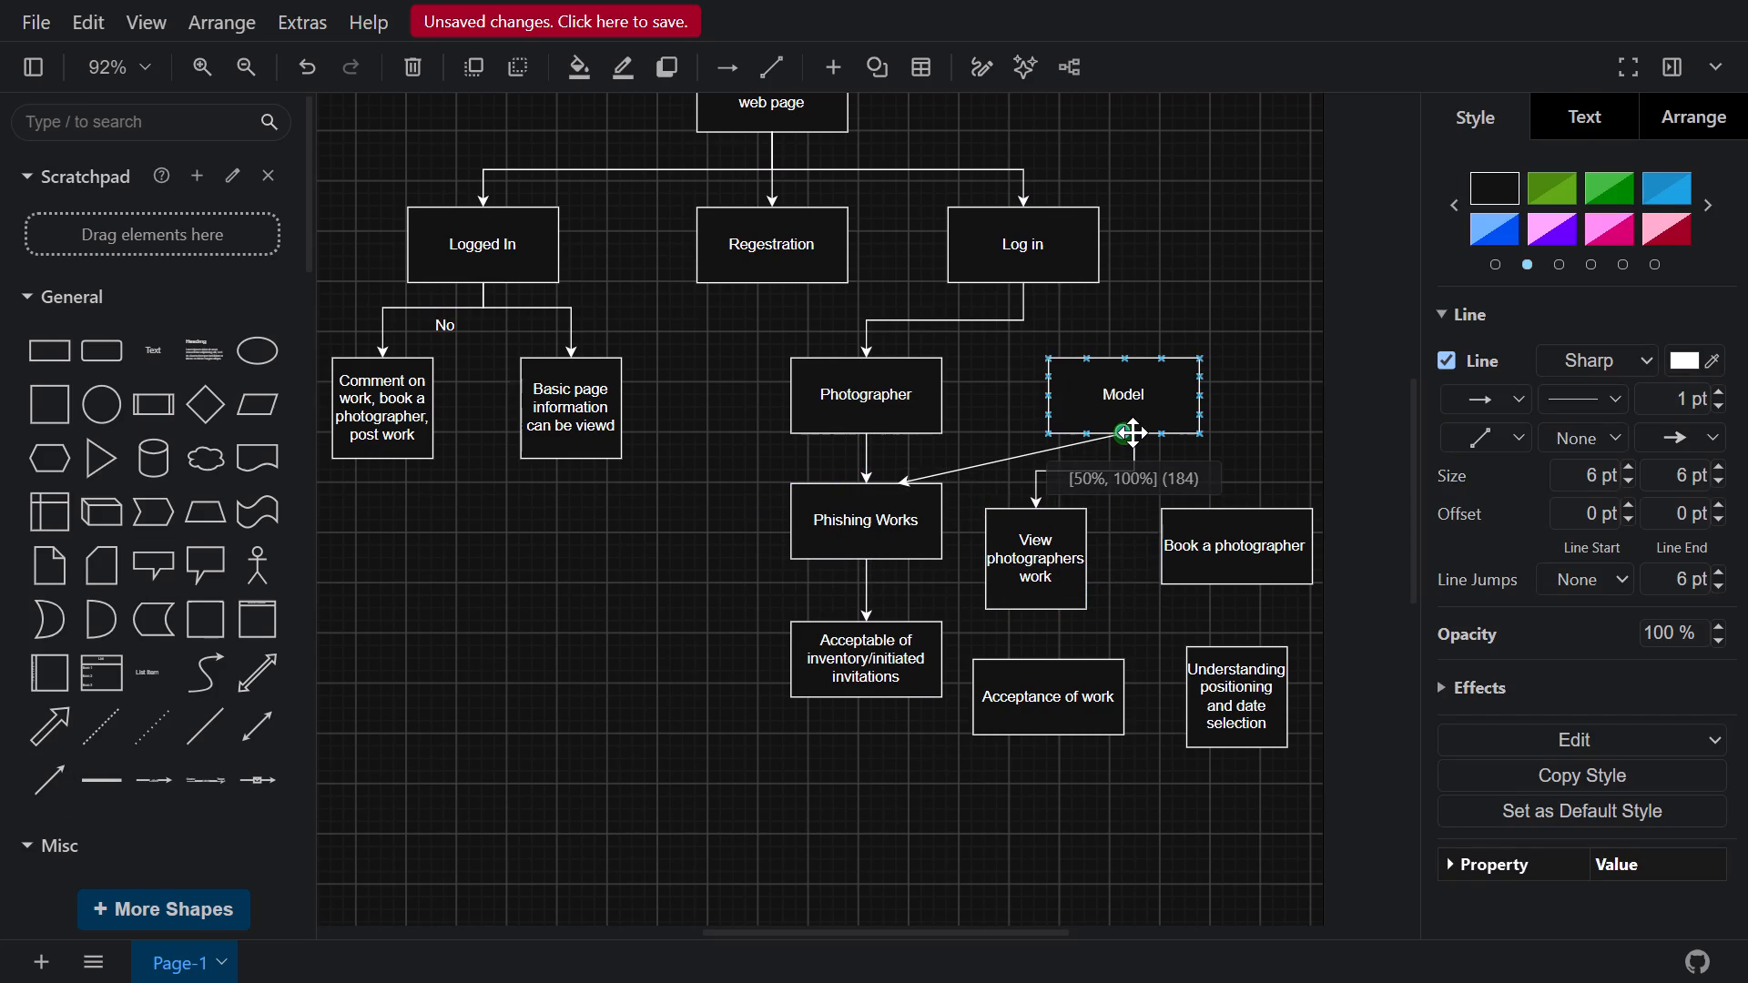
left_click_drag(1133, 432, 1138, 433)
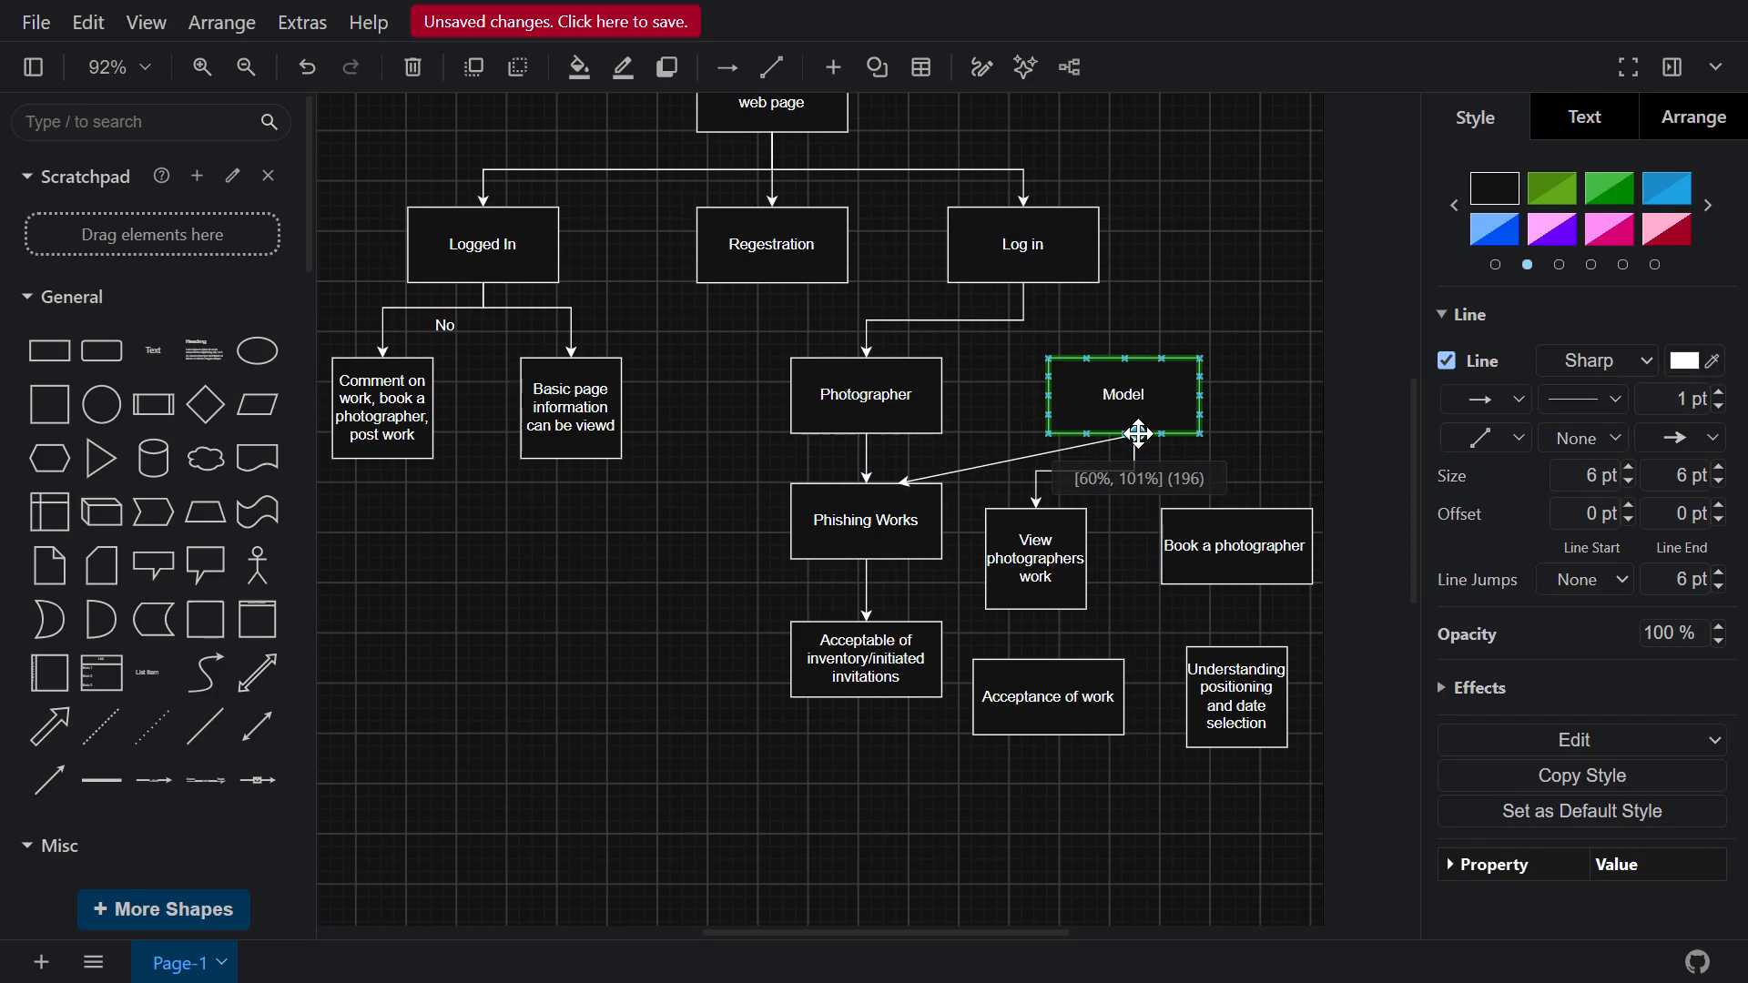
left_click_drag(1138, 433, 1136, 434)
left_click_drag(896, 480, 1270, 543)
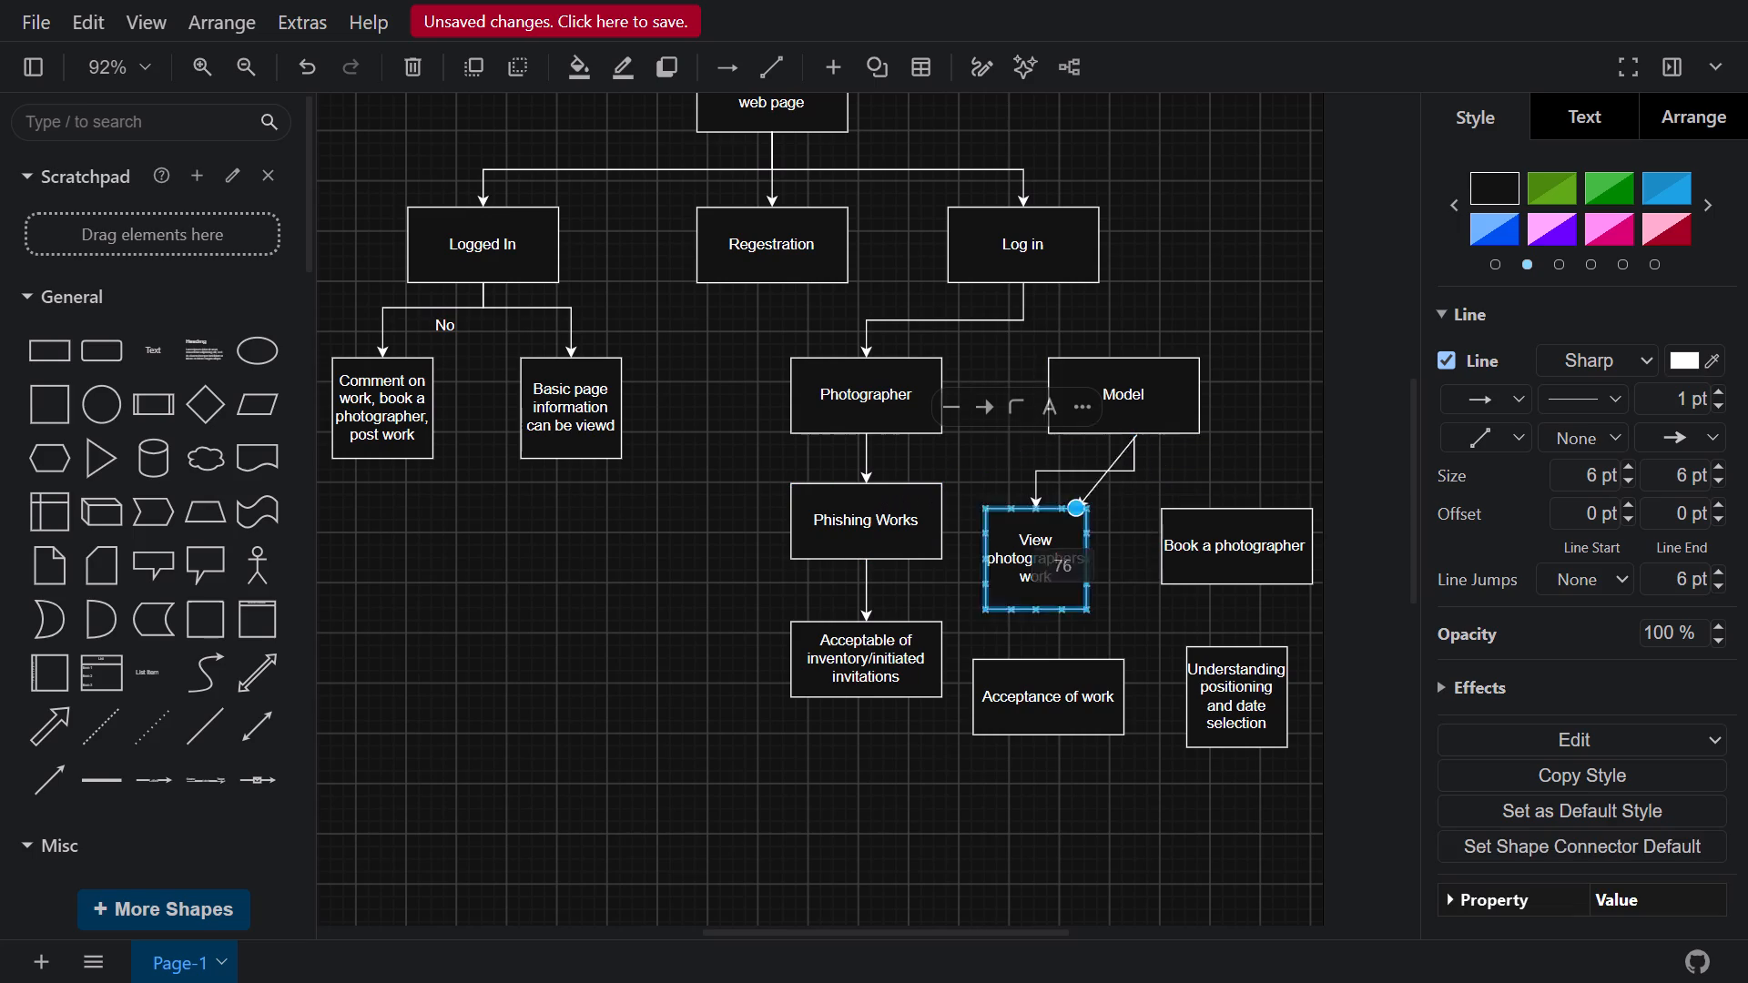
left_click_drag(1270, 543, 1237, 504)
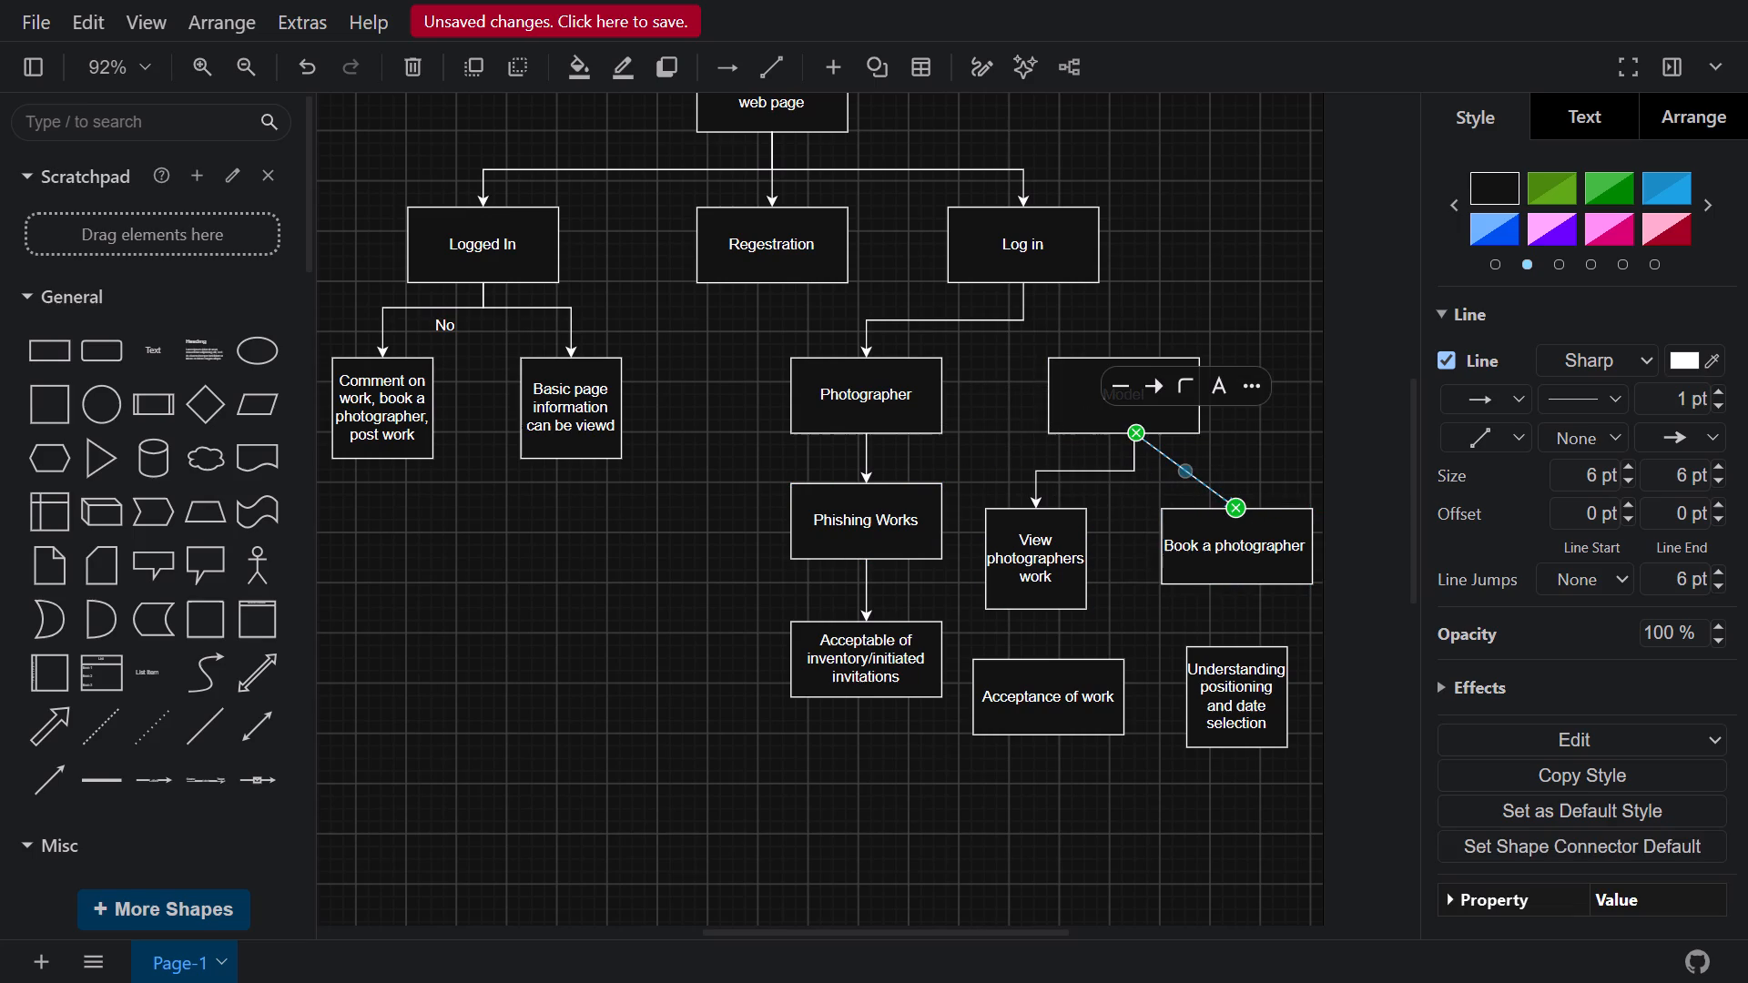
left_click_drag(1186, 468, 1132, 468)
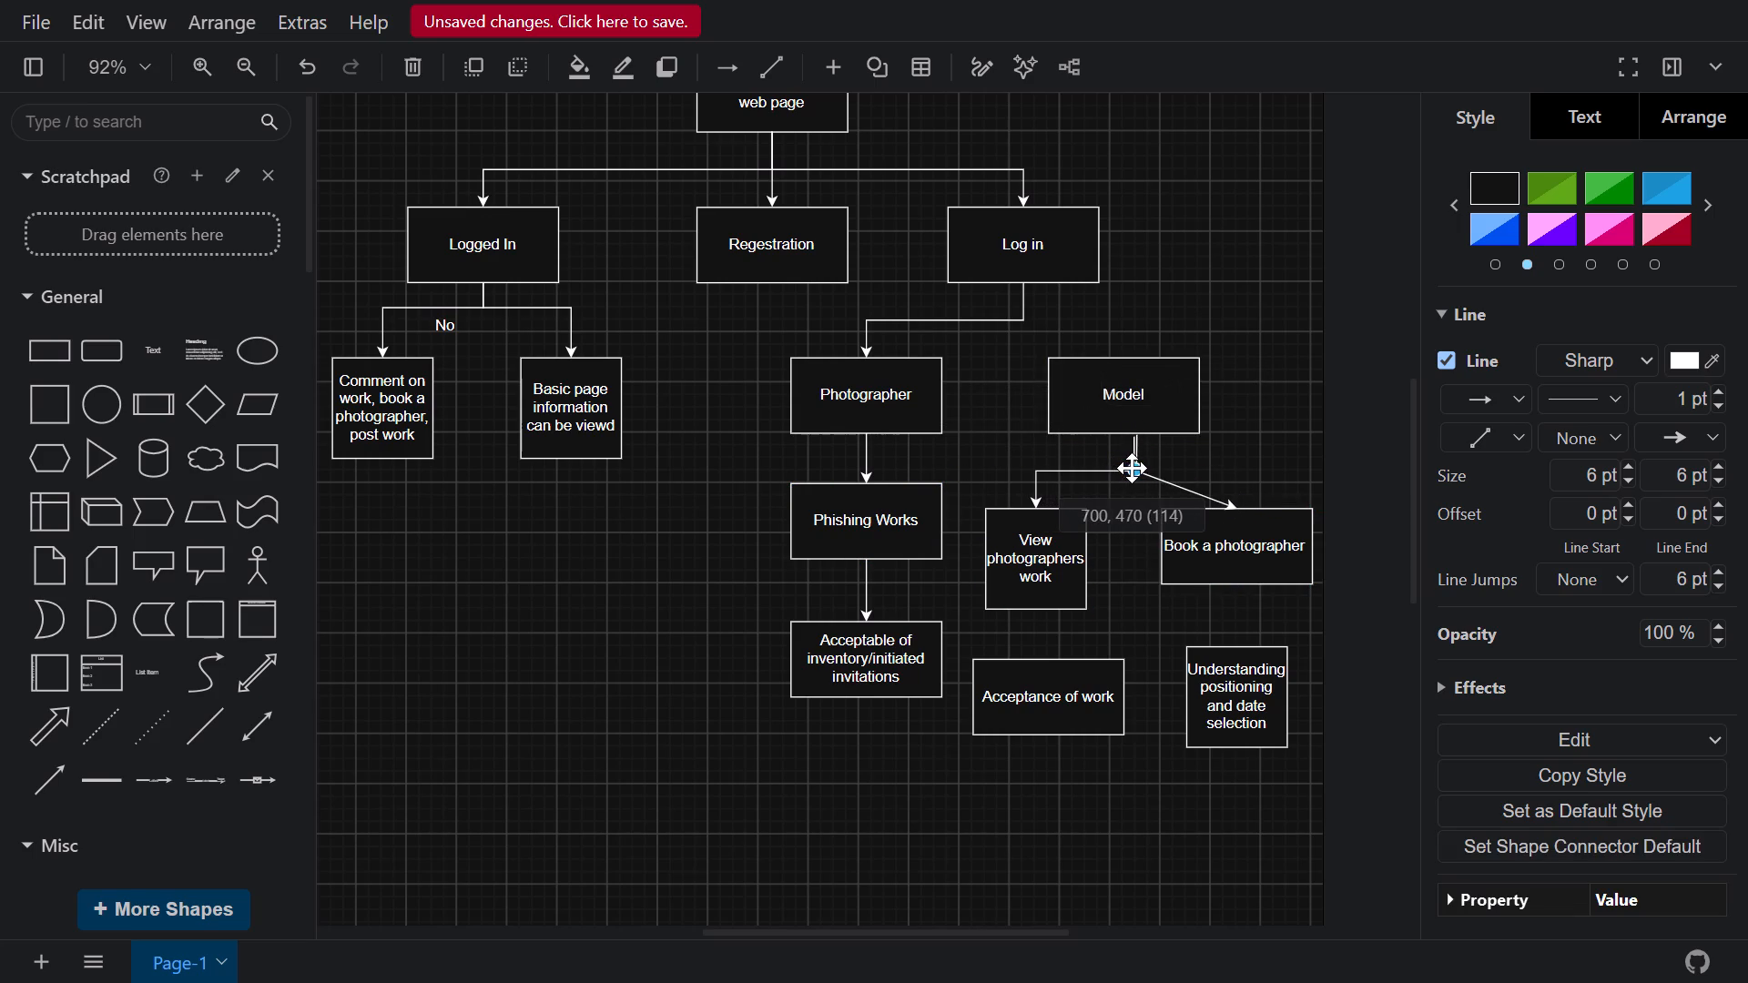
left_click_drag(1132, 468, 1133, 468)
left_click_drag(1185, 487, 1248, 478)
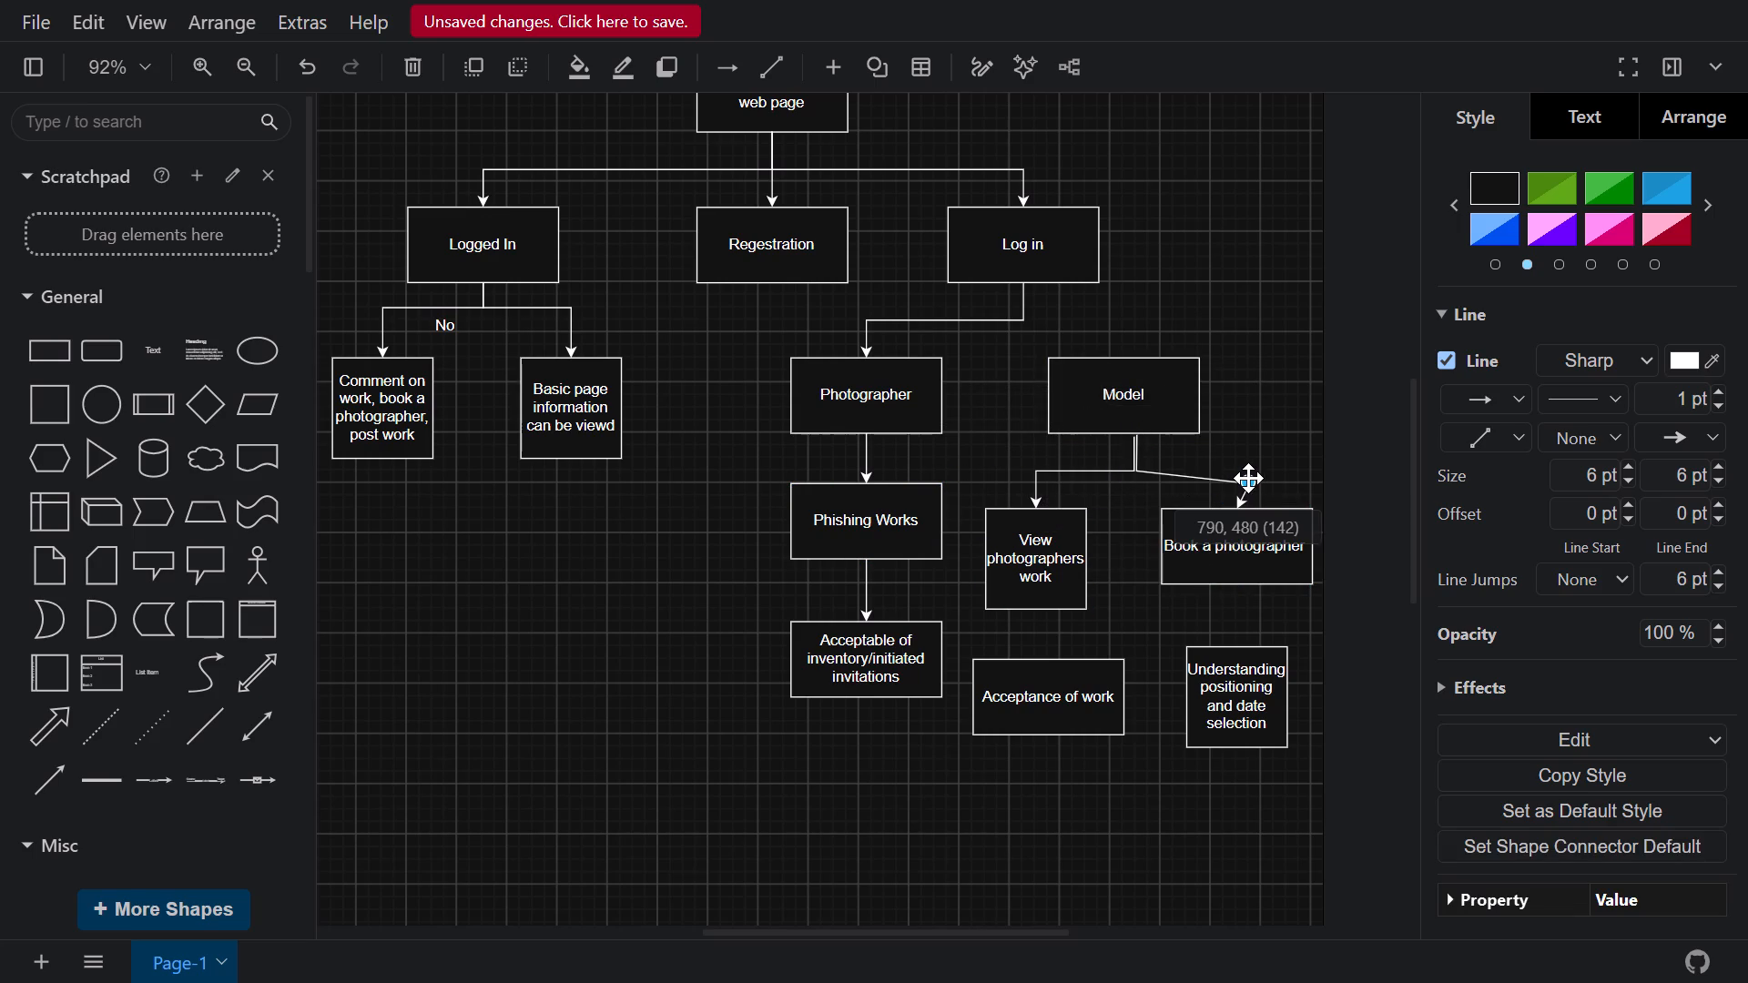
left_click_drag(1248, 478, 1236, 471)
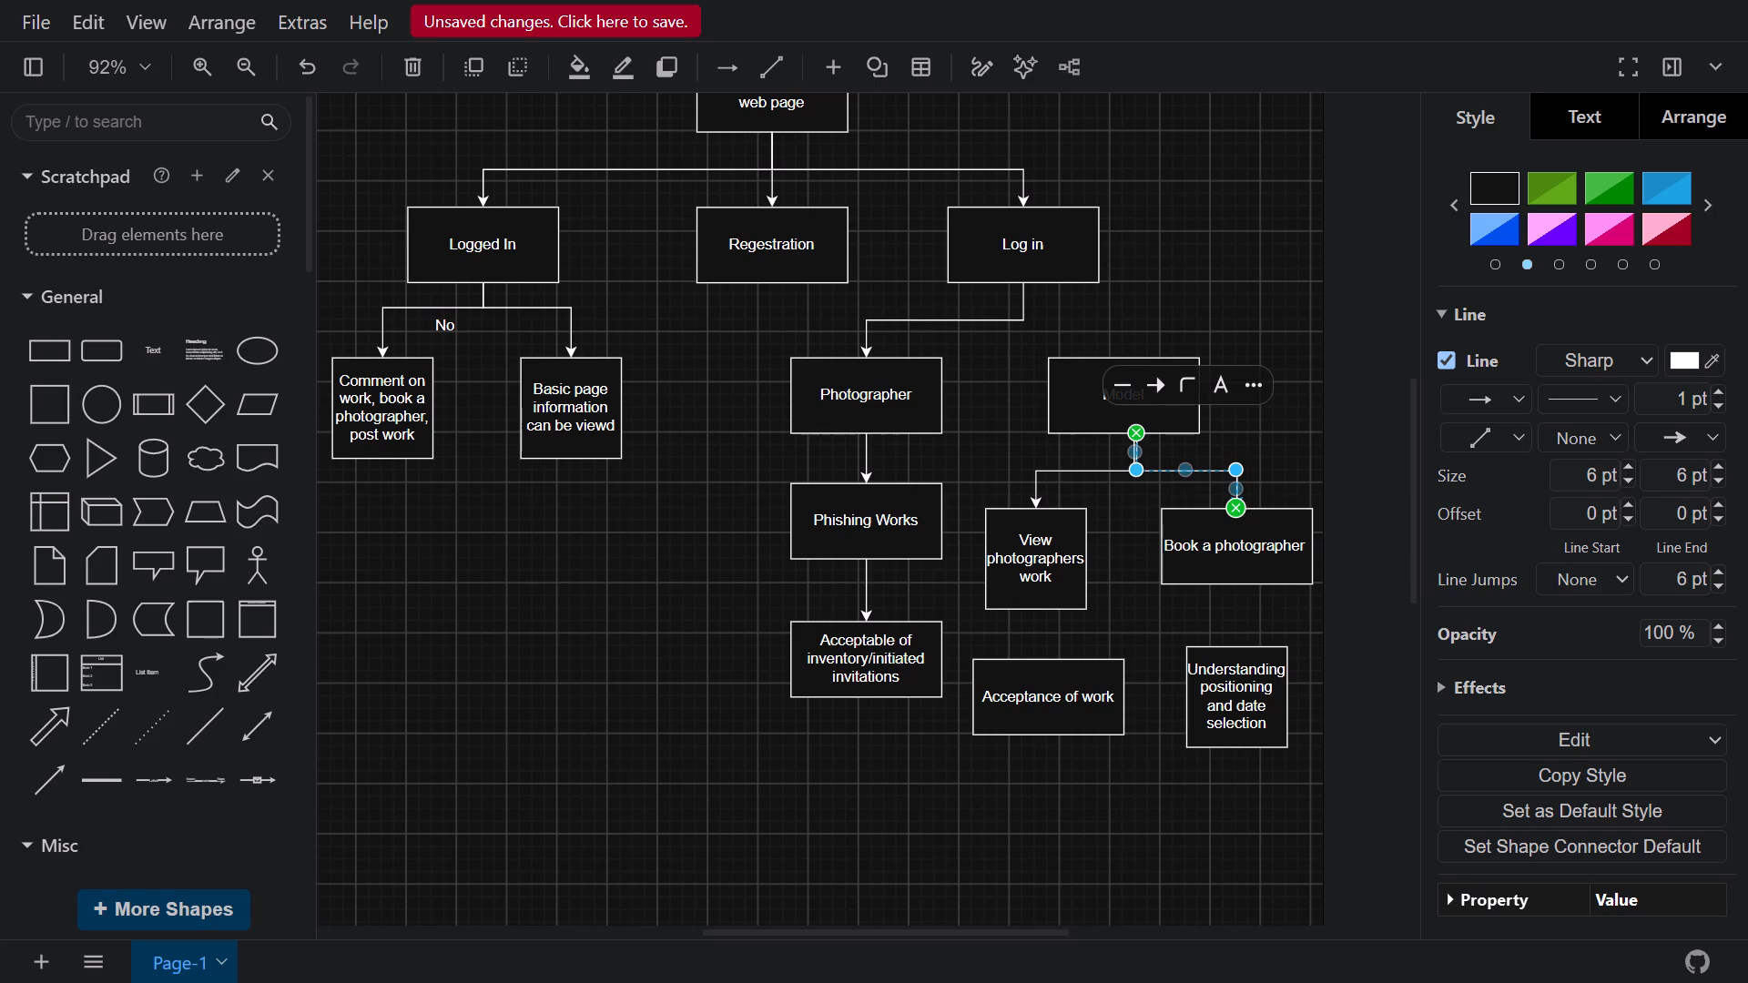
left_click(1263, 431)
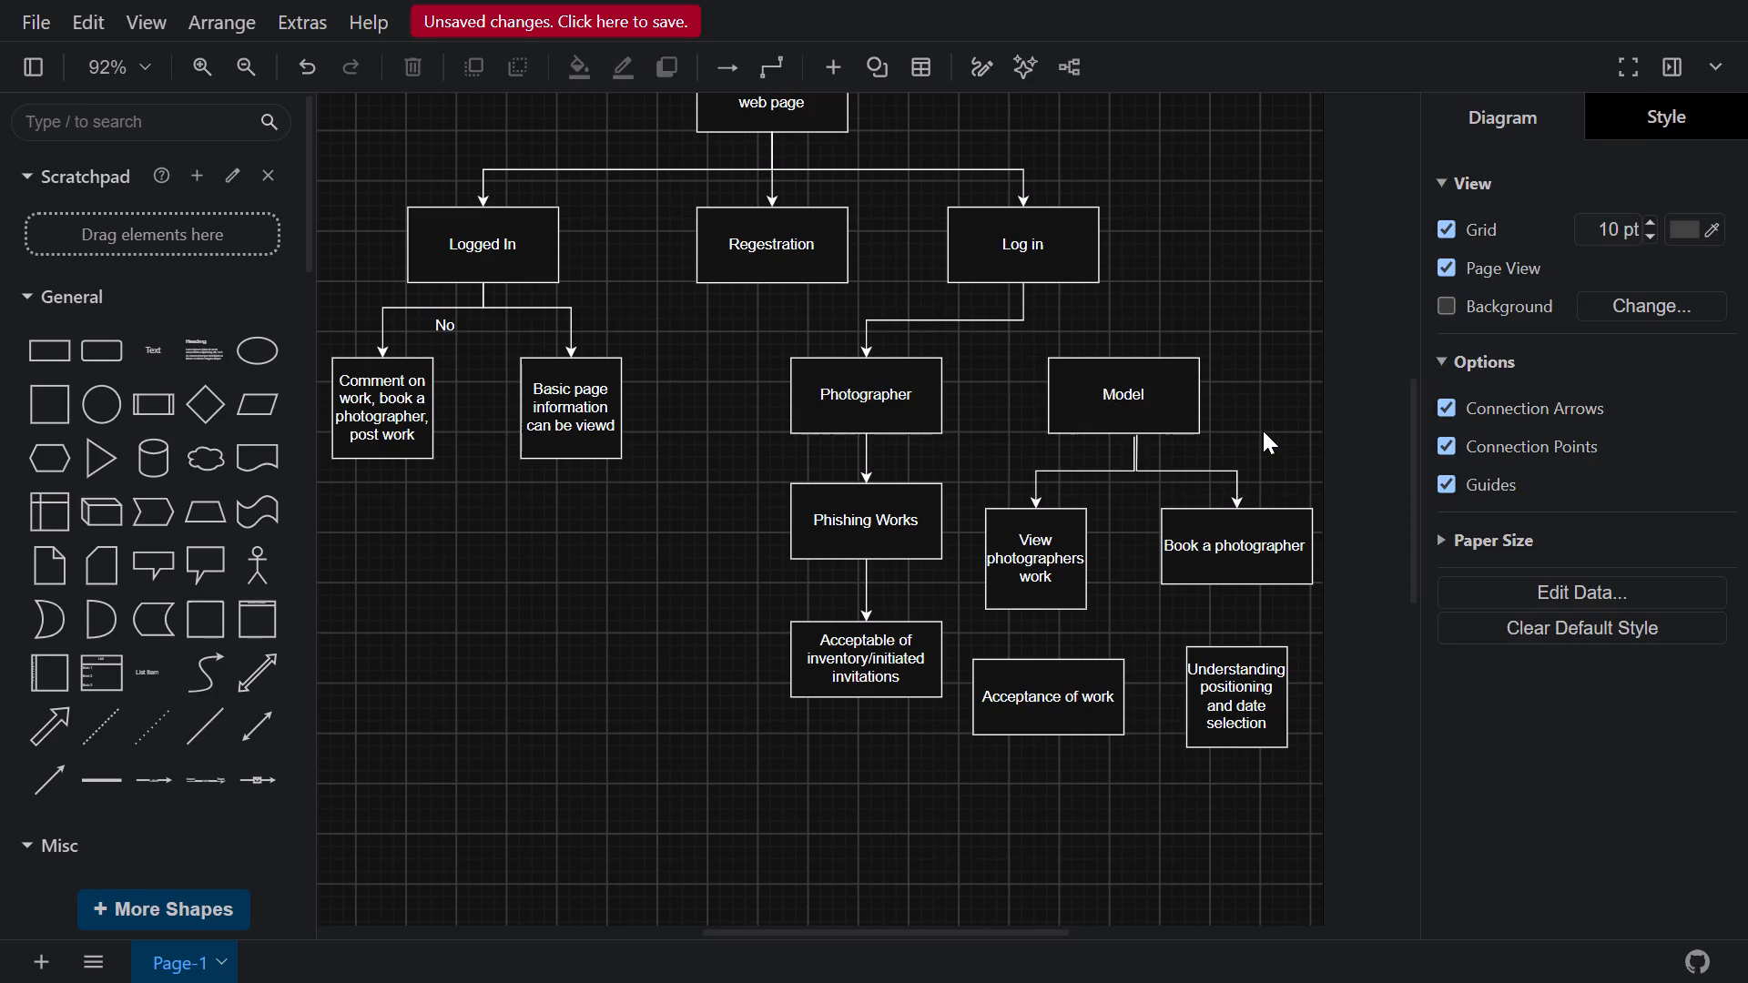
Connect the bottom centre of "Log in" to the top centre of "Model" with a directional arrow bent into right angles.
left_click(62, 769)
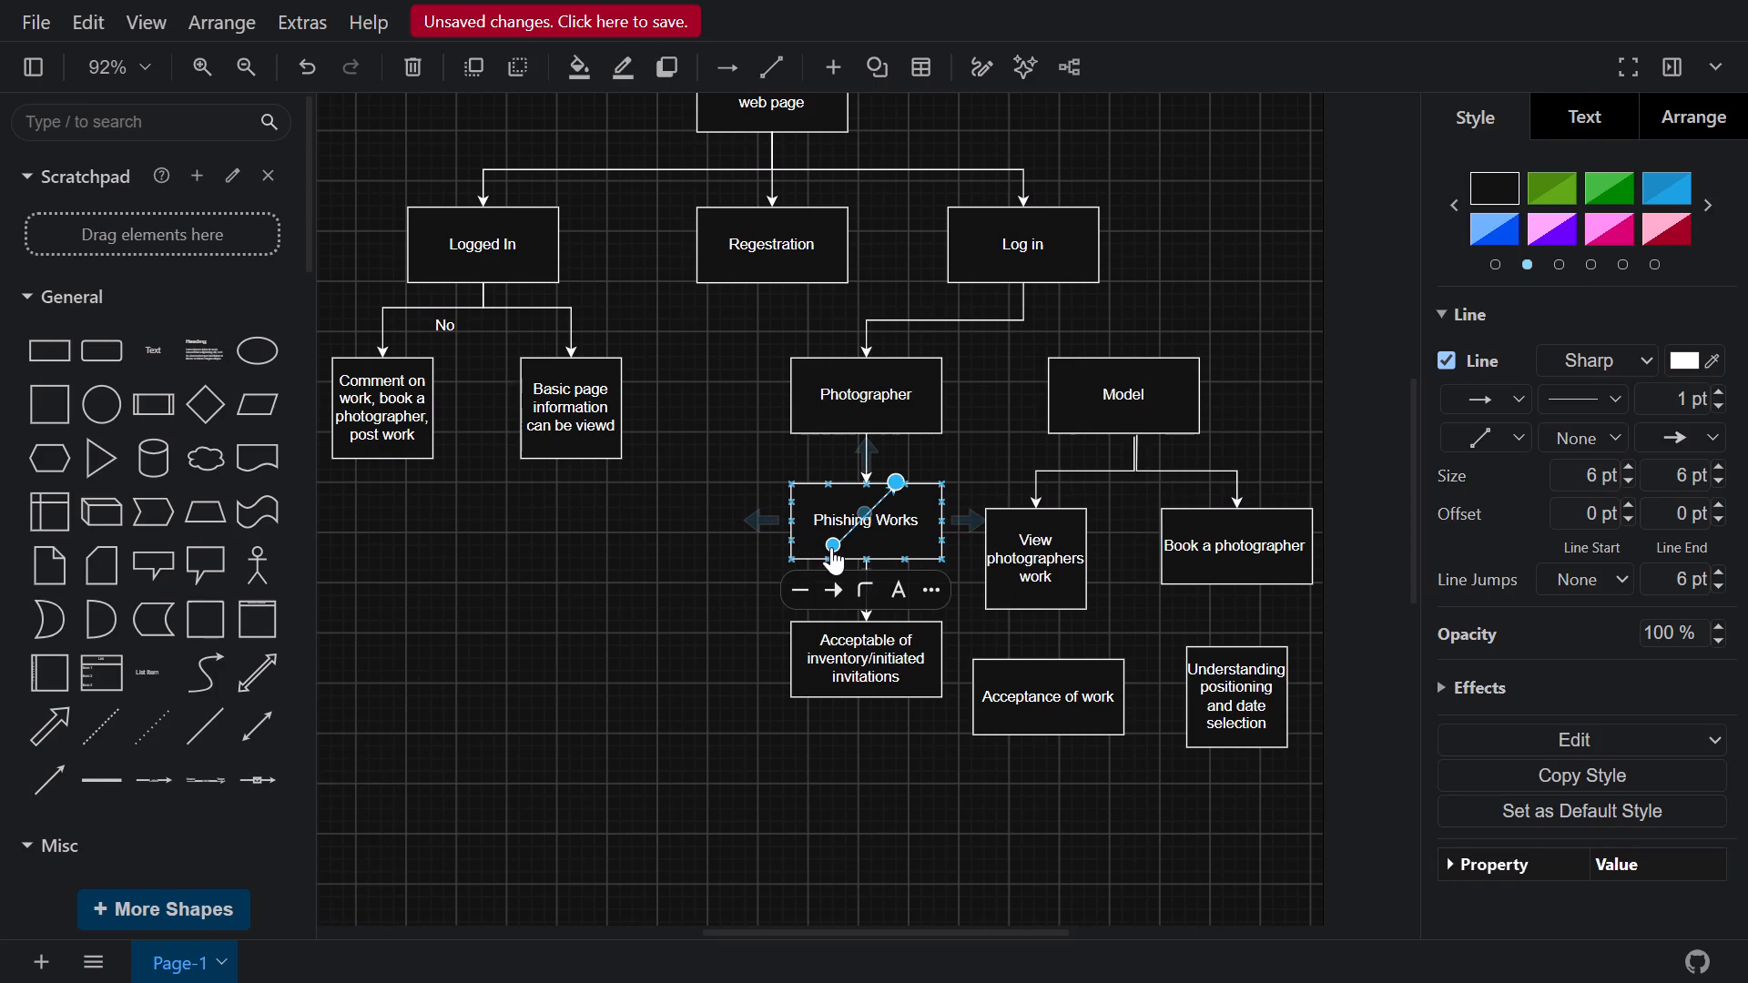
left_click_drag(832, 539, 1032, 283)
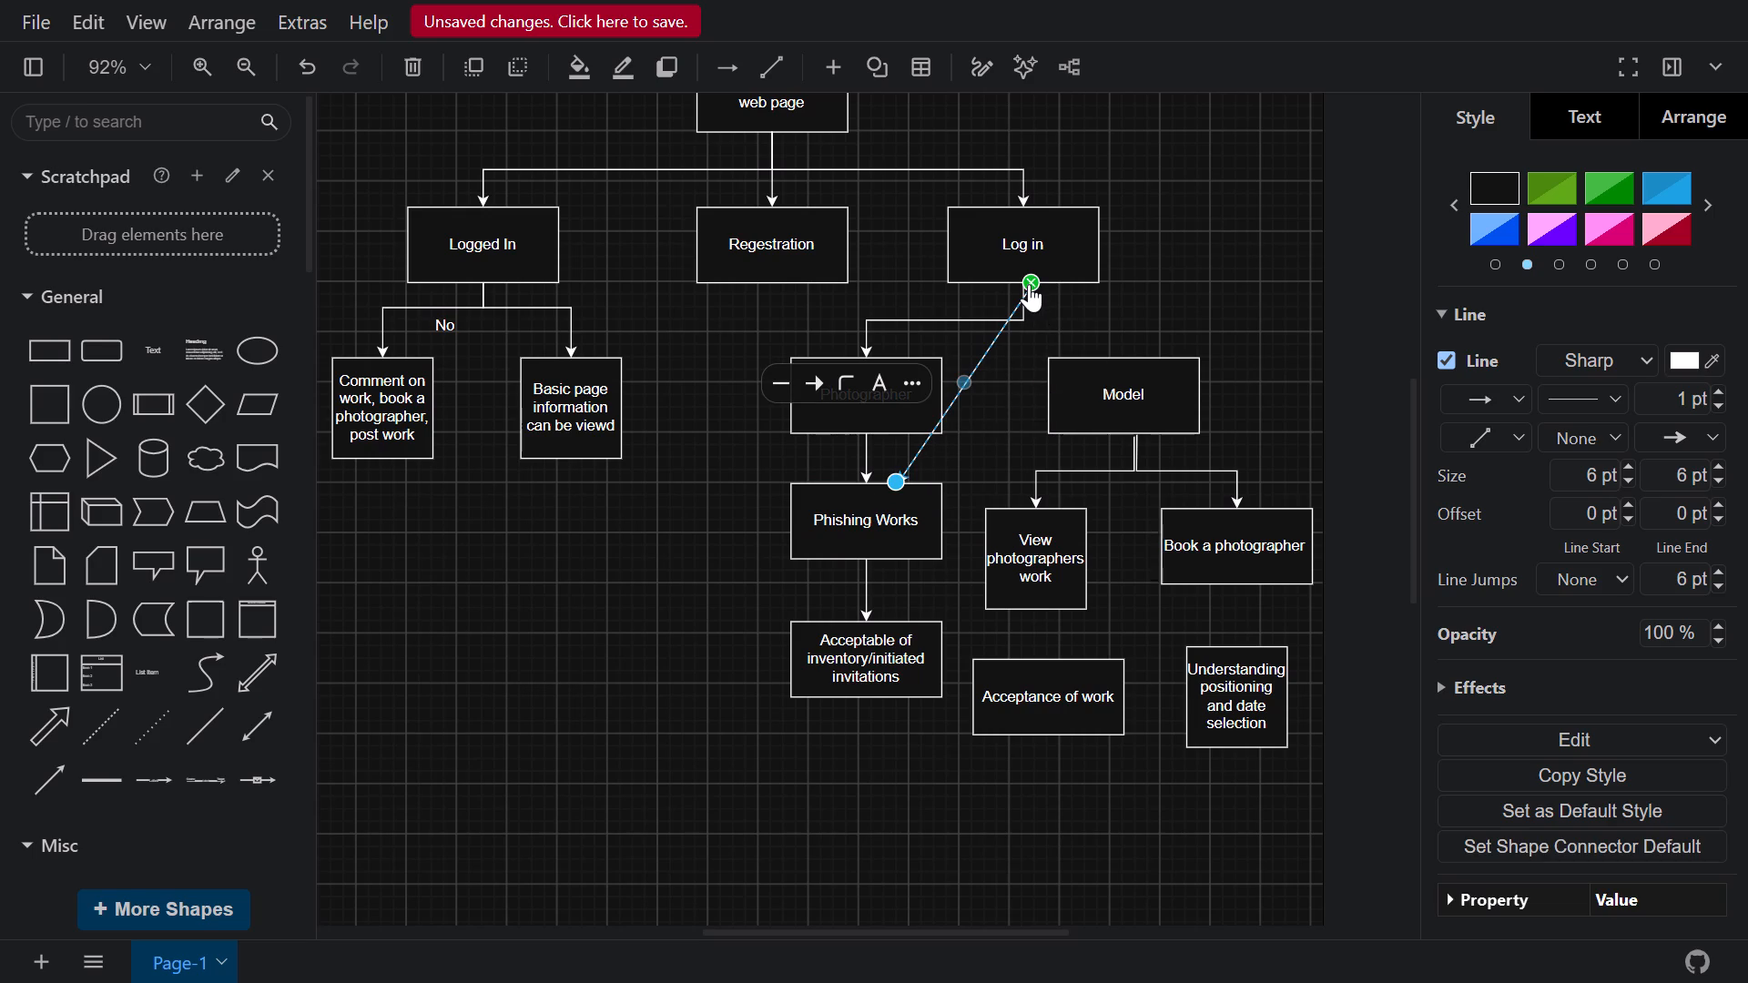
left_click_drag(1041, 284, 1029, 289)
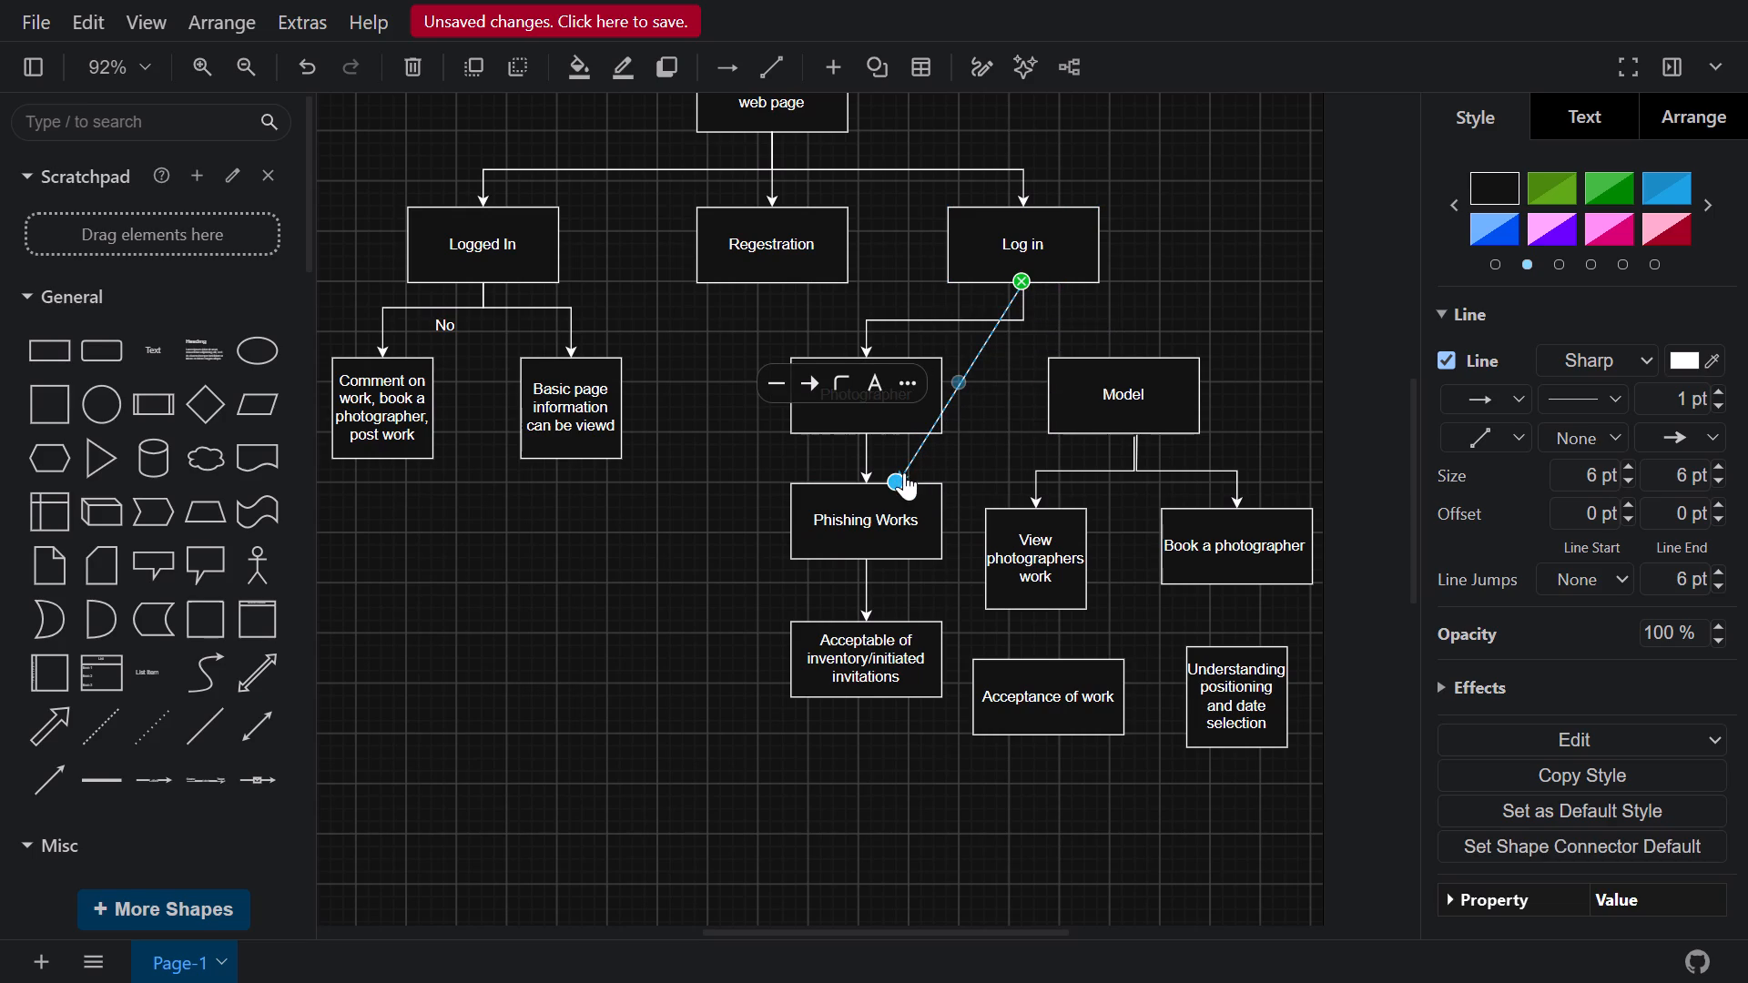
left_click_drag(896, 482, 1125, 355)
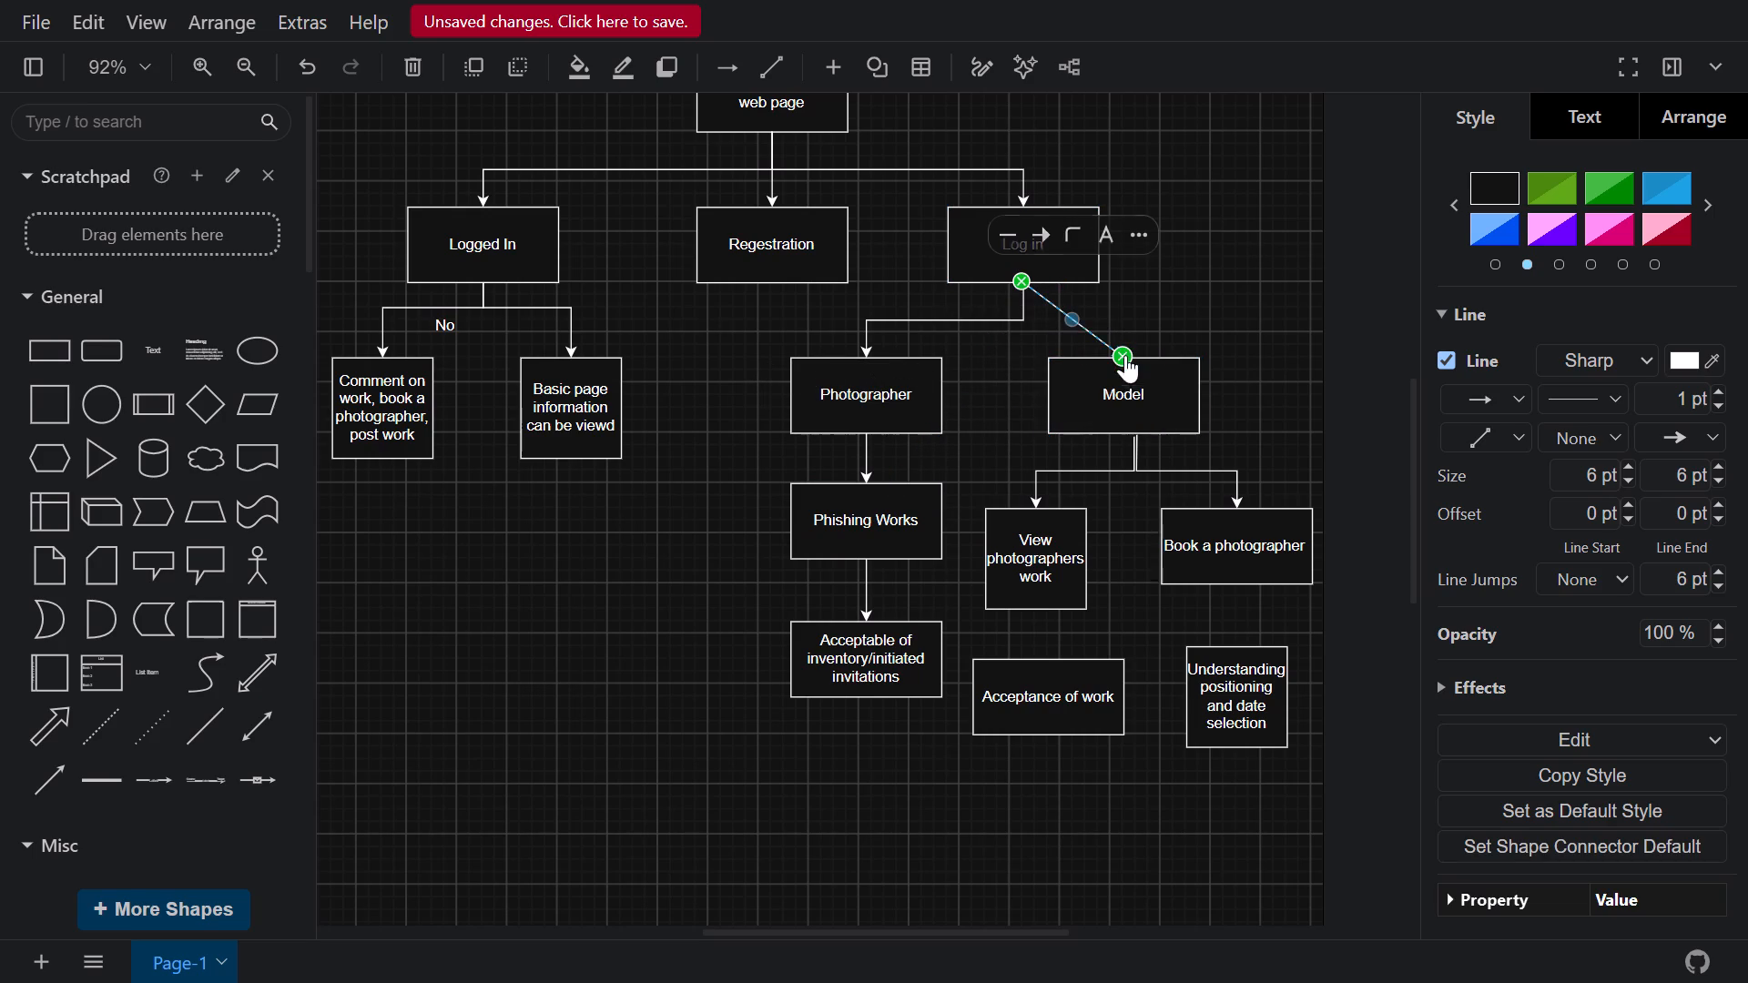
left_click_drag(1069, 321, 1033, 343)
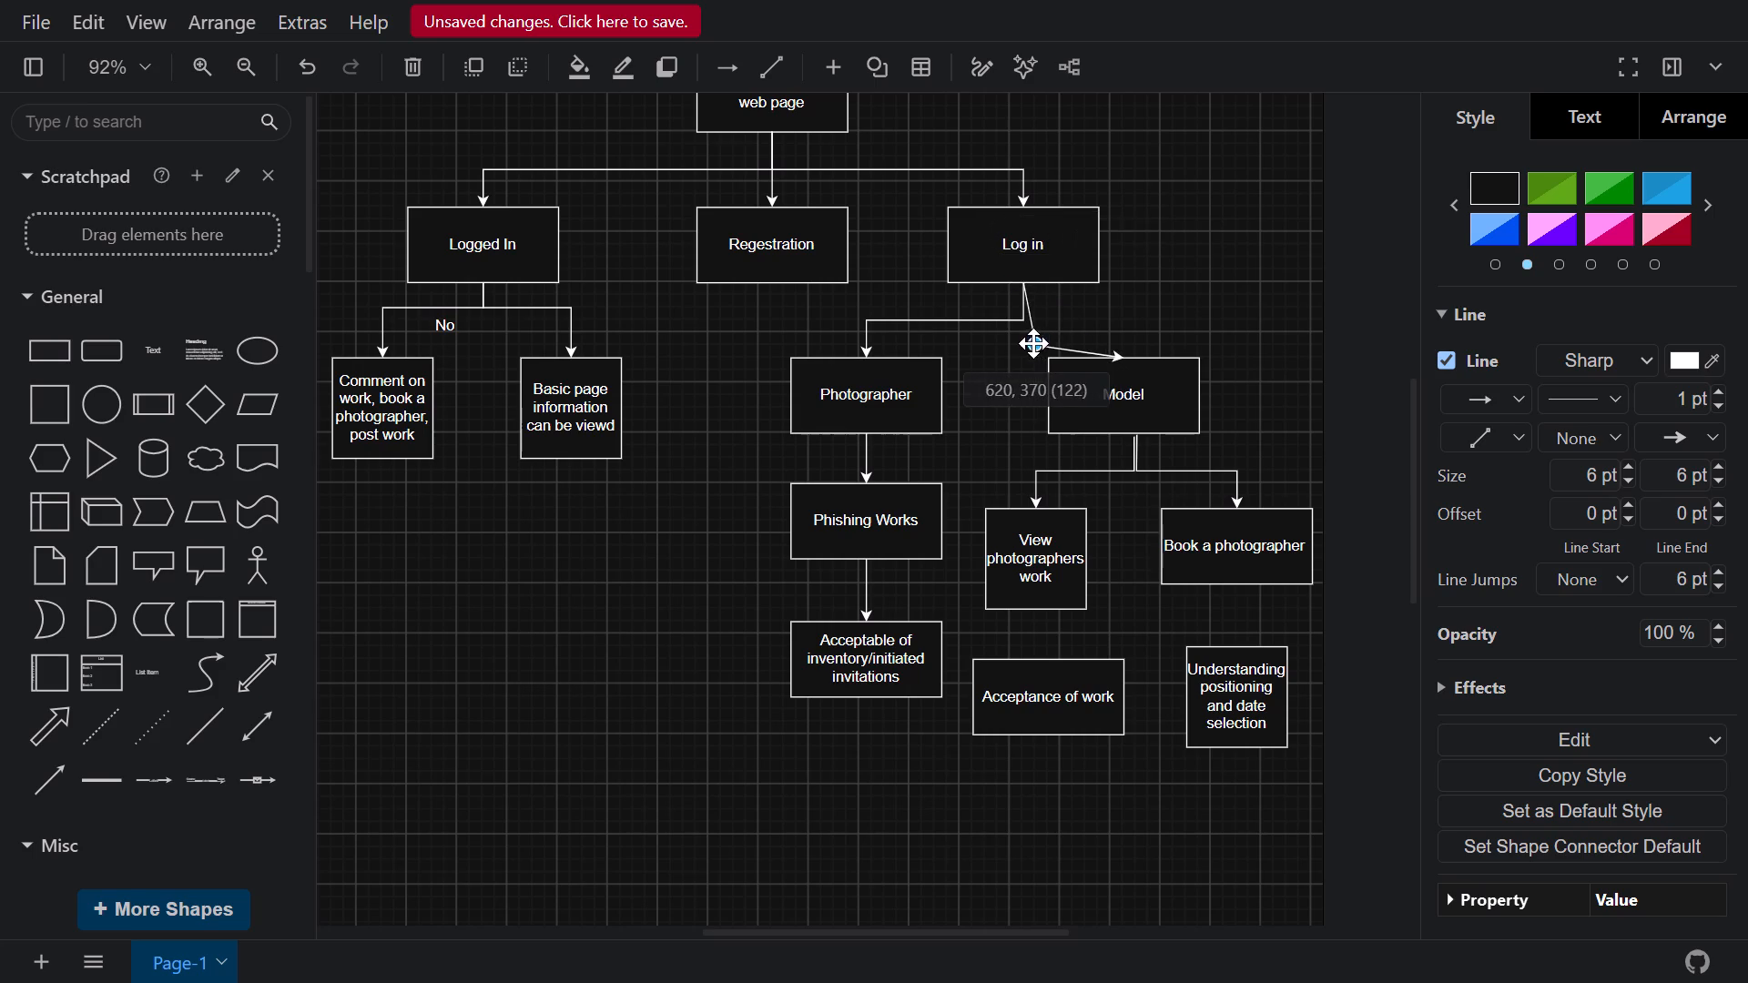
left_click_drag(1033, 343, 1022, 319)
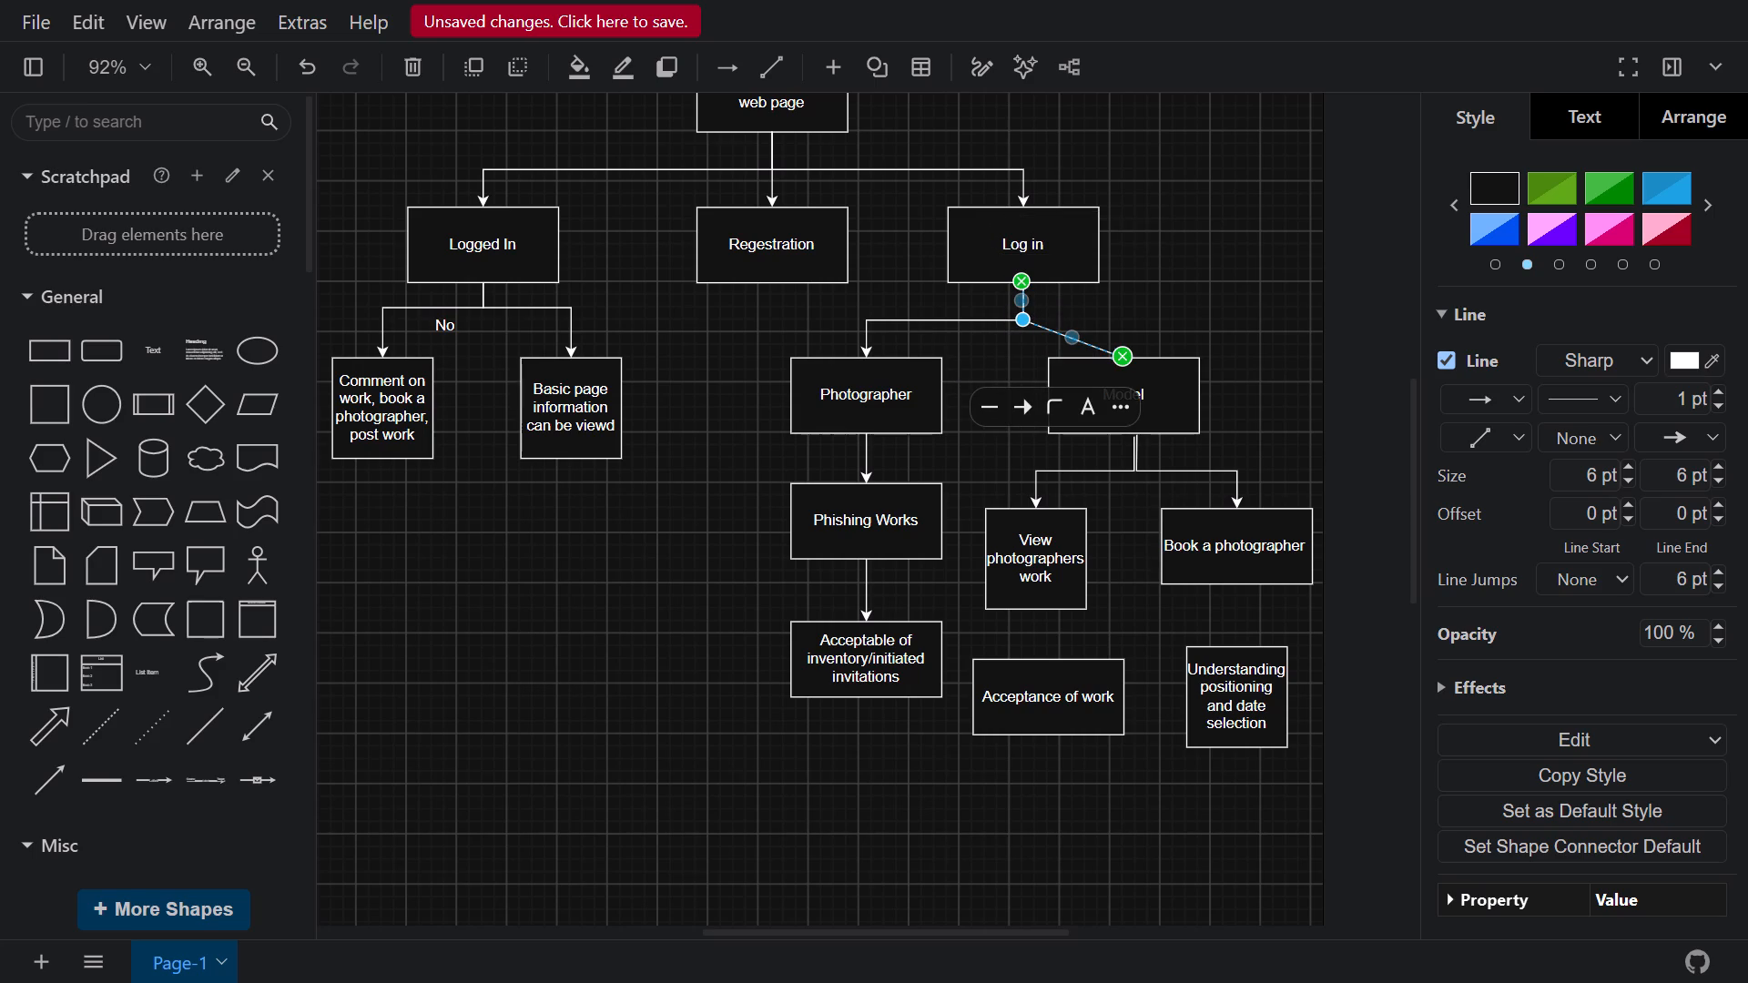
left_click_drag(1077, 339, 1083, 337)
left_click_drag(1083, 337, 1126, 323)
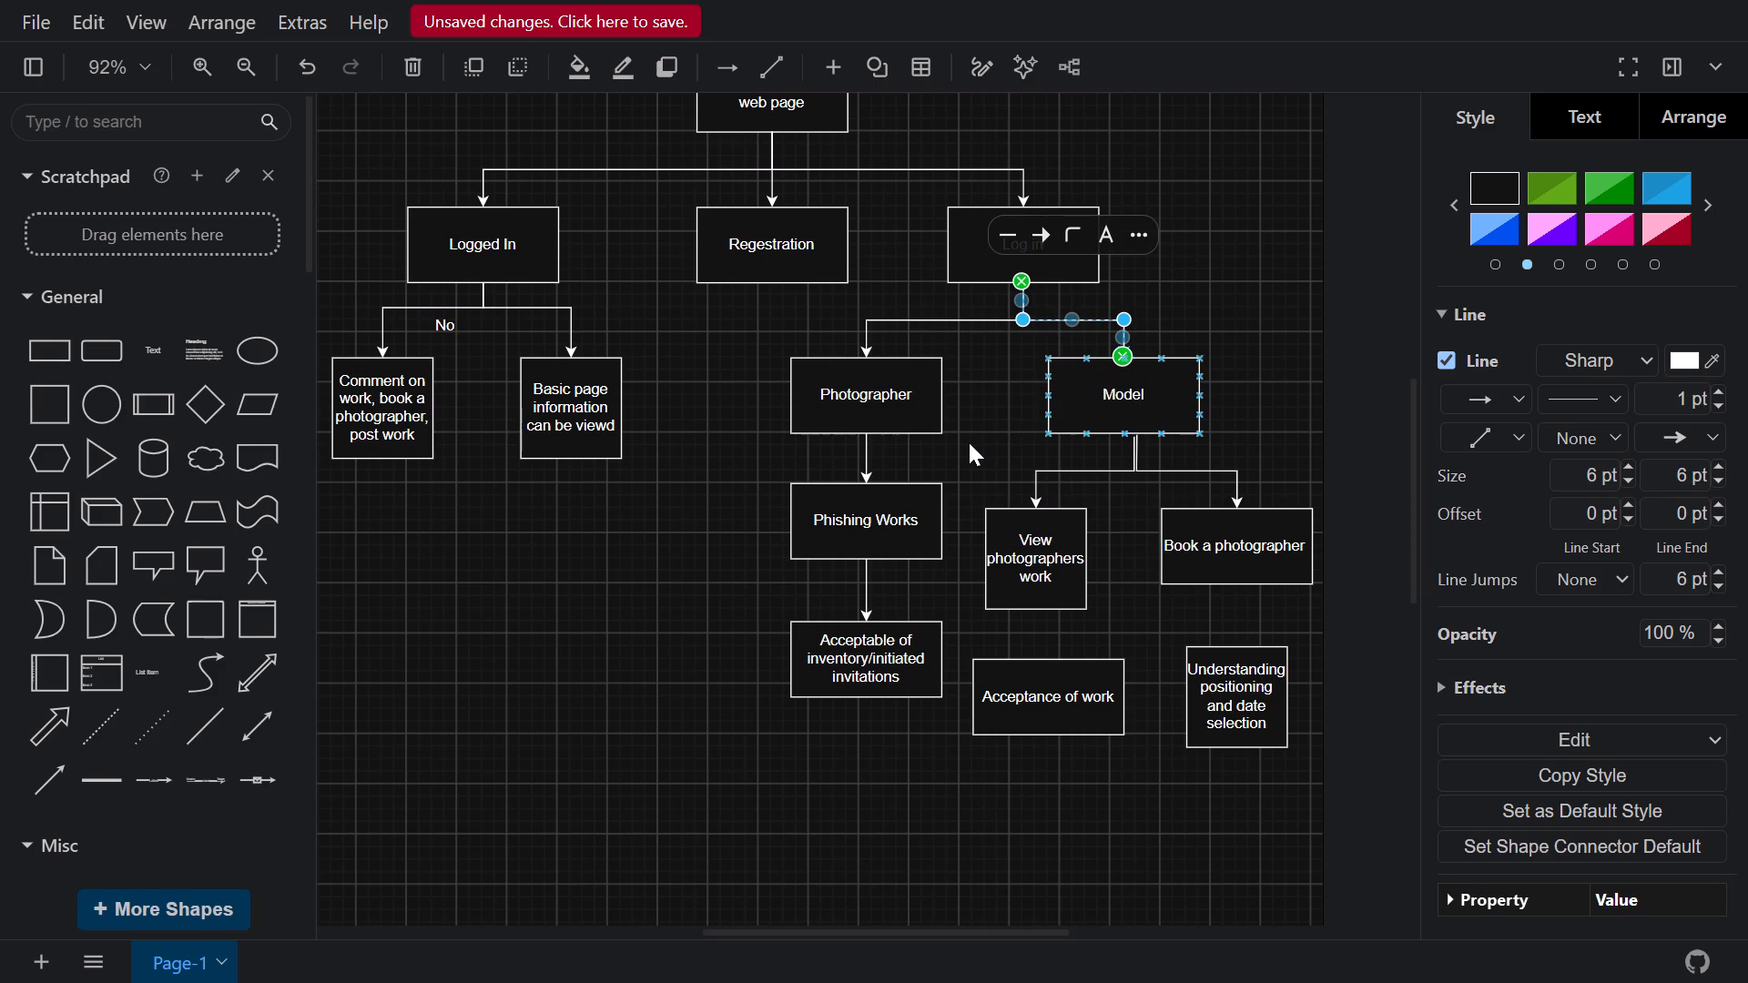
left_click(969, 442)
Connect "View photographers work" down to "Acceptance of work" with a directional arrow, and shift "Acceptance of work" so the arrow runs straight.
scroll(969, 442, "down", 1)
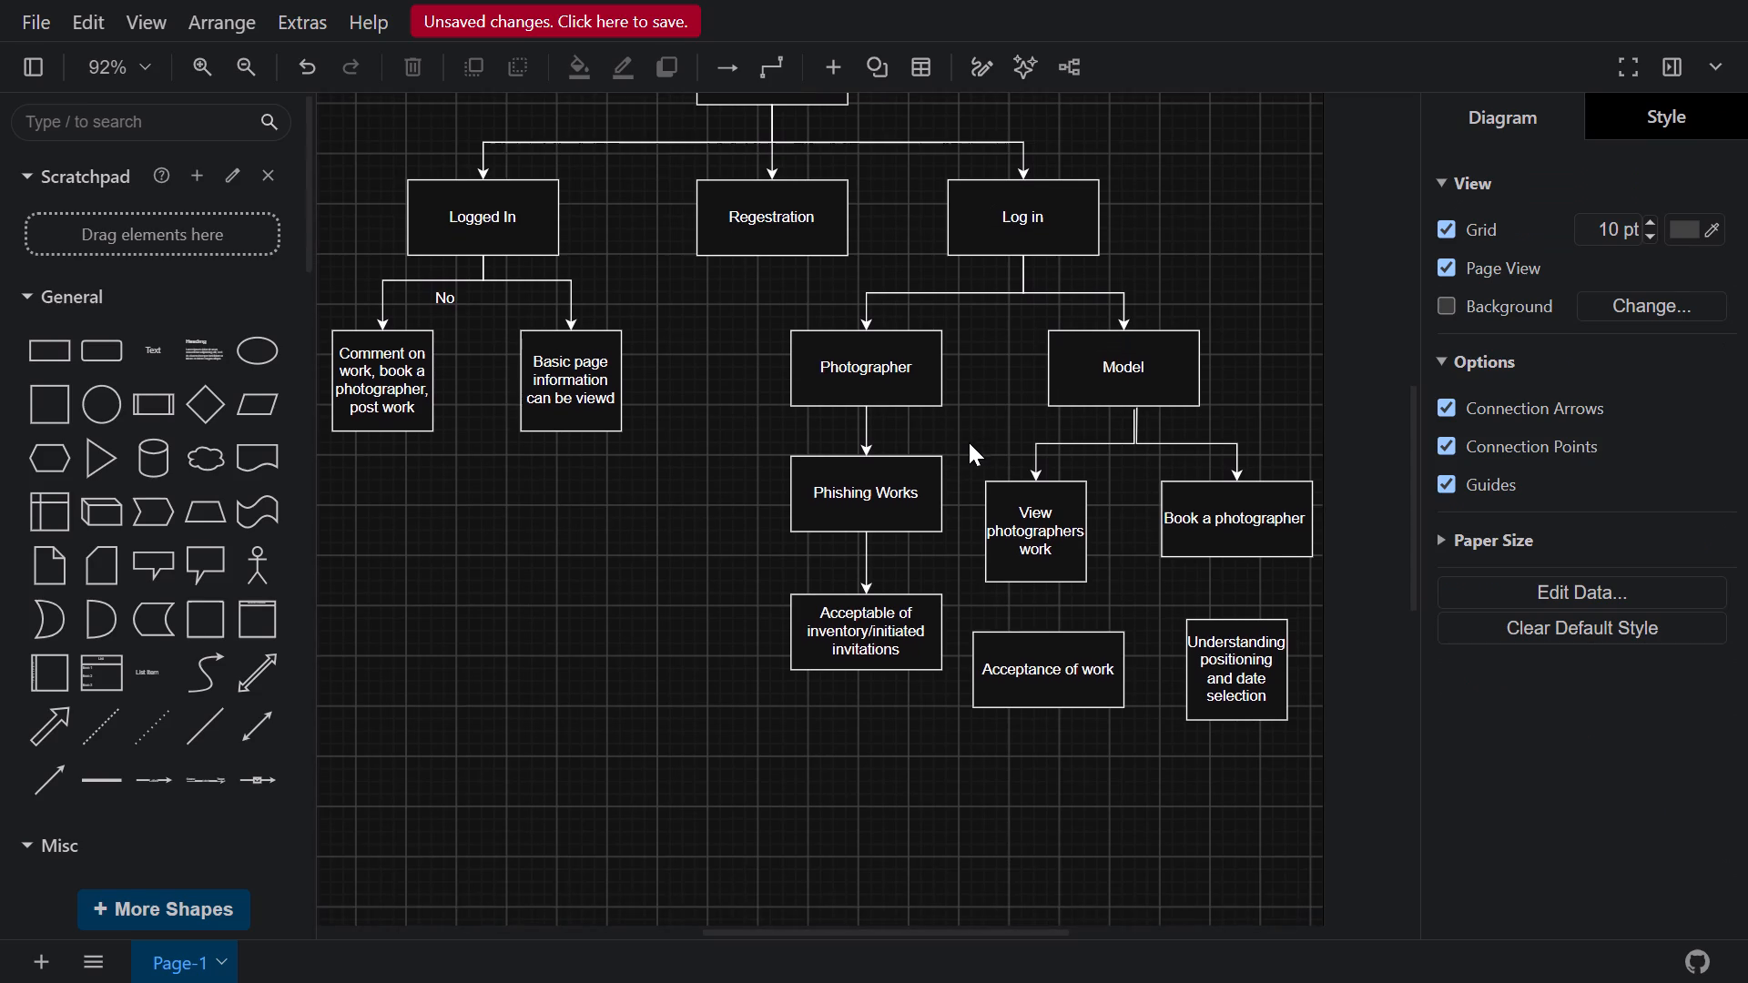
scroll(969, 442, "down", 1)
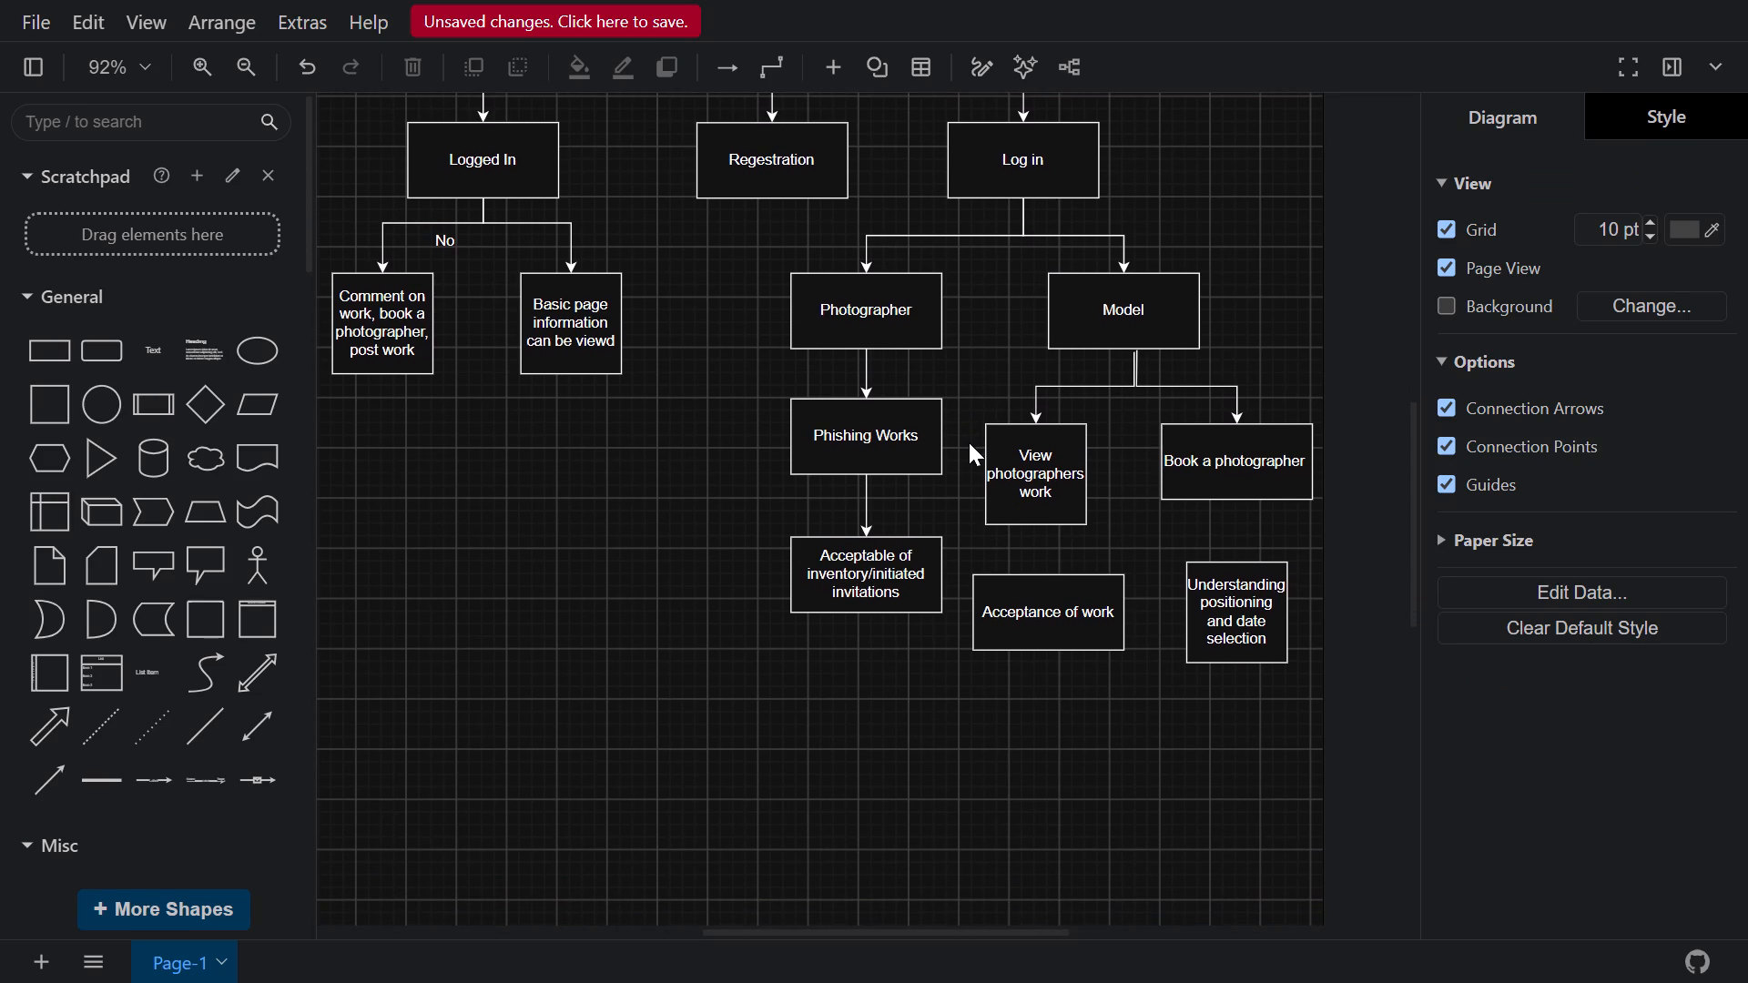
left_click(70, 787)
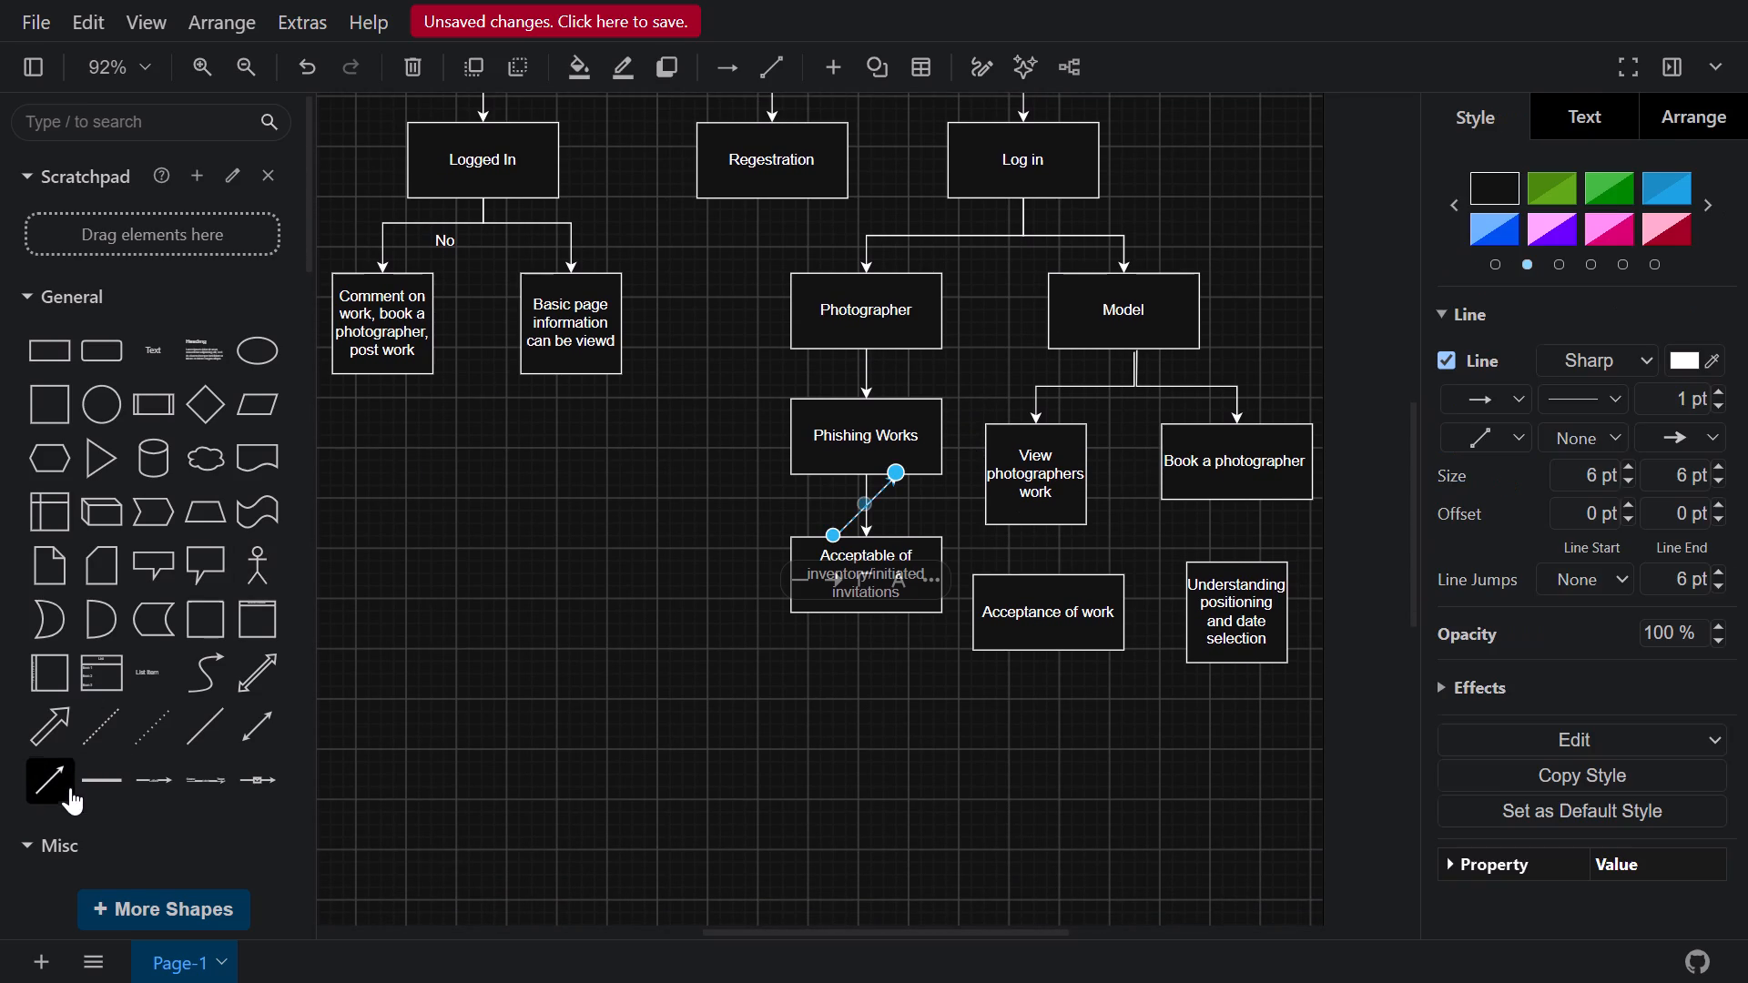
left_click_drag(833, 535, 1034, 537)
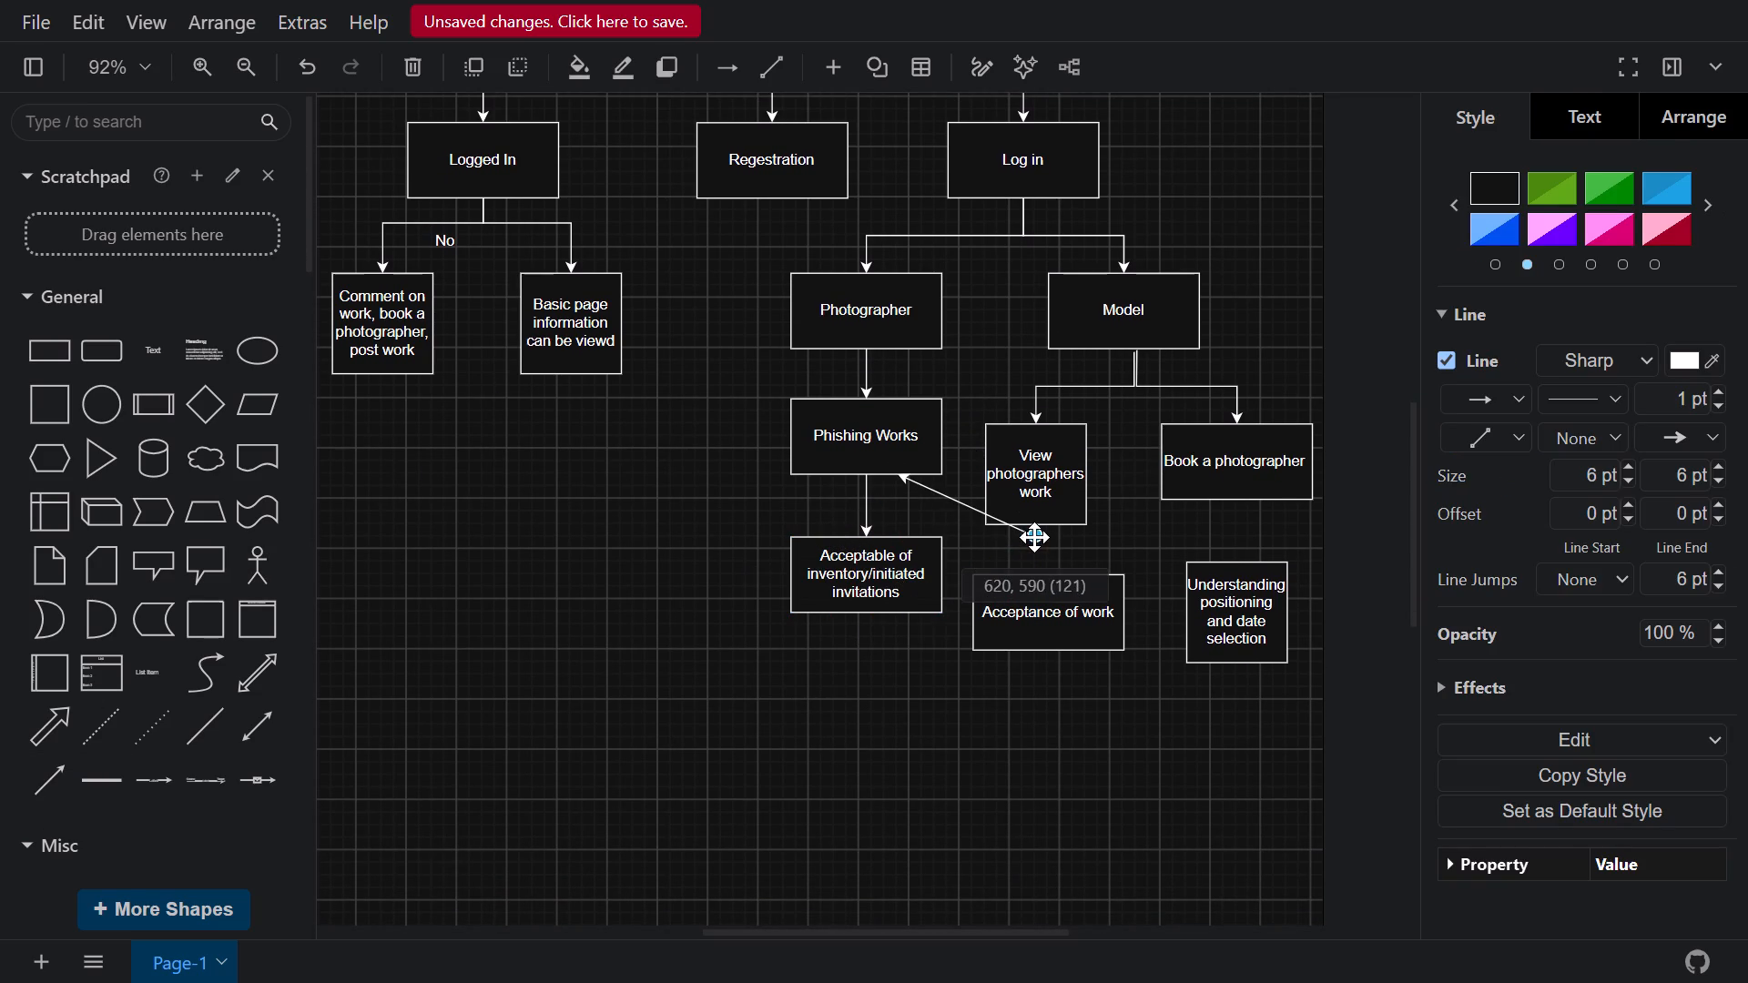
left_click_drag(1034, 537, 1034, 523)
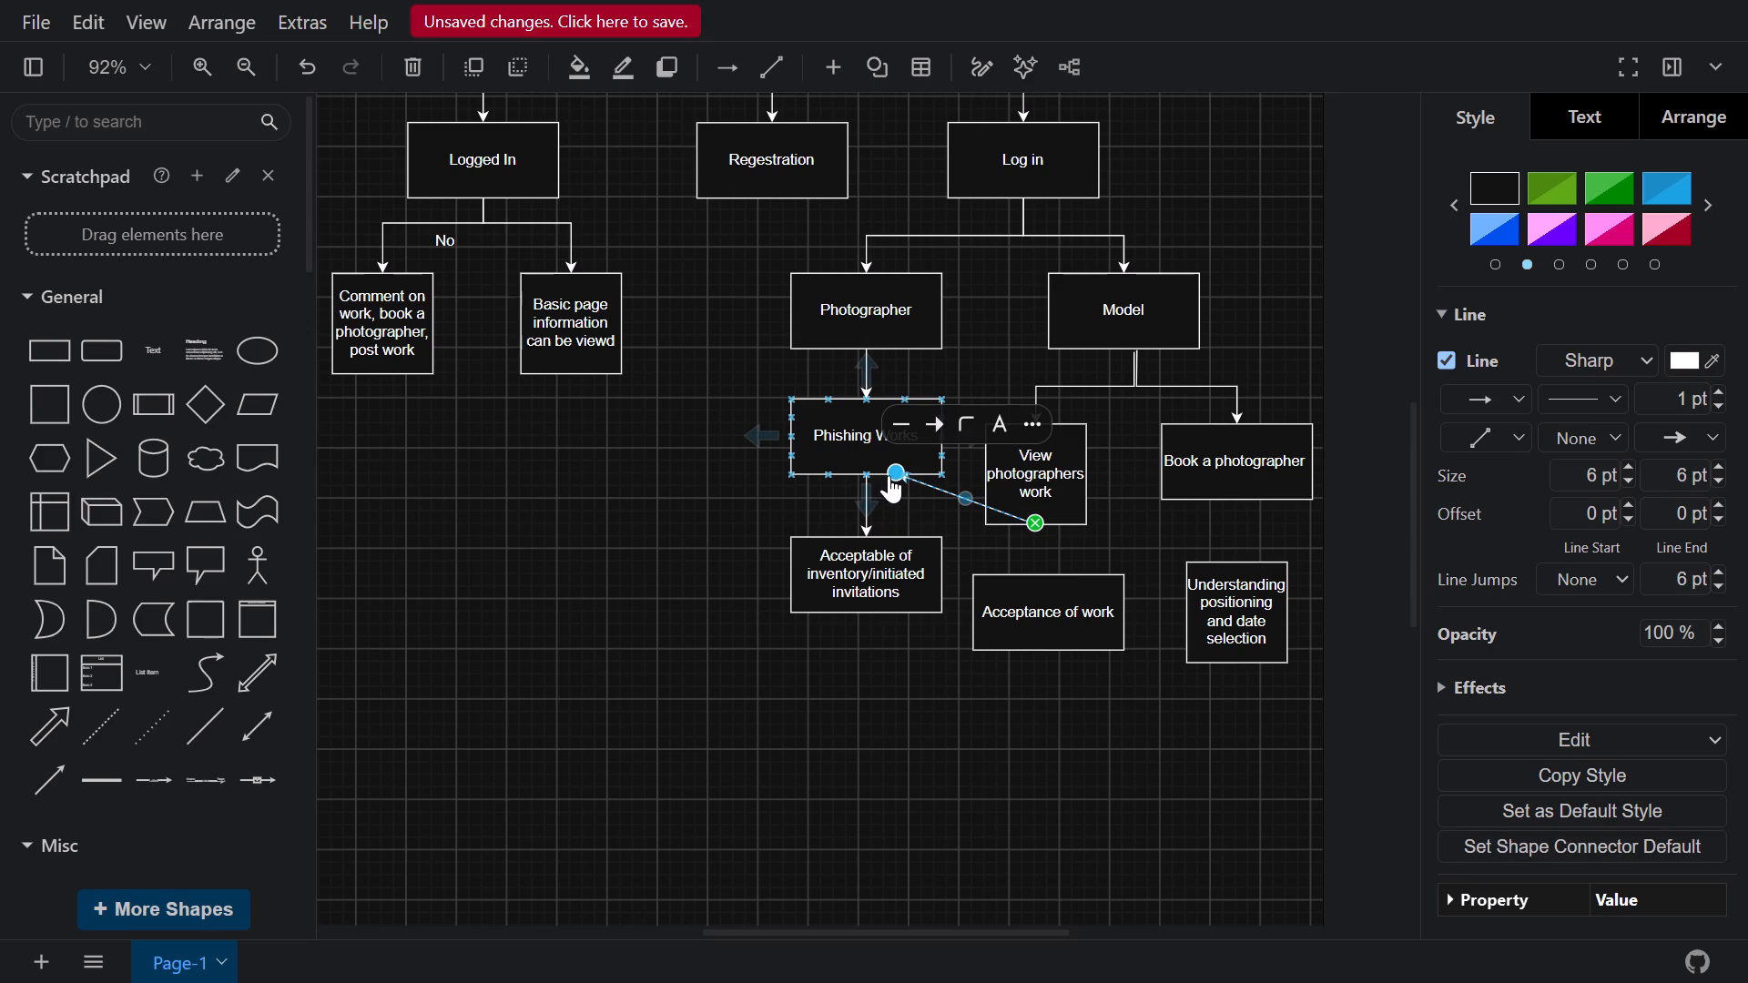
left_click_drag(892, 471, 1017, 607)
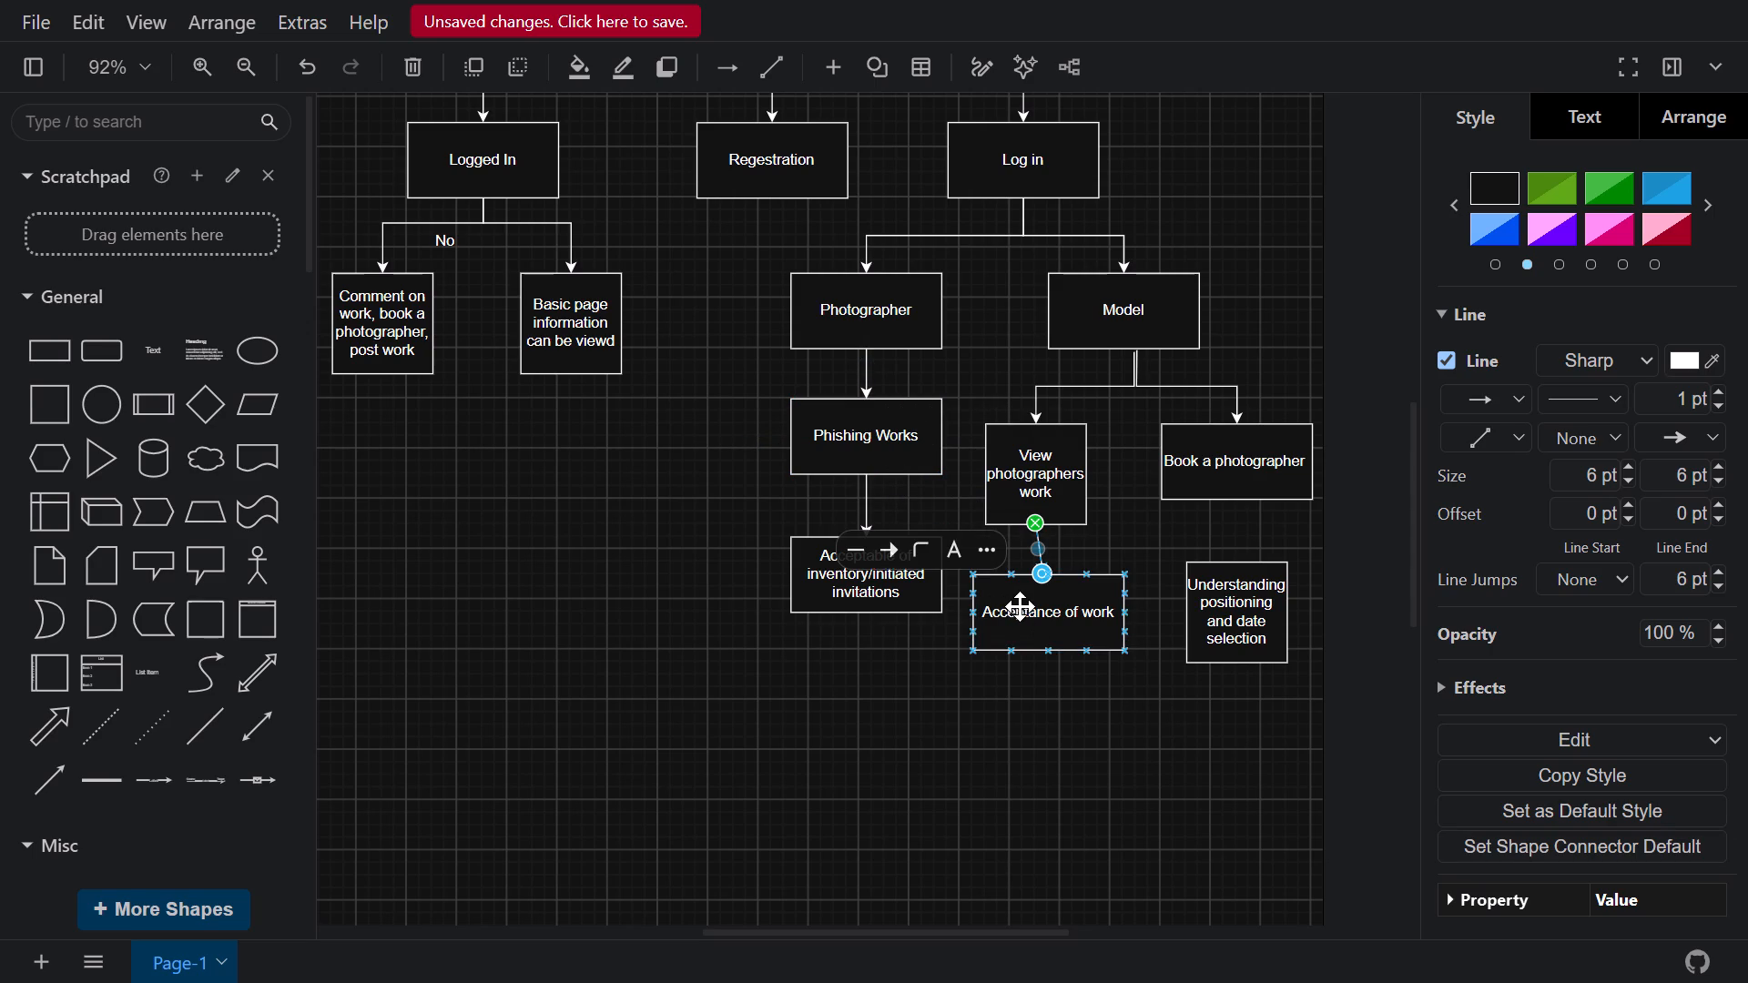
left_click_drag(1012, 591, 1008, 591)
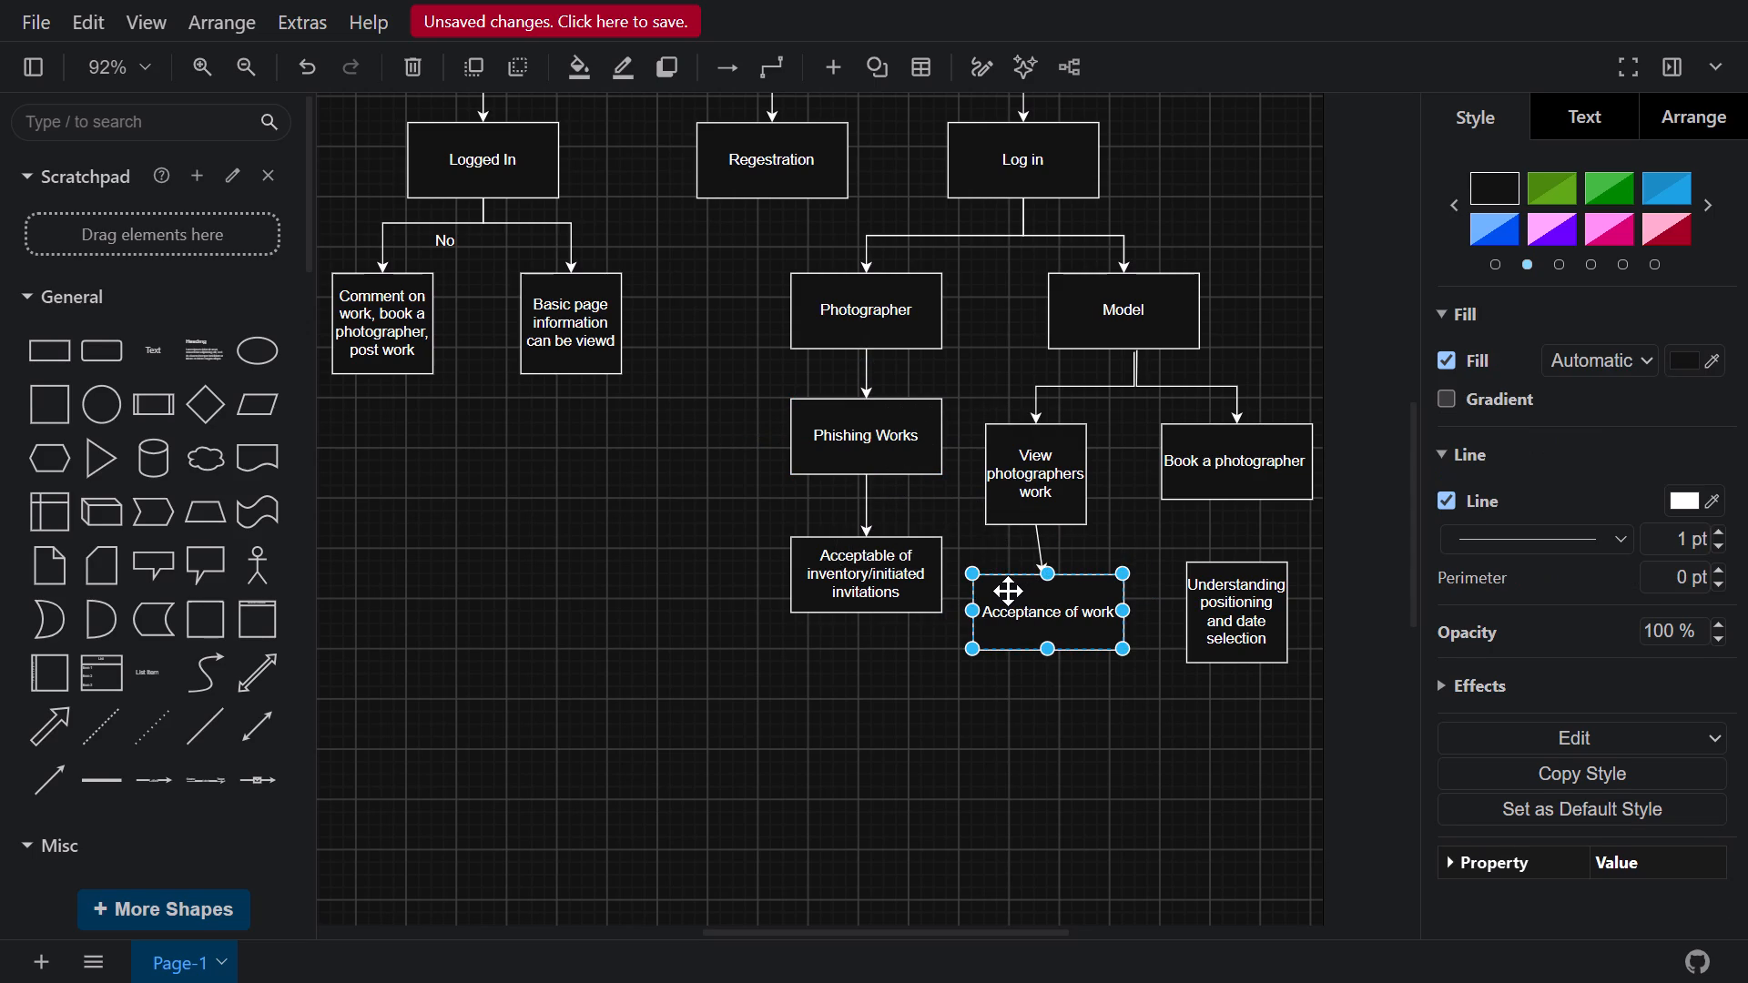
left_click_drag(1008, 591, 996, 591)
left_click(993, 750)
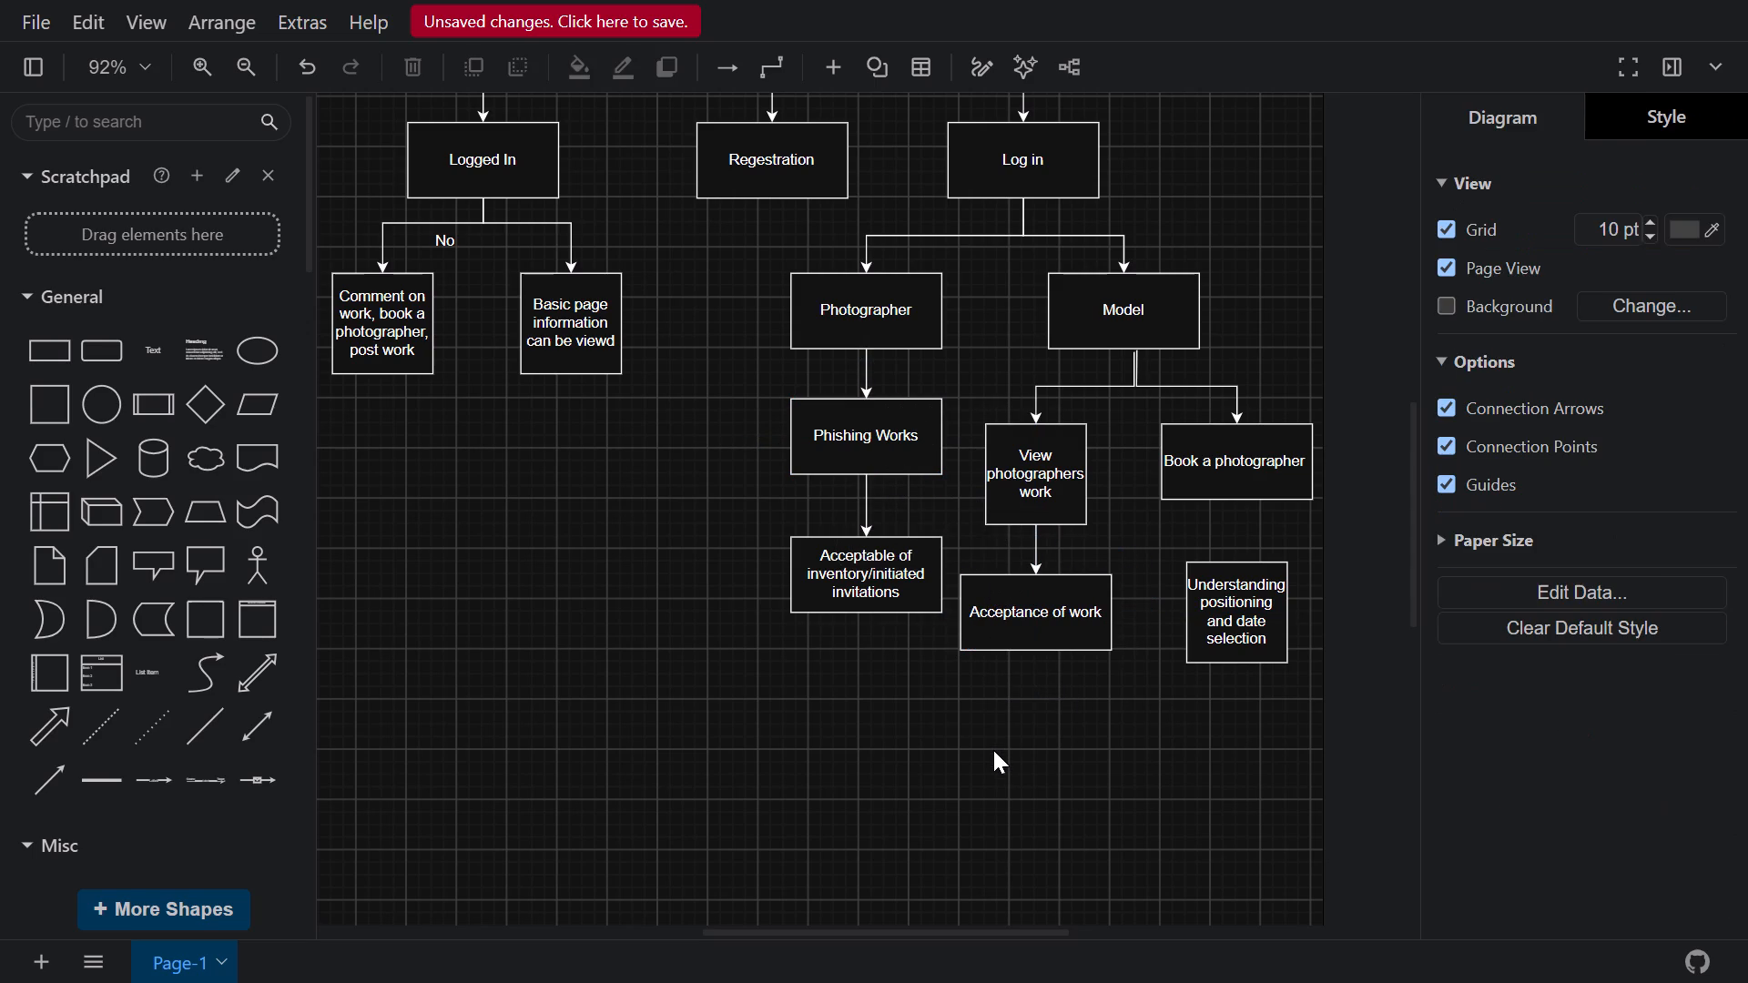
Connect the bottom centre of "Book a photographer" to "Understanding positioning and date selection" with a straight directional arrow.
left_click(38, 764)
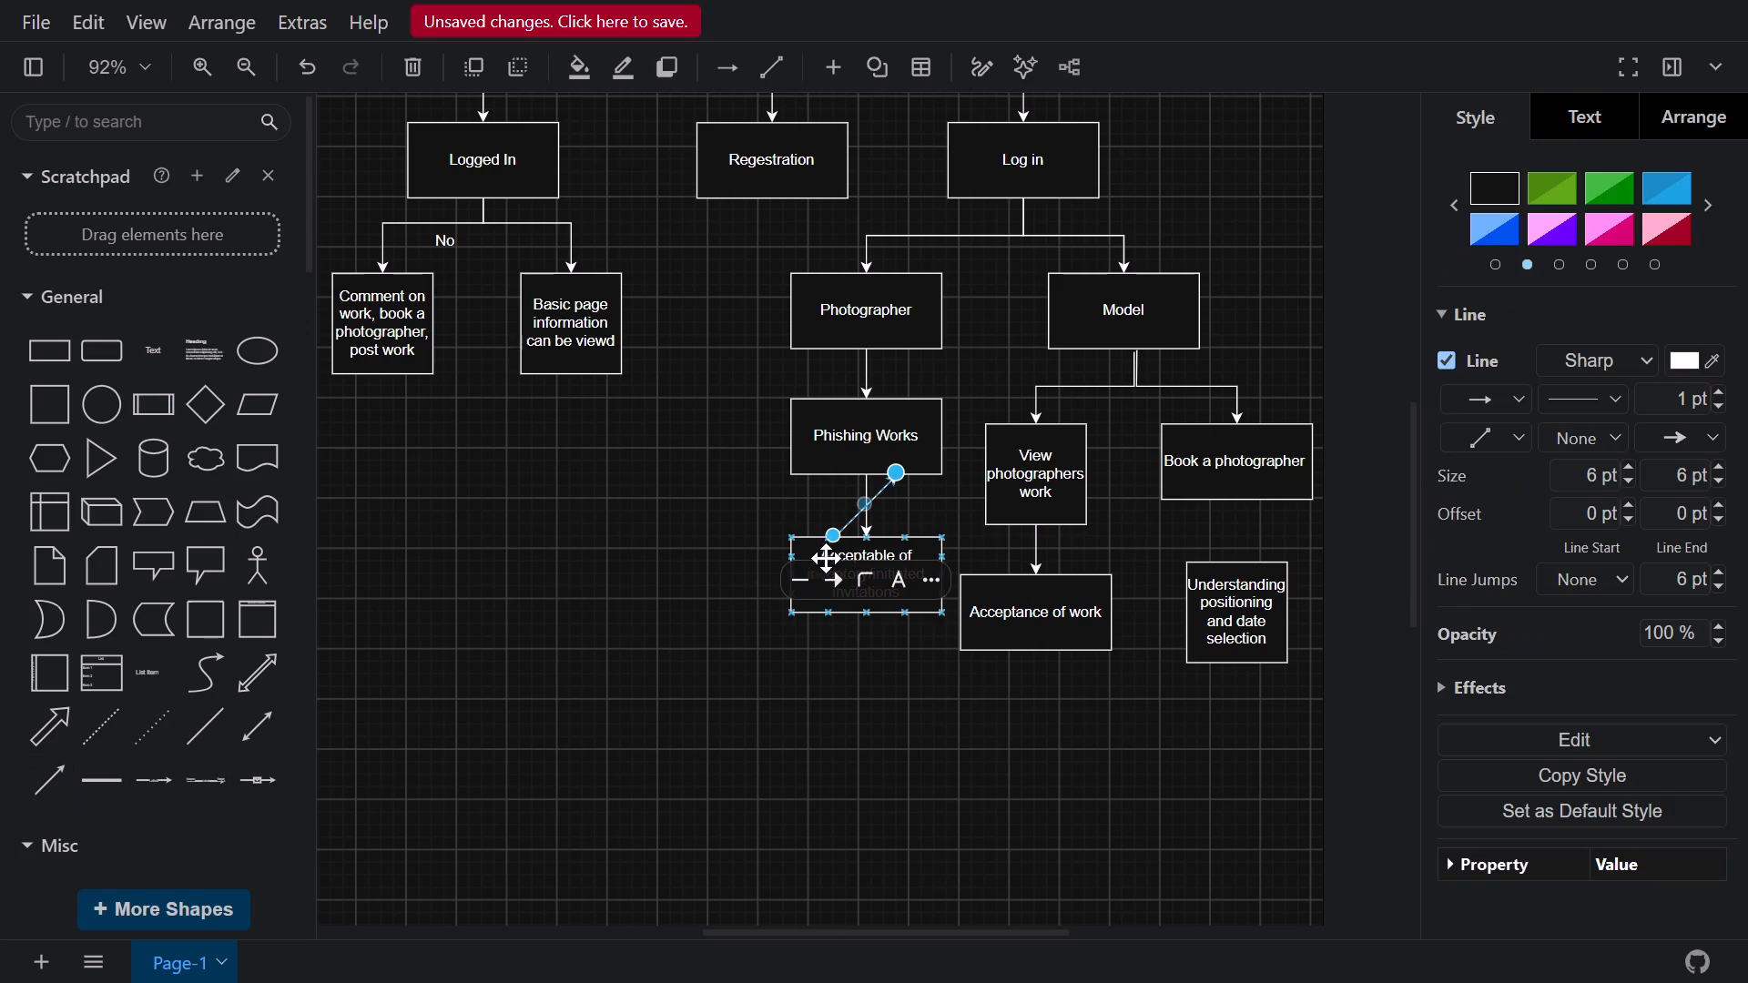
left_click_drag(832, 537, 1237, 517)
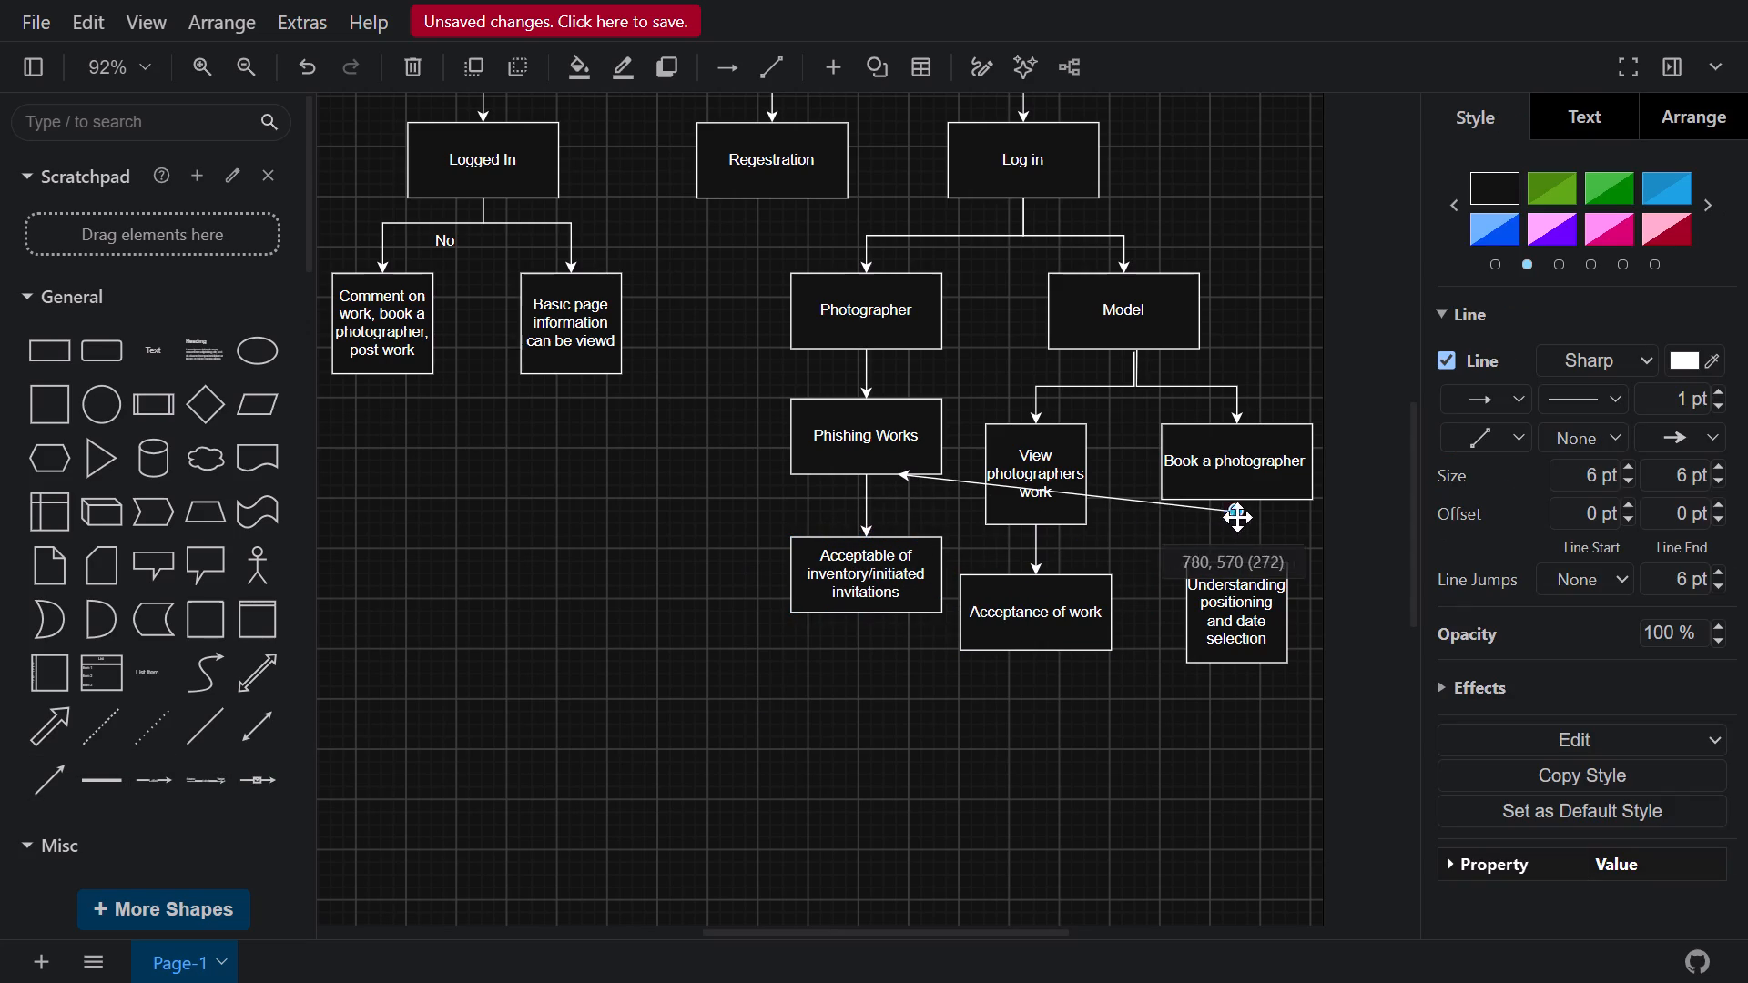
left_click_drag(1237, 517, 1243, 504)
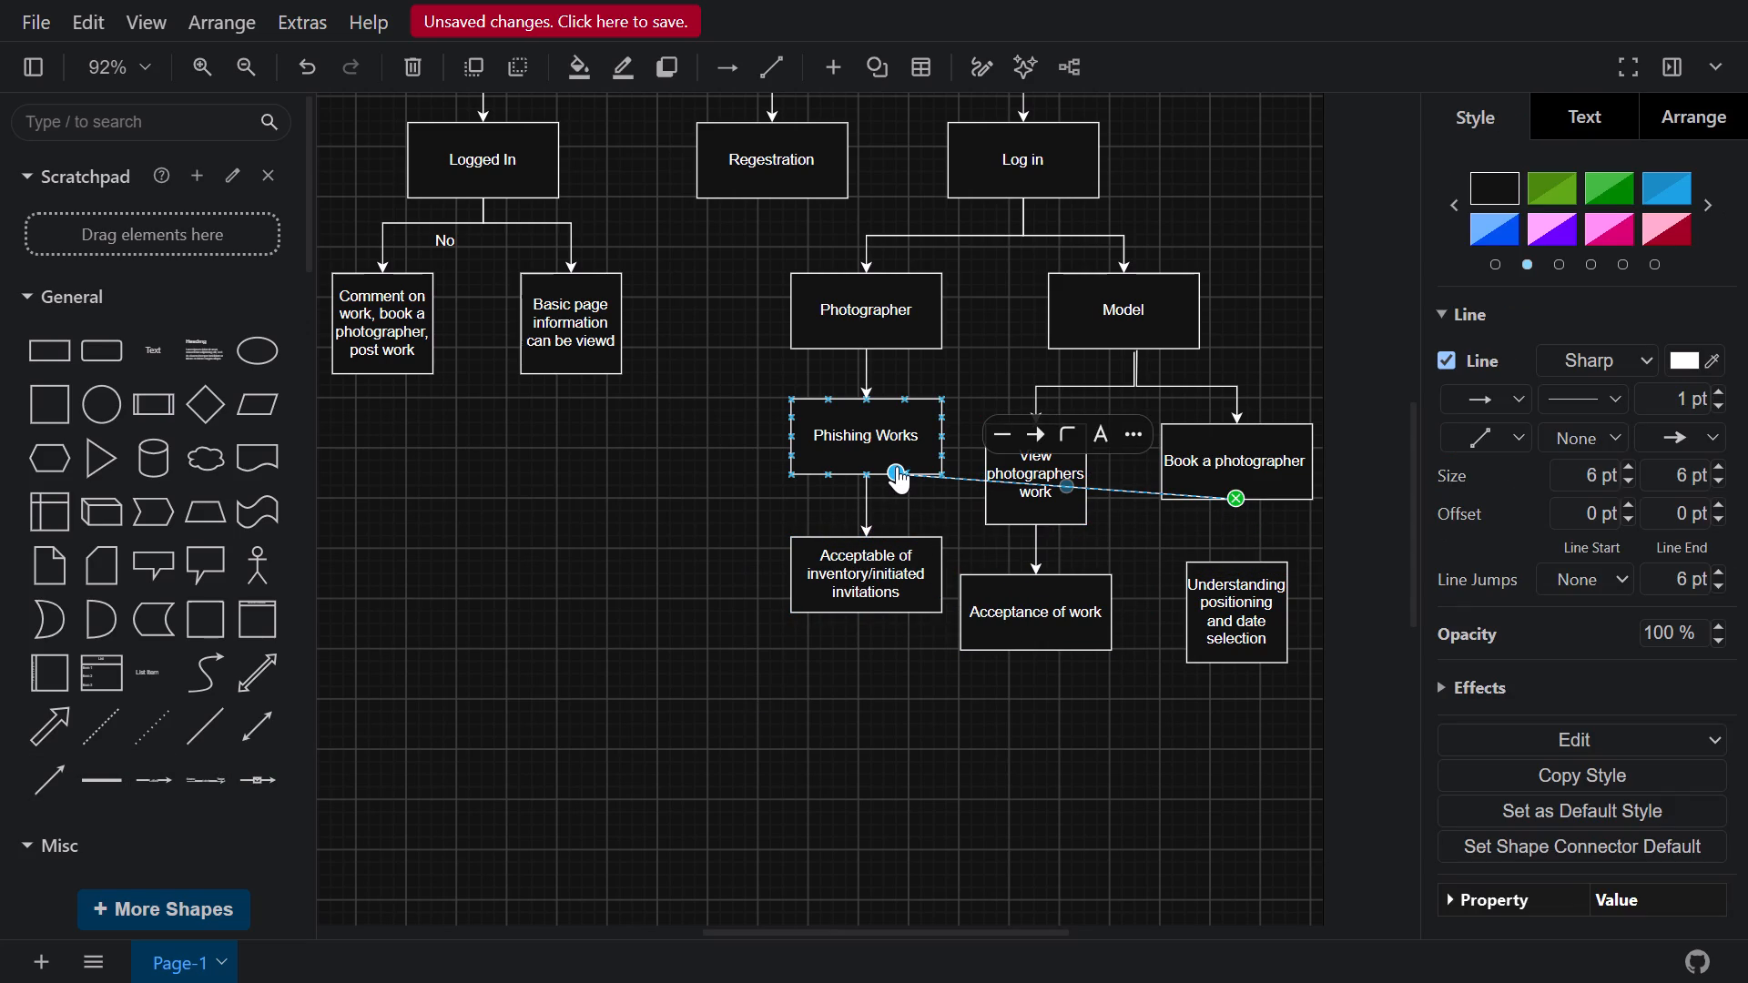
left_click_drag(897, 466, 1274, 606)
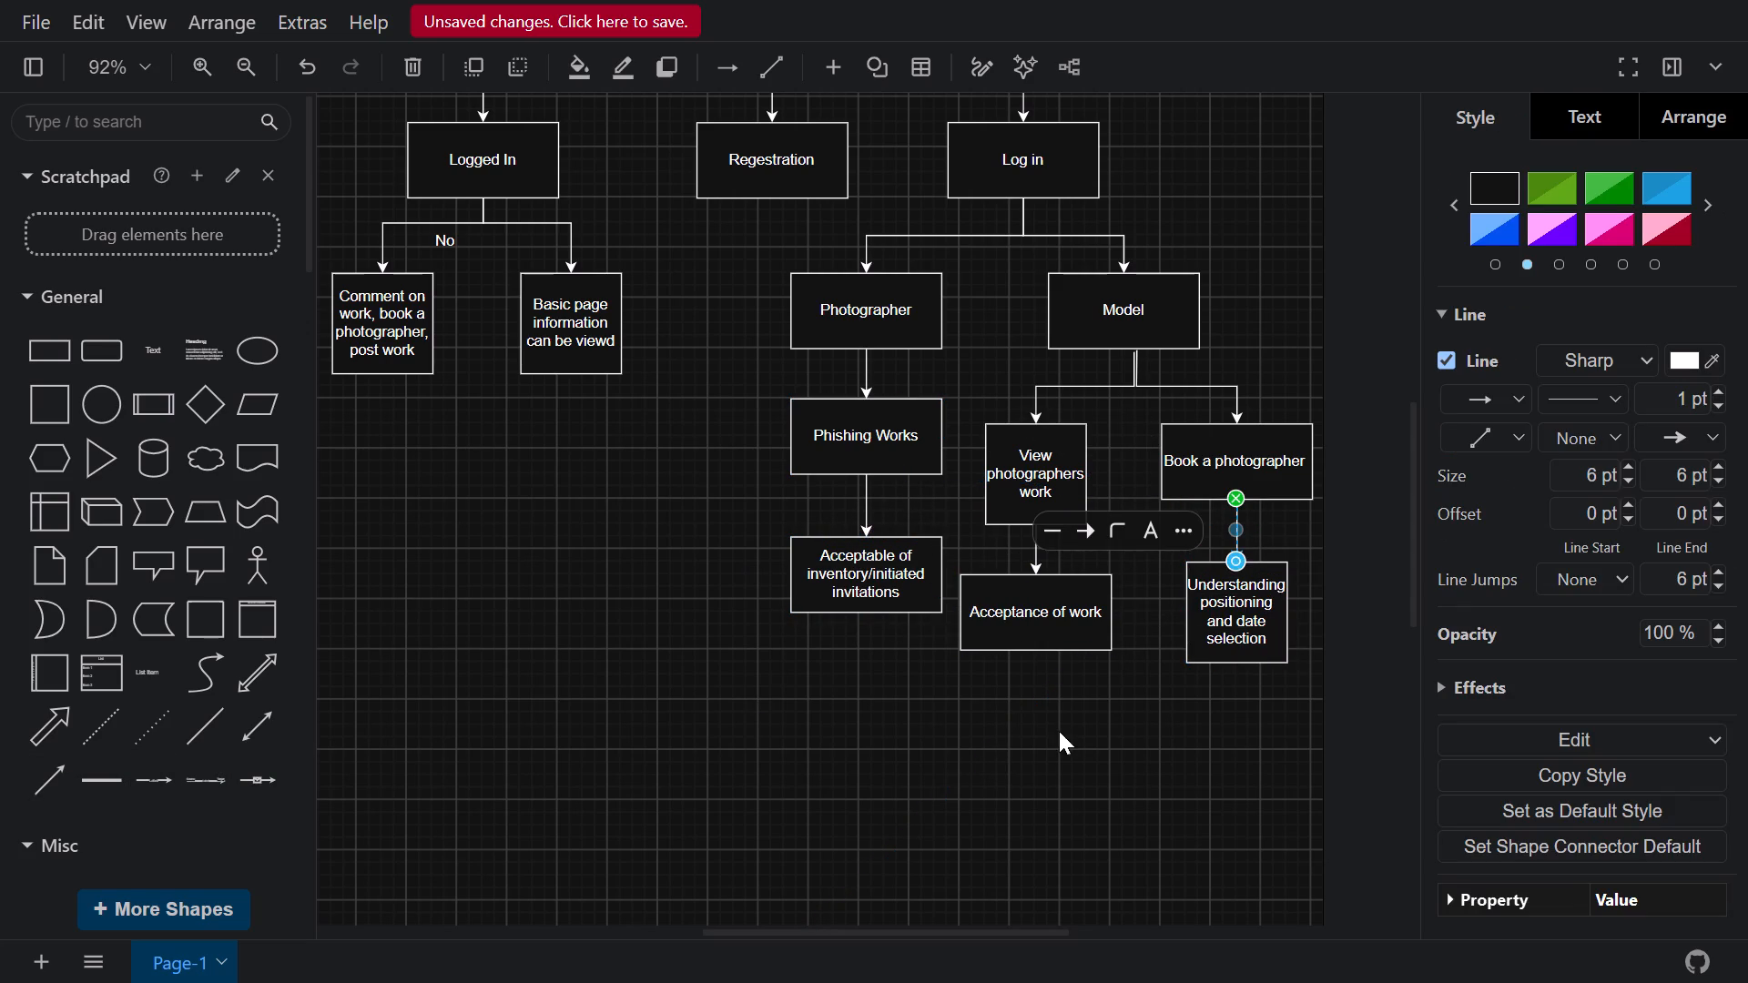
left_click(1056, 733)
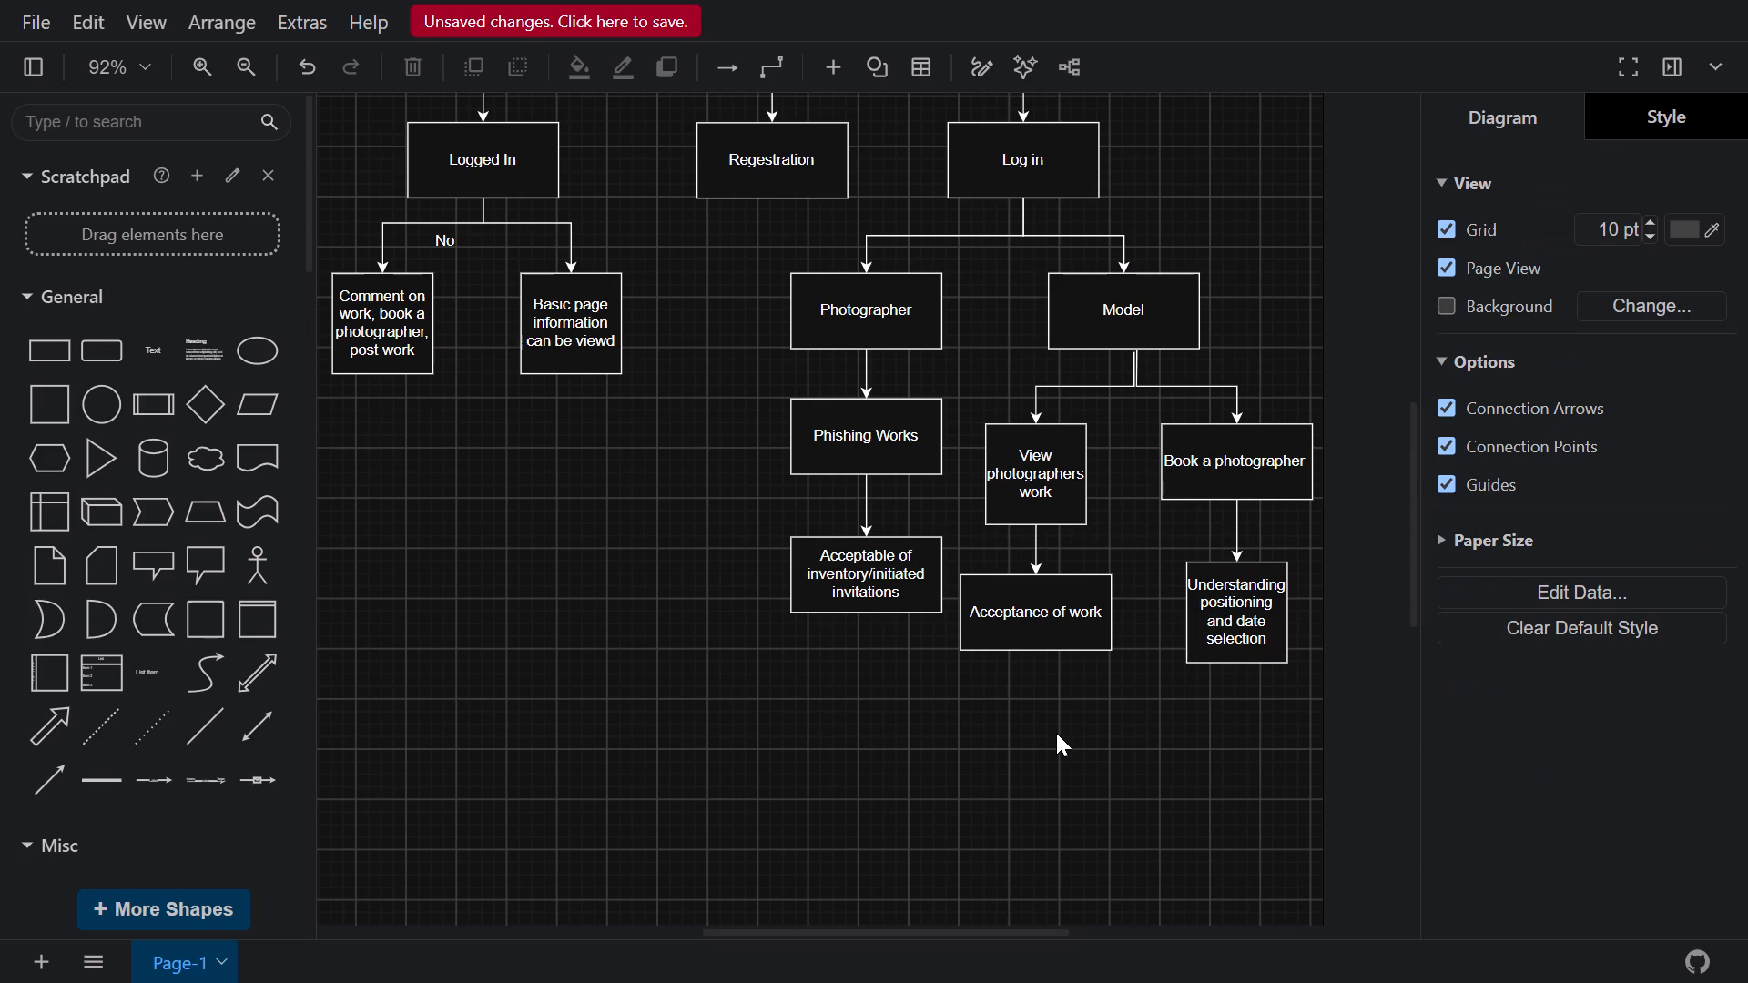
Add a rectangle labelled "Scheduling conflicts" below "Understanding positioning and date selection".
left_click(50, 339)
left_click_drag(851, 518, 1108, 721)
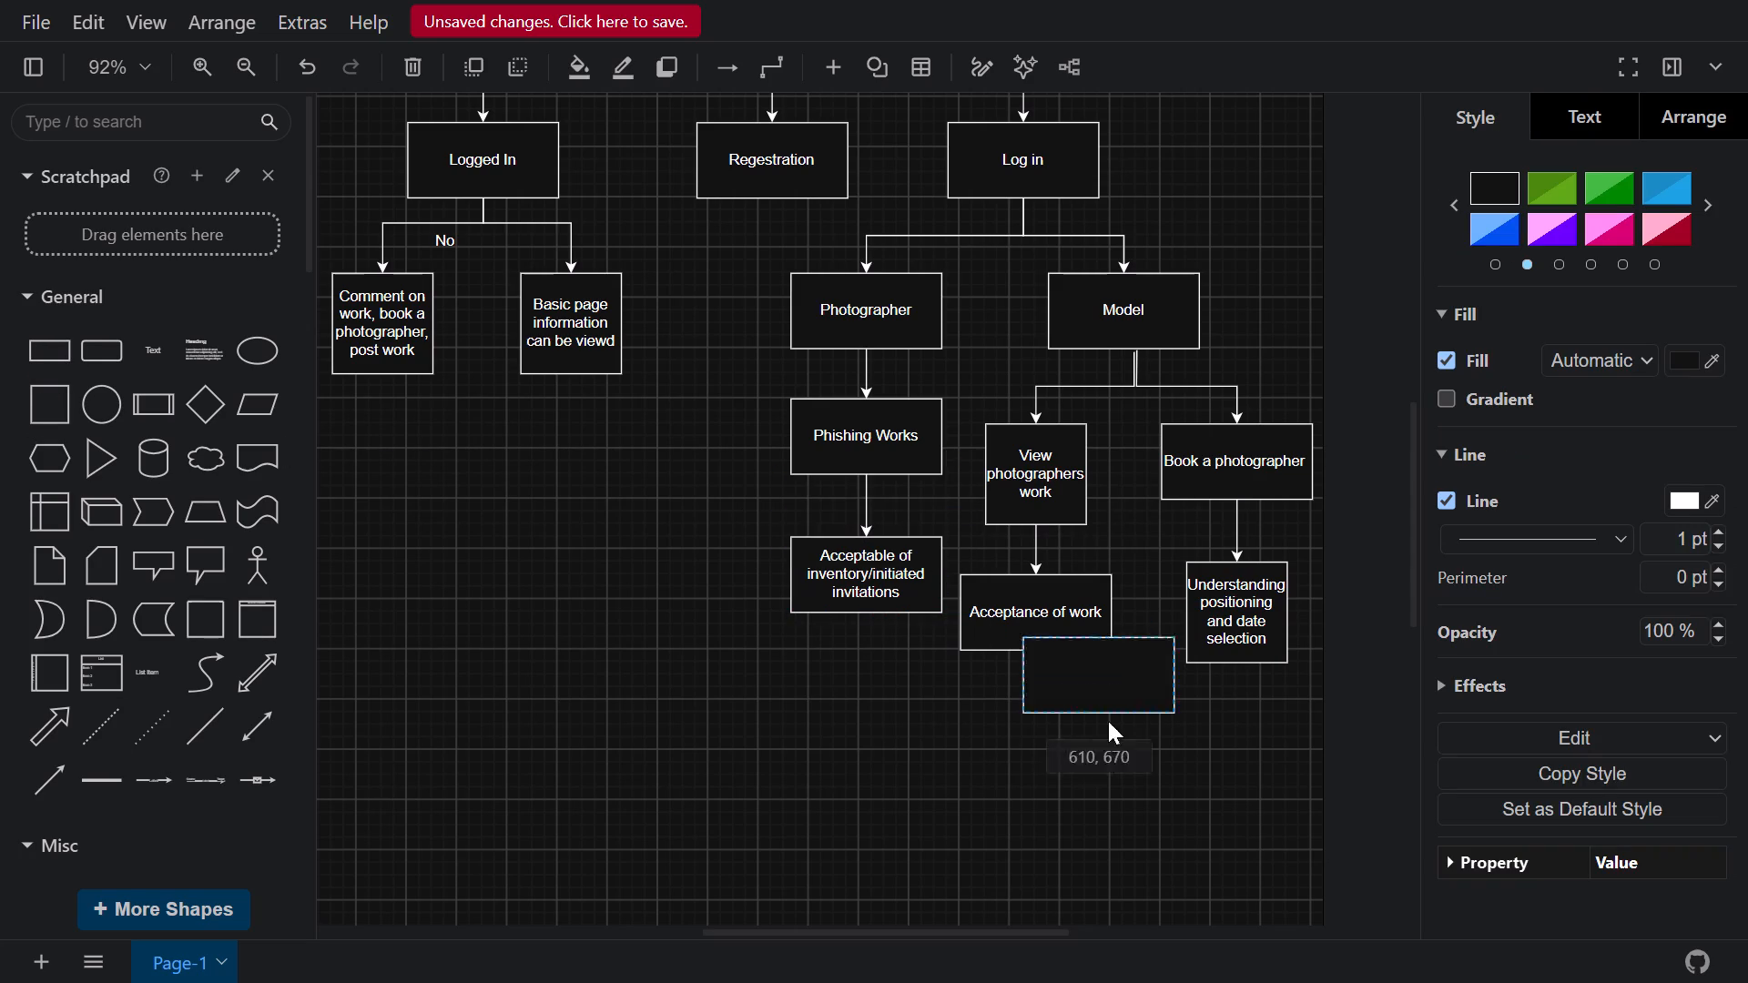
left_click_drag(1108, 721, 1213, 775)
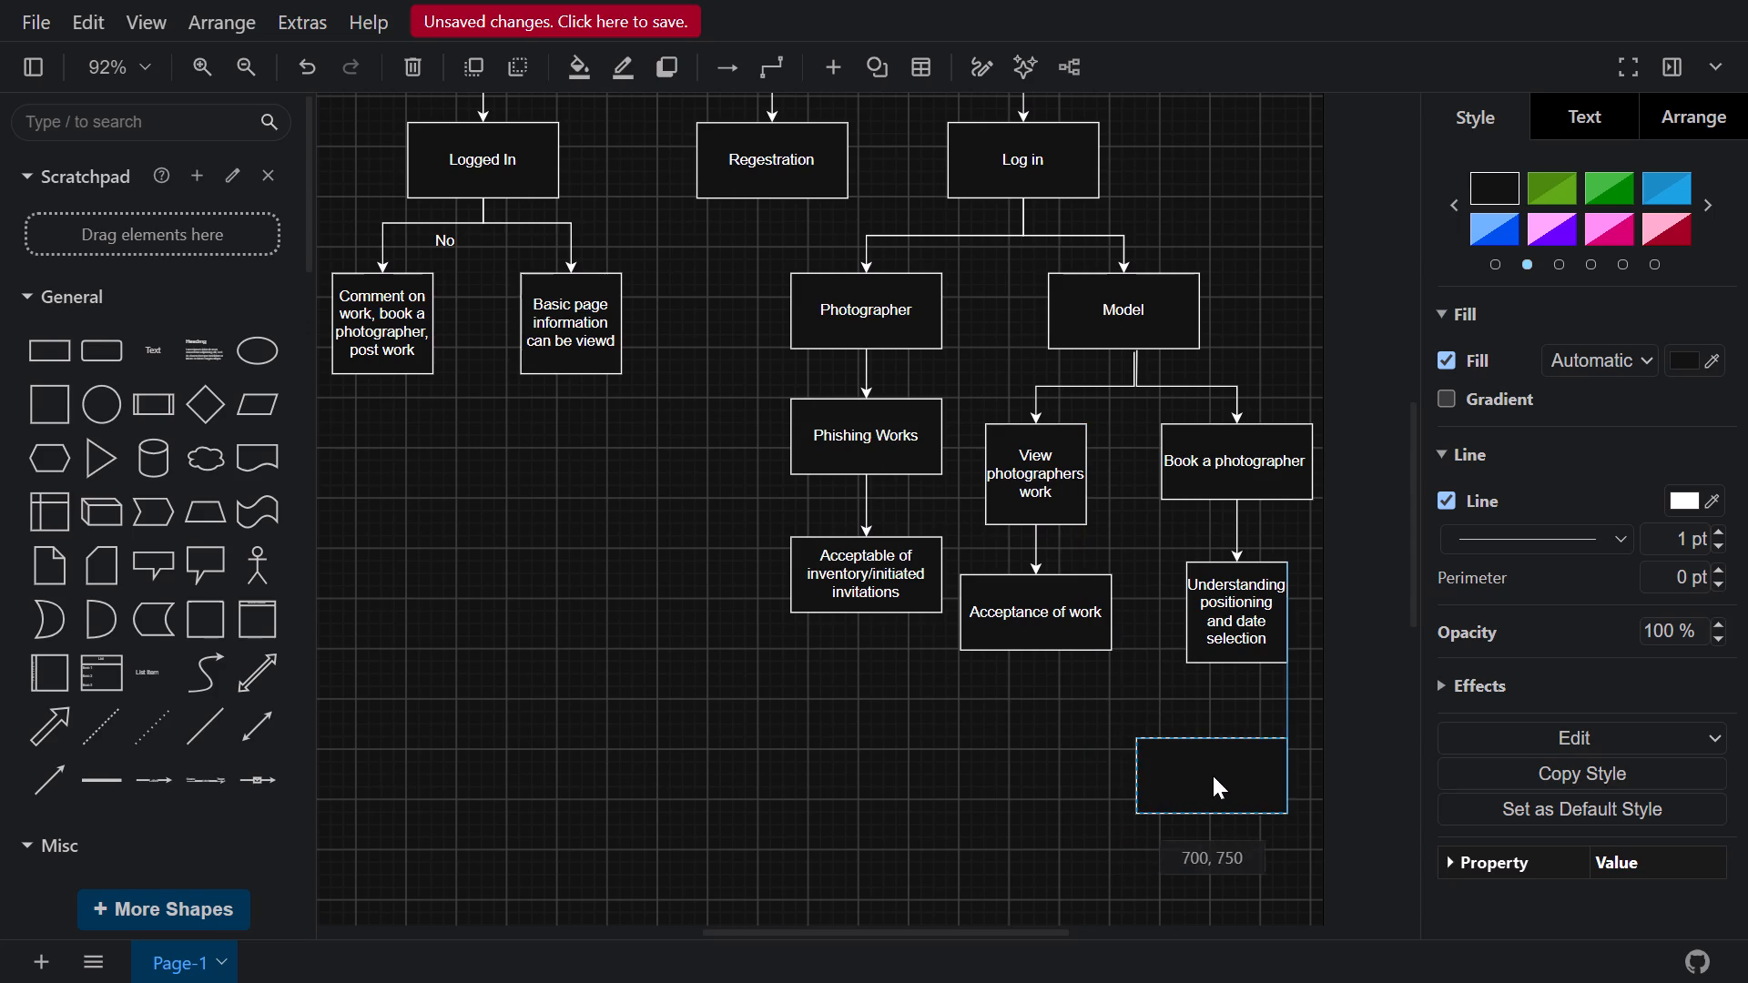
left_click_drag(1213, 775, 1317, 770)
left_click_drag(1300, 767, 1249, 768)
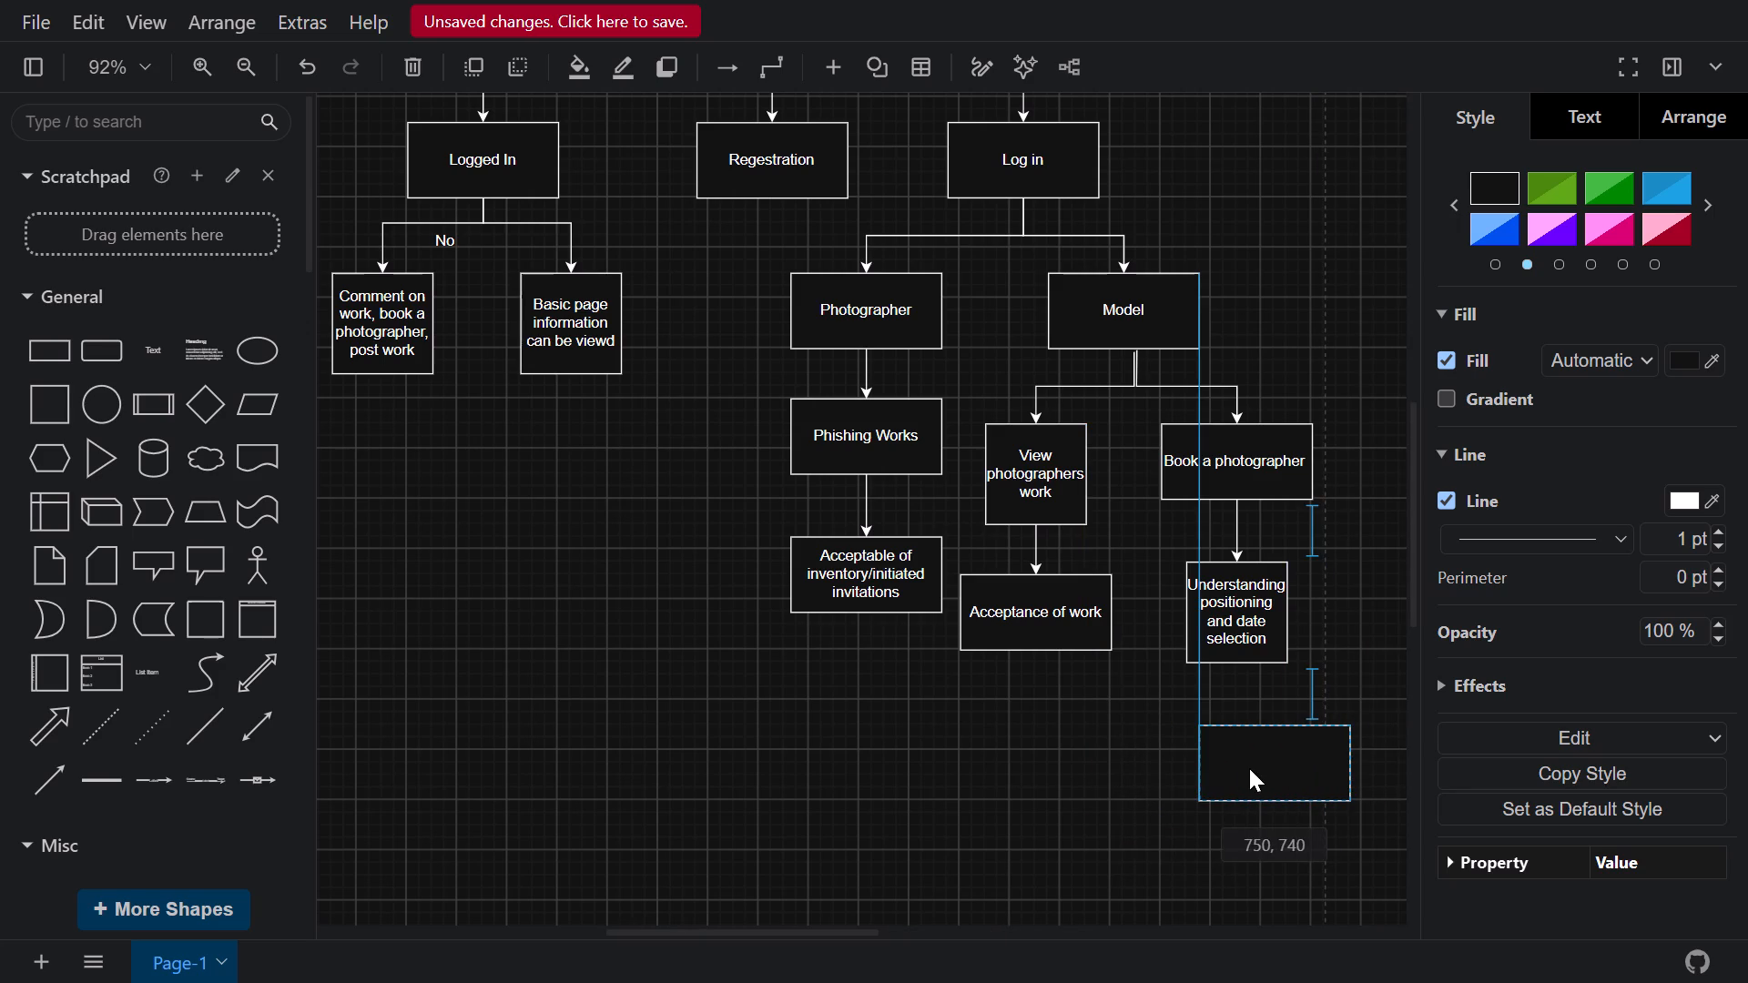
left_click_drag(1249, 768, 1227, 768)
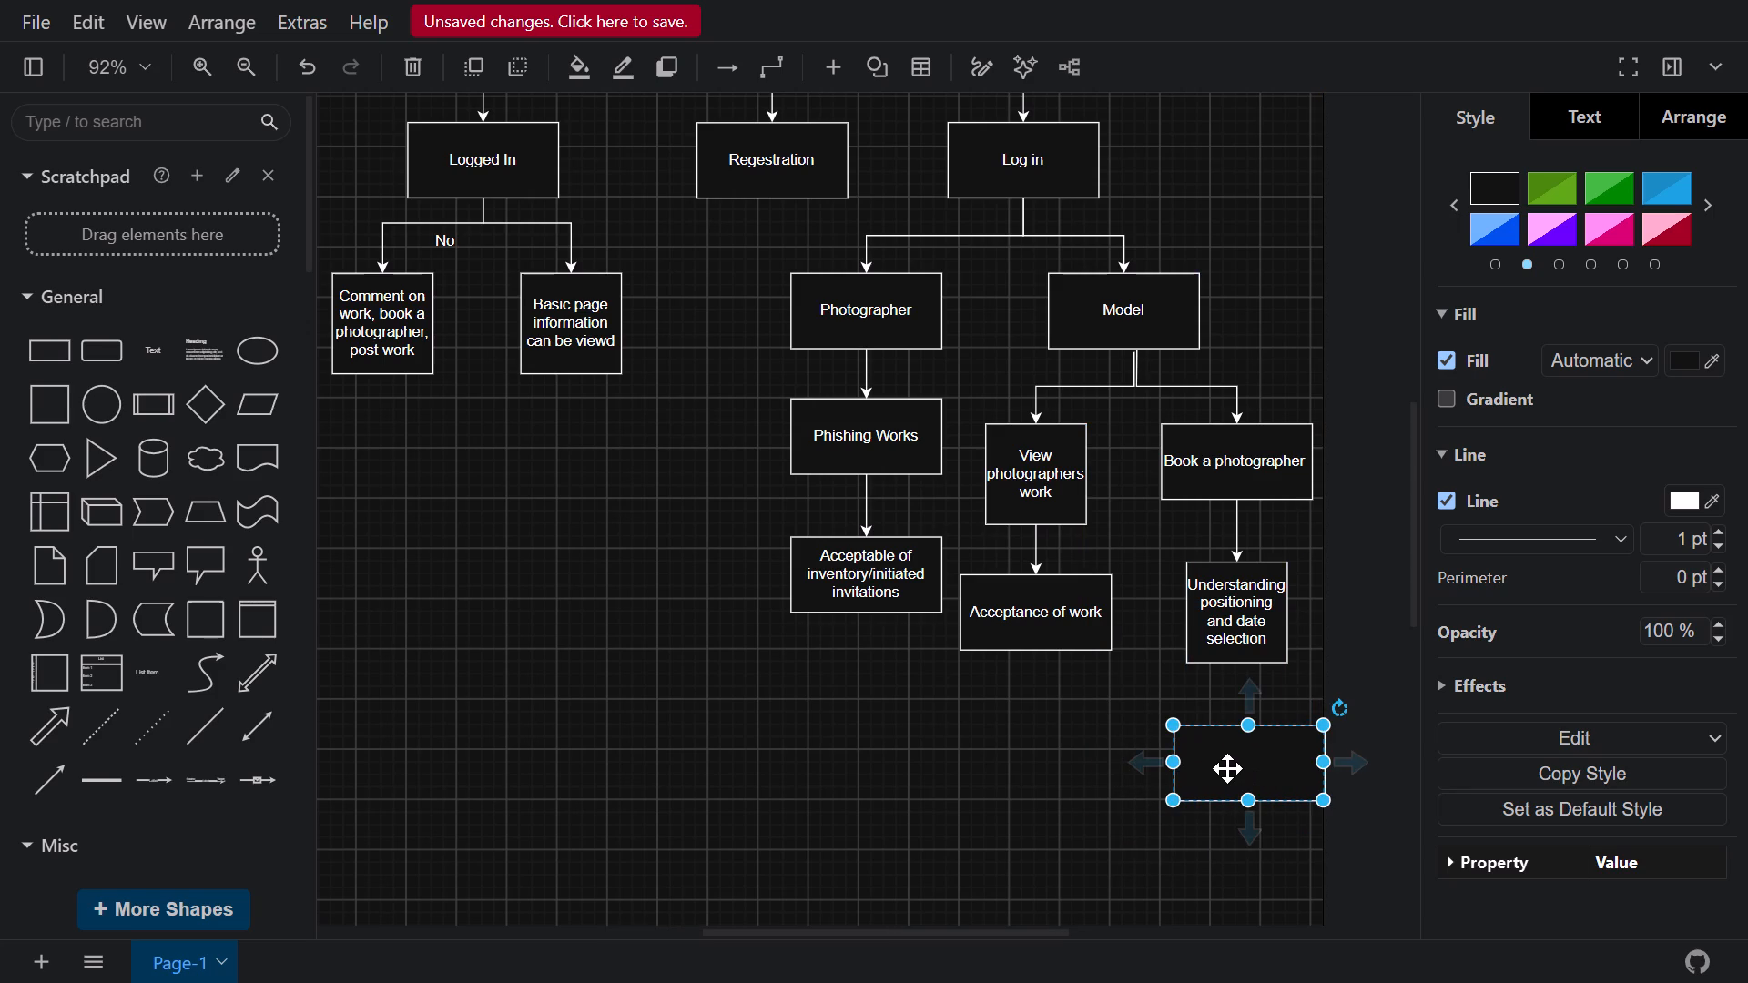
double_click(1227, 768)
type("Schedui")
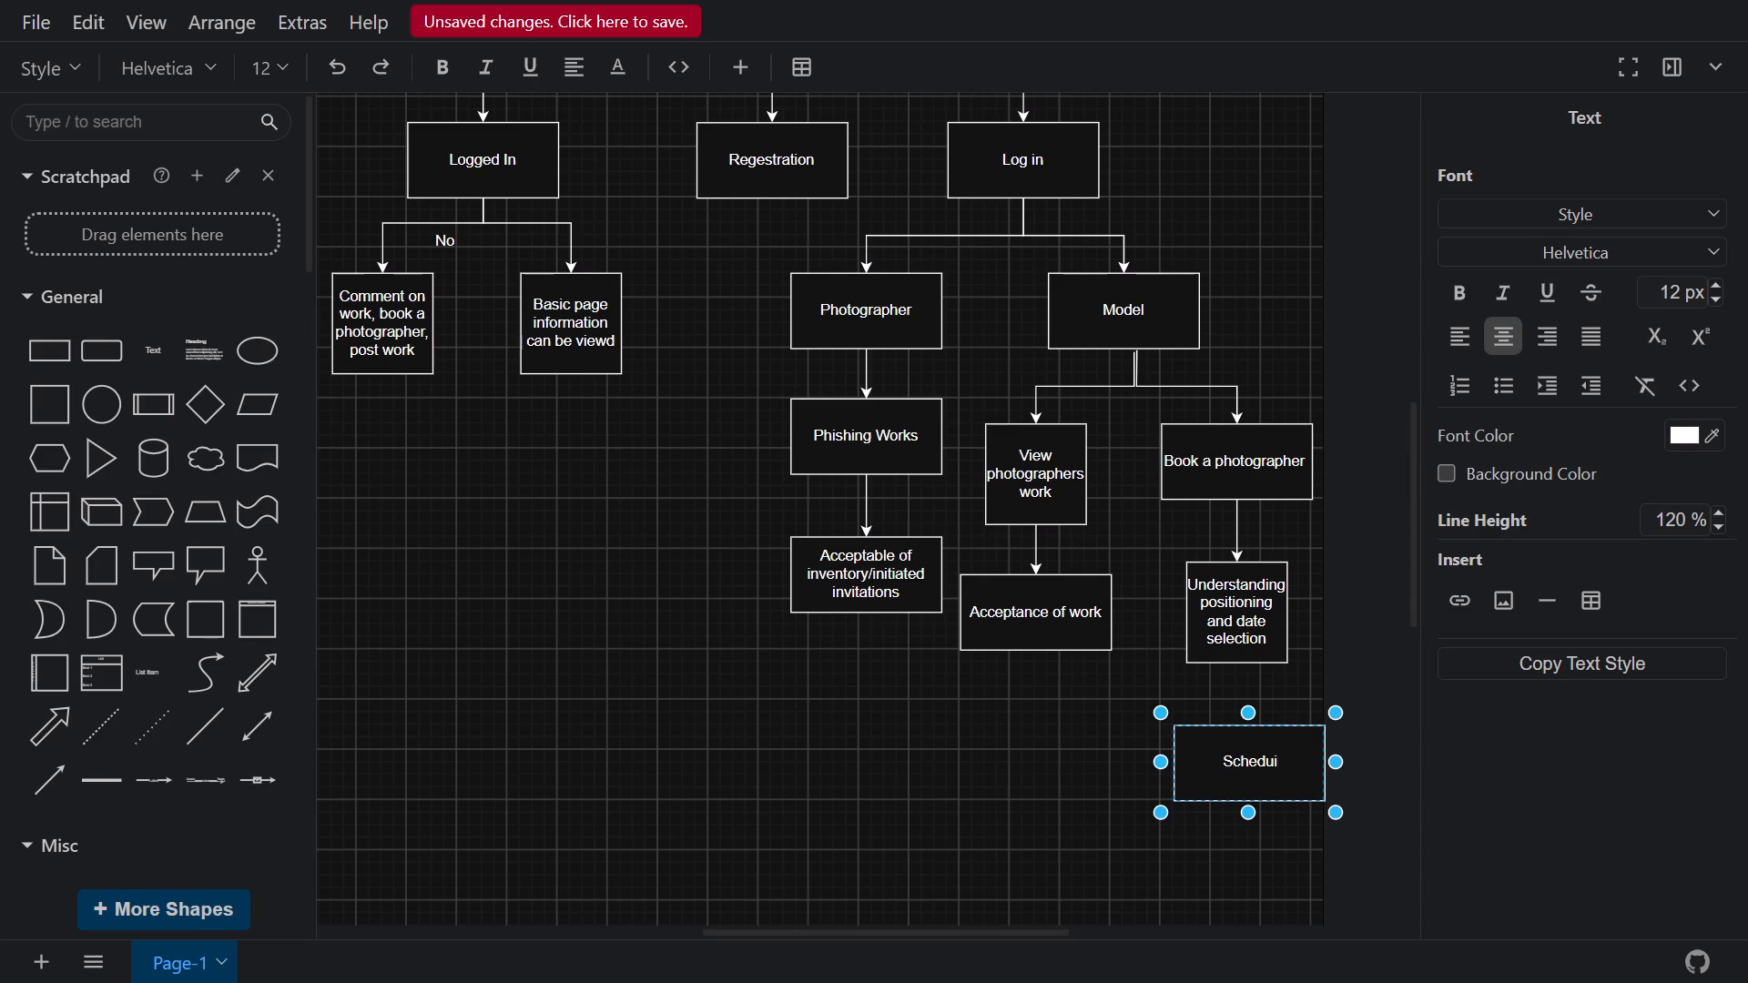
key("BackSpace")
type("ling")
key("space")
type("con")
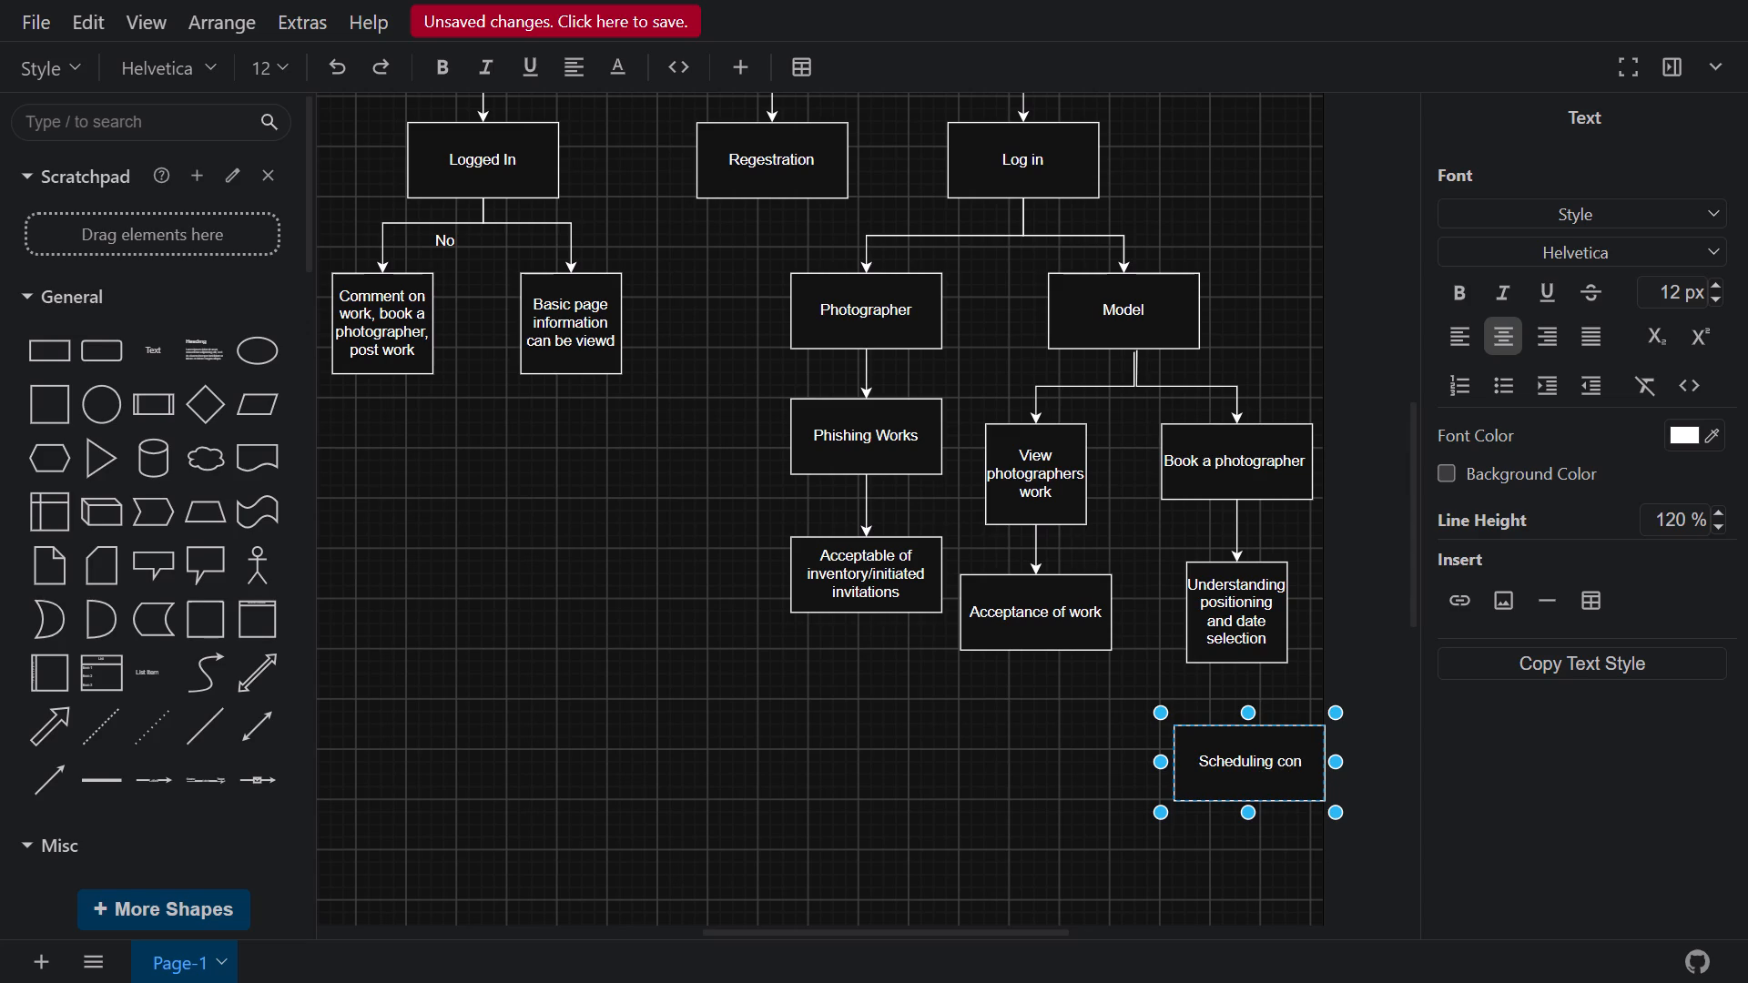
type("flicts")
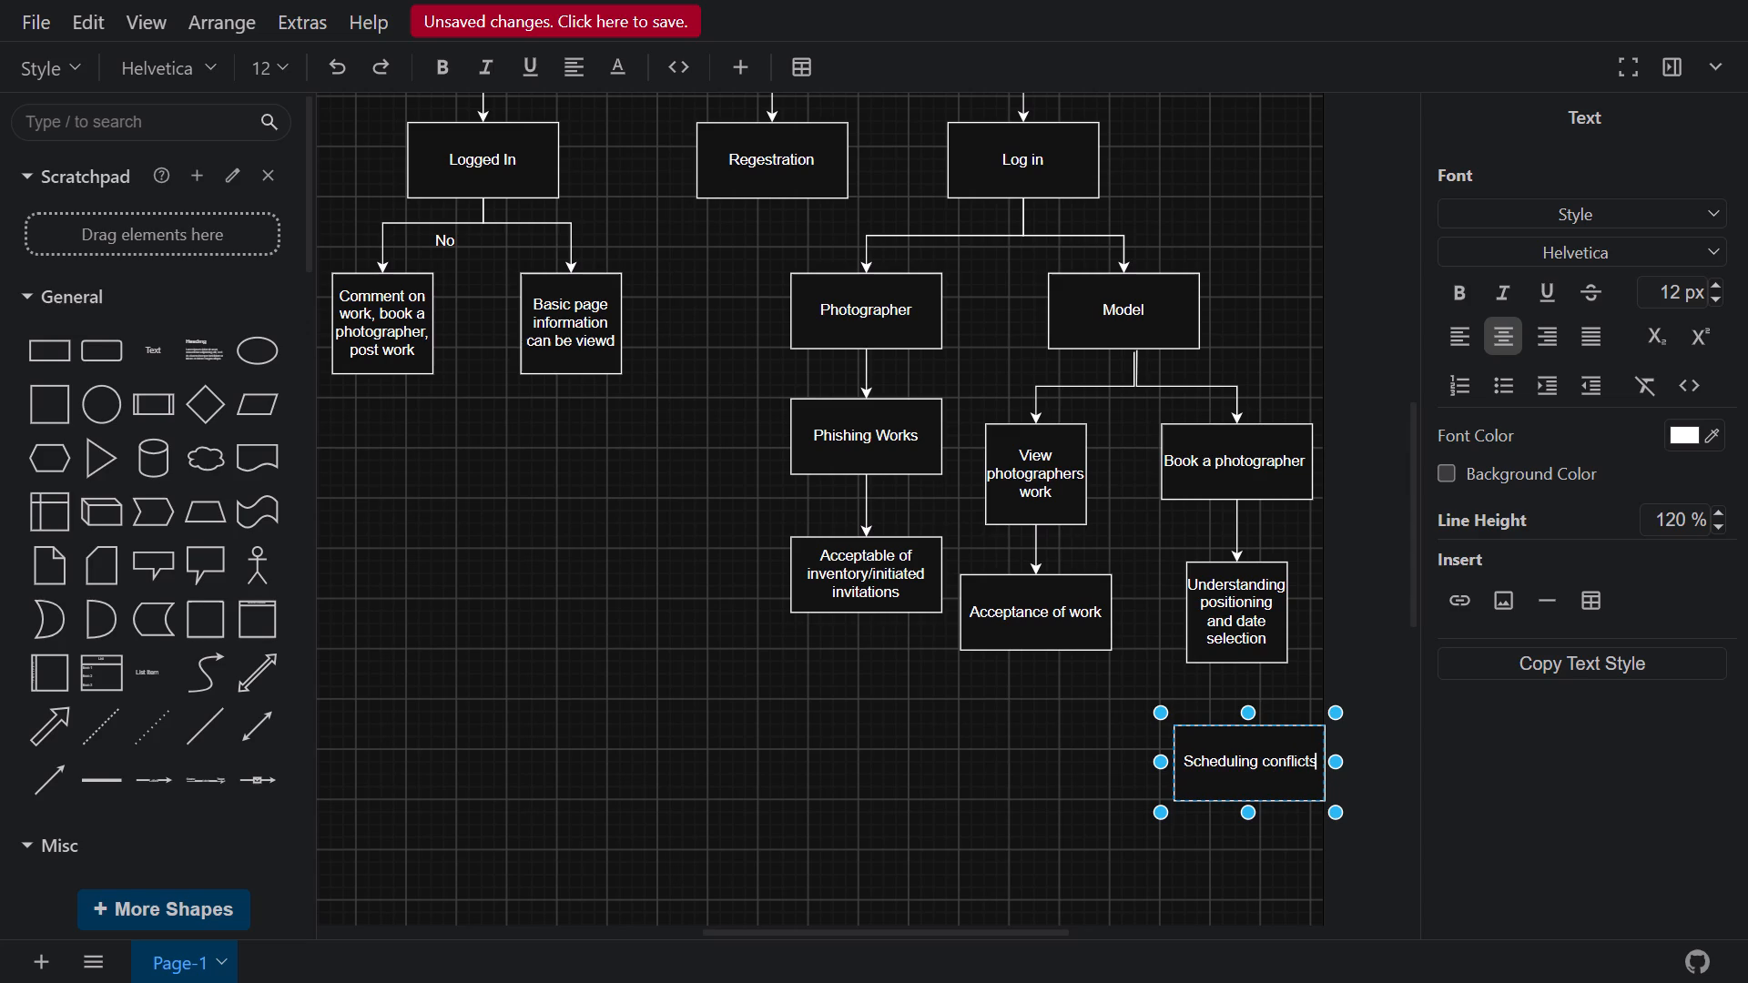
left_click(873, 821)
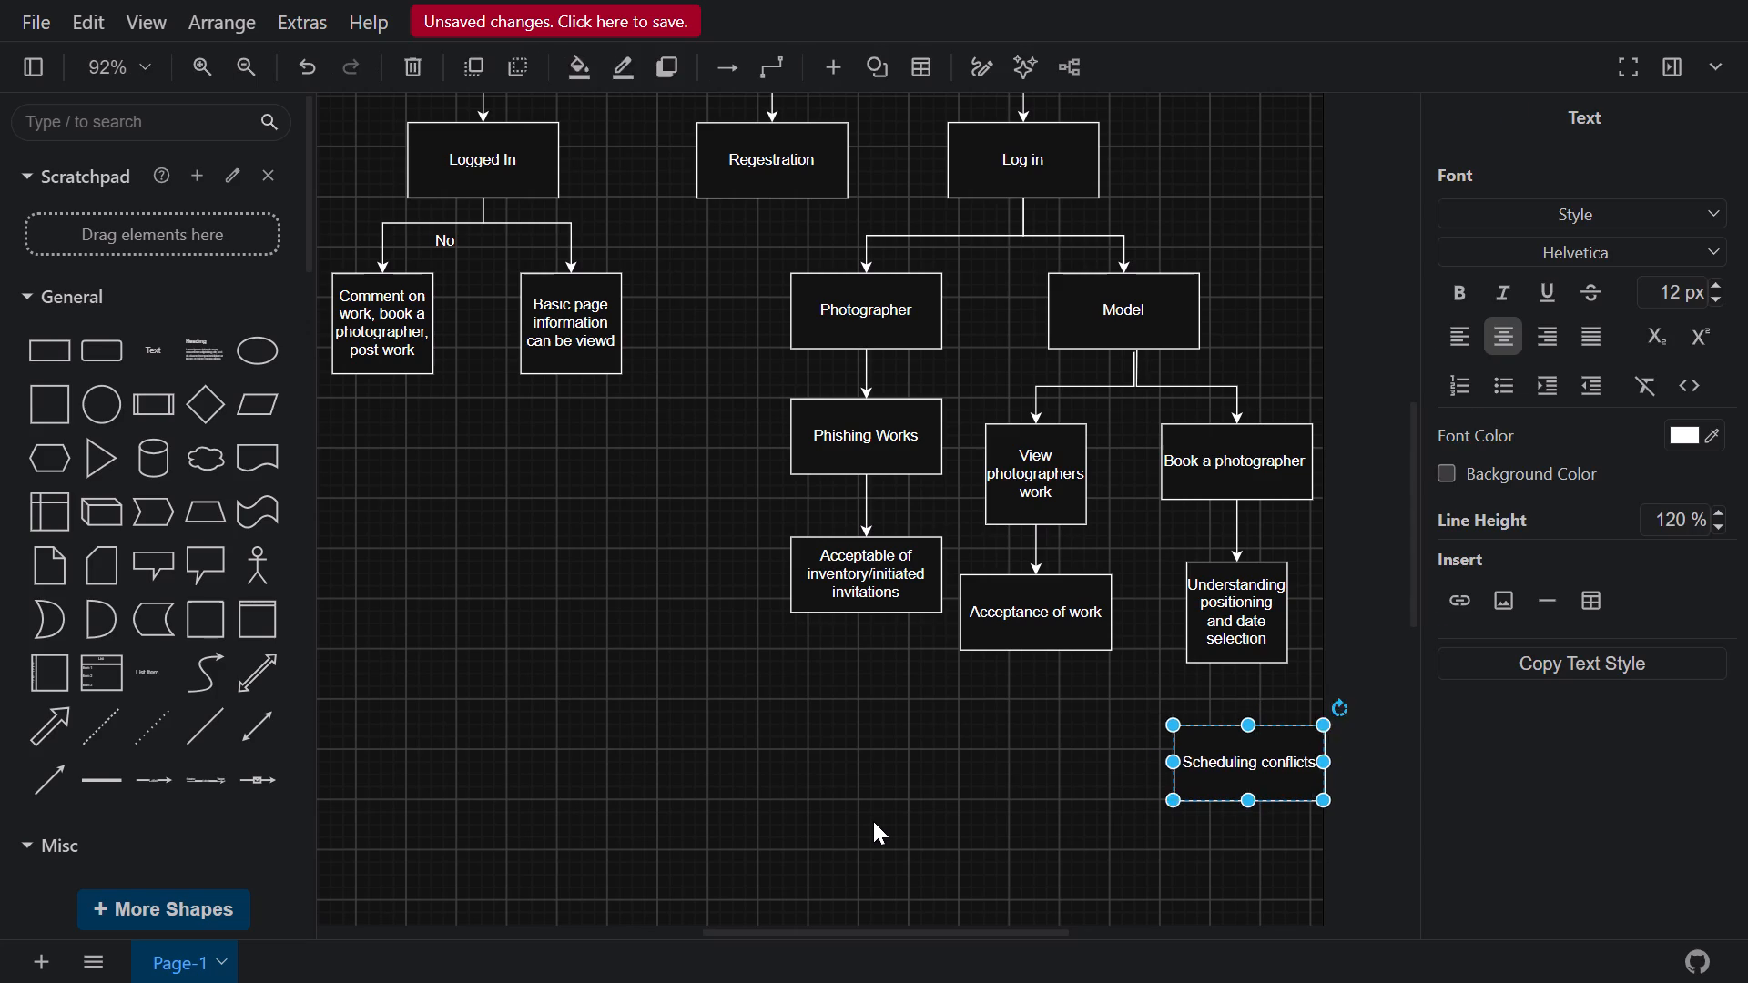
Add a rectangle labelled "Unable to make an appointment" level with "Scheduling conflicts", on its left side below "Acceptance of work".
left_click(46, 348)
left_click_drag(849, 518, 963, 610)
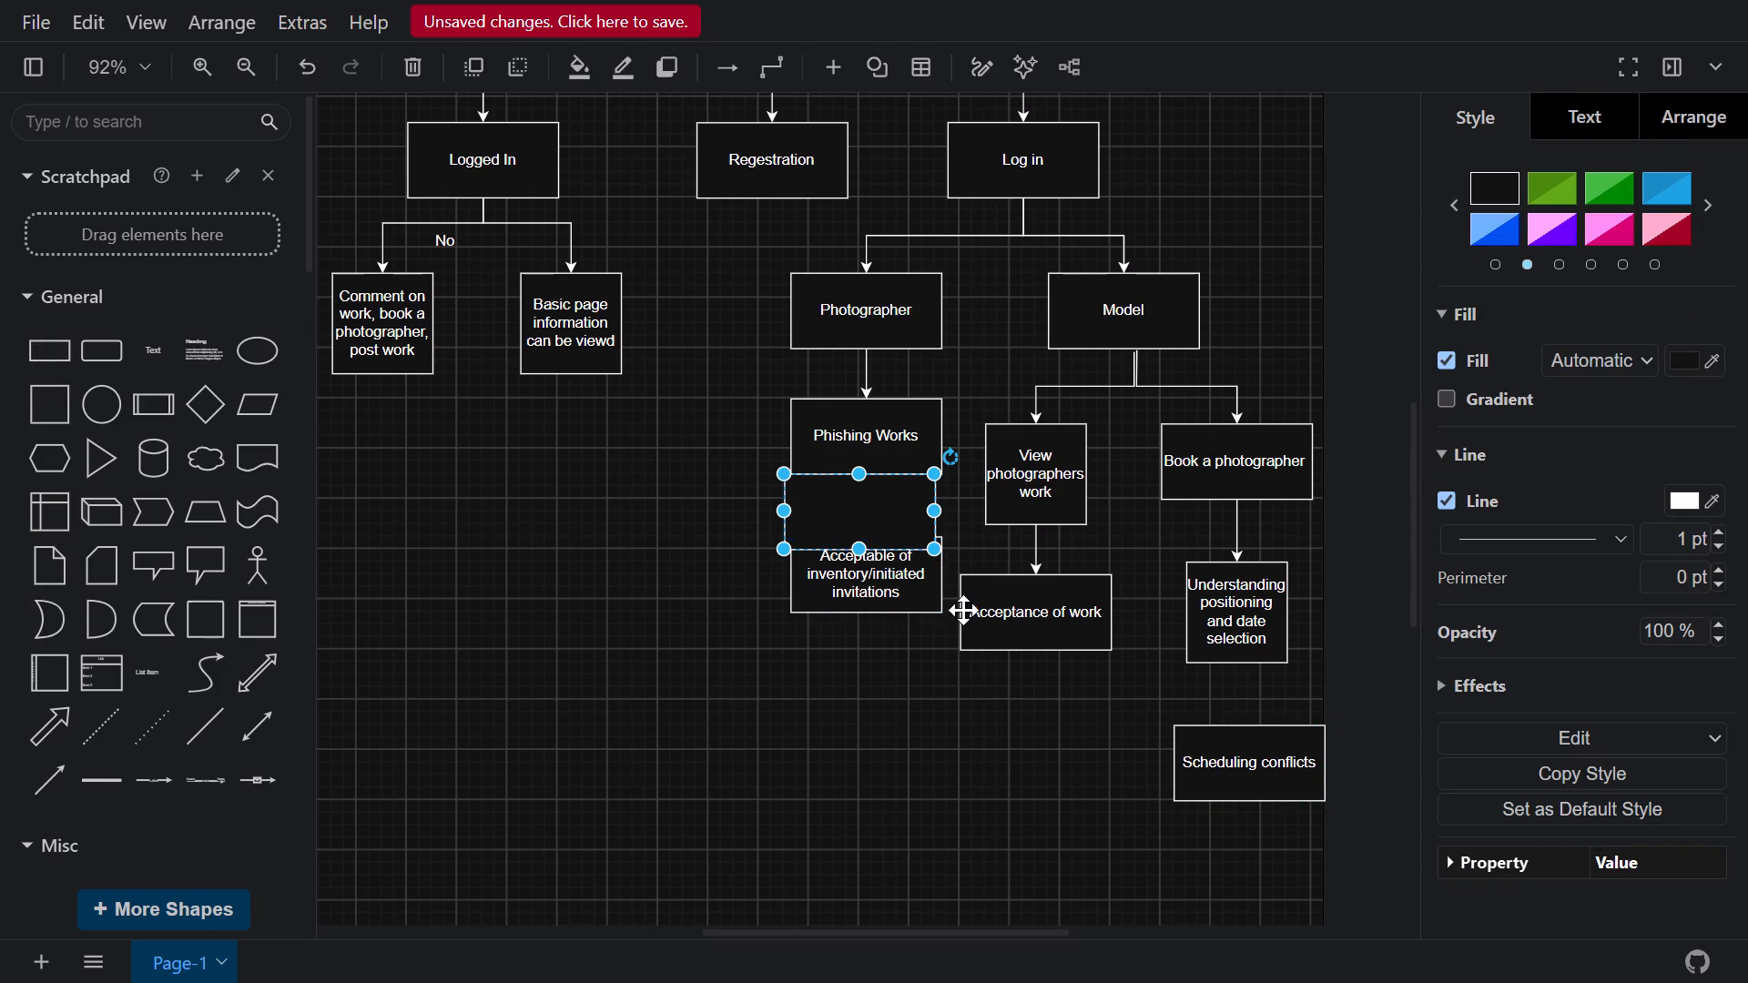
left_click_drag(963, 610, 989, 778)
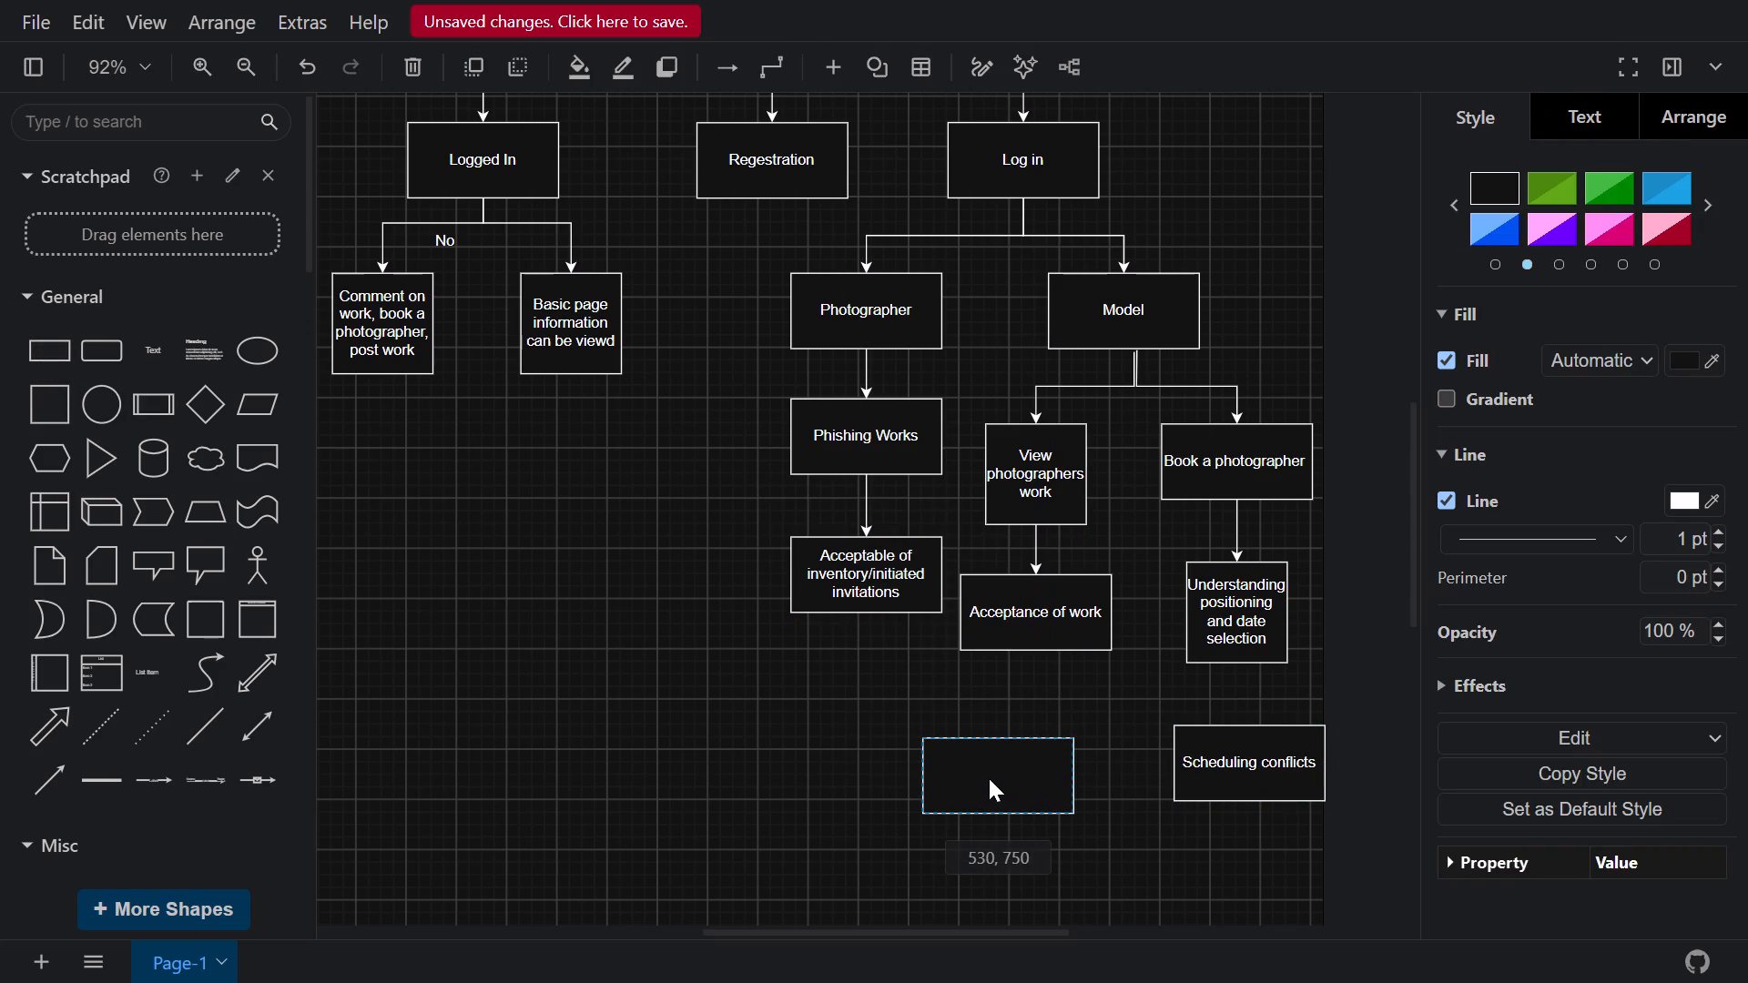
left_click_drag(989, 778, 989, 771)
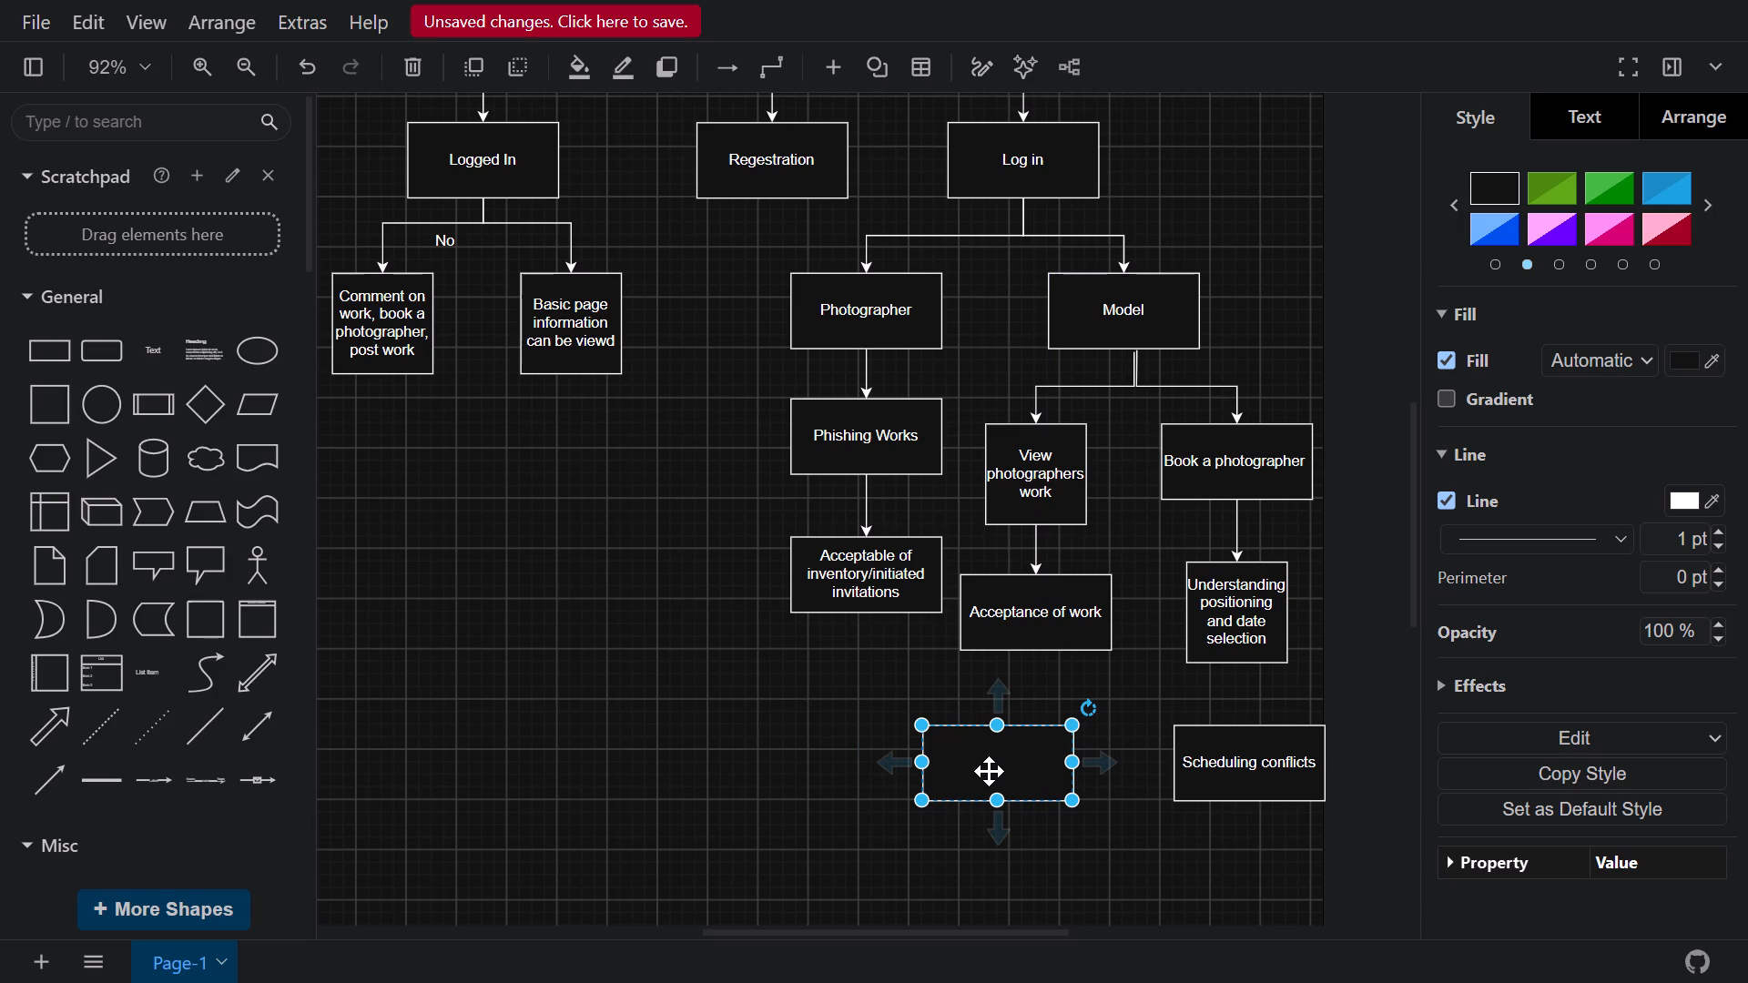
left_click(989, 771)
type("Unable")
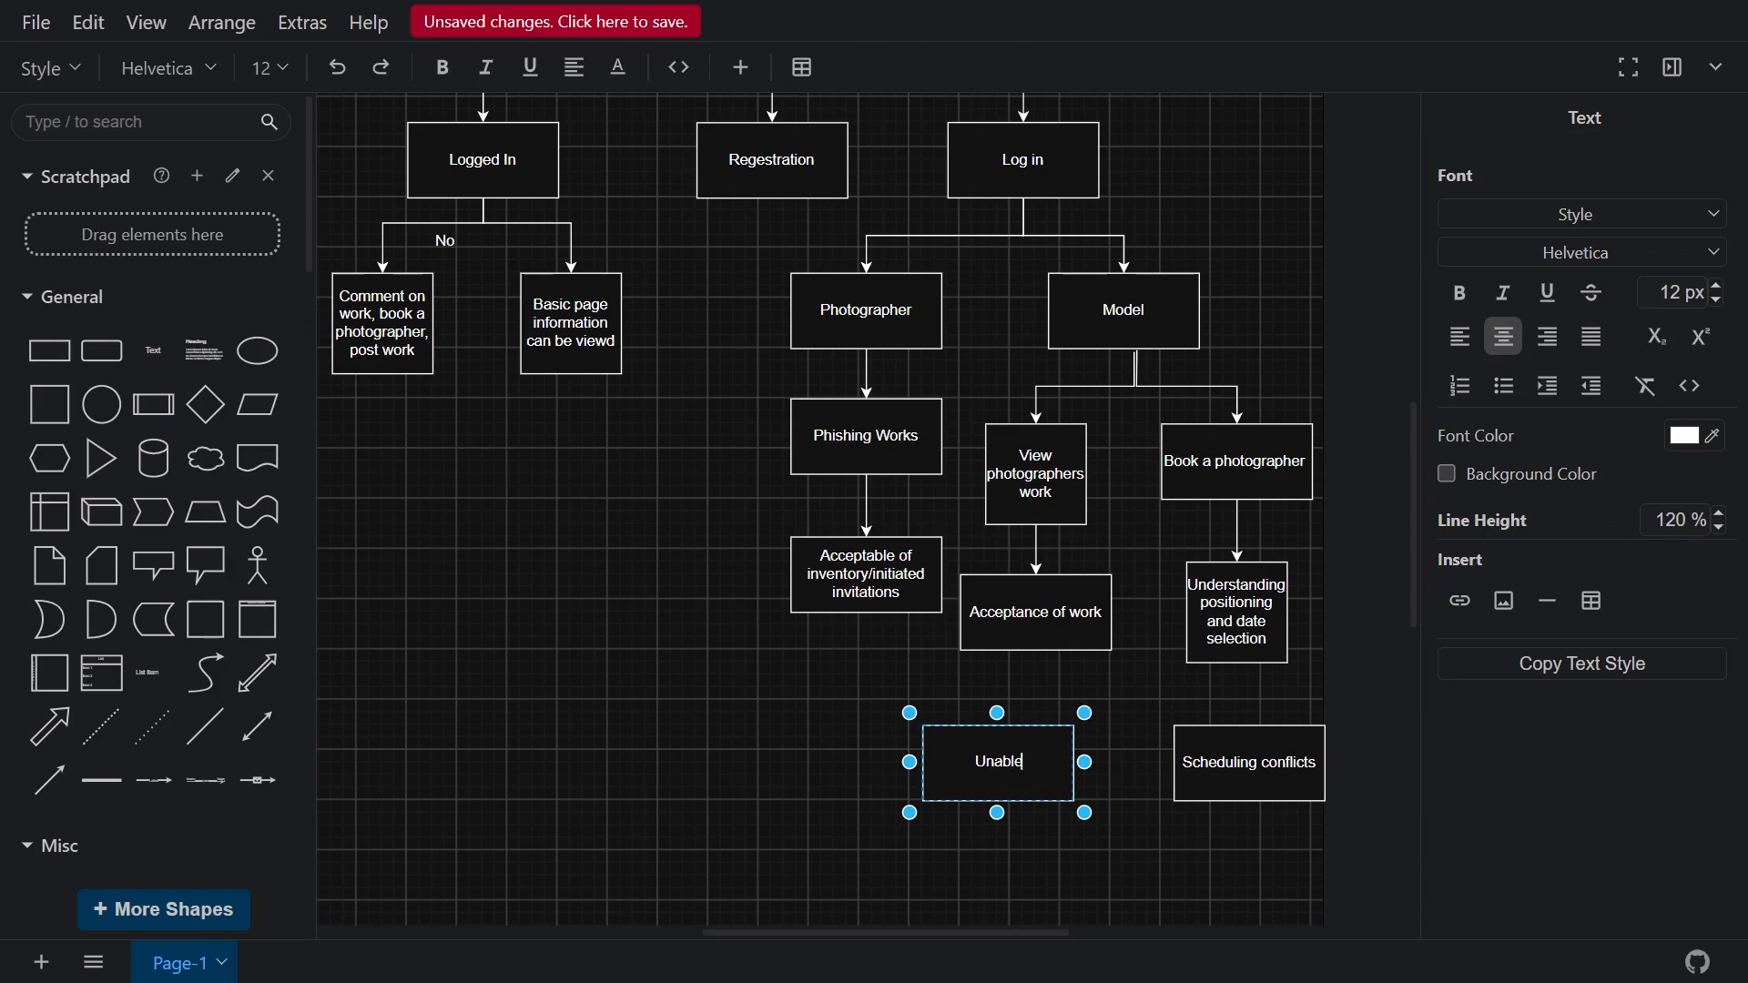
key("space")
type("to make an appointment")
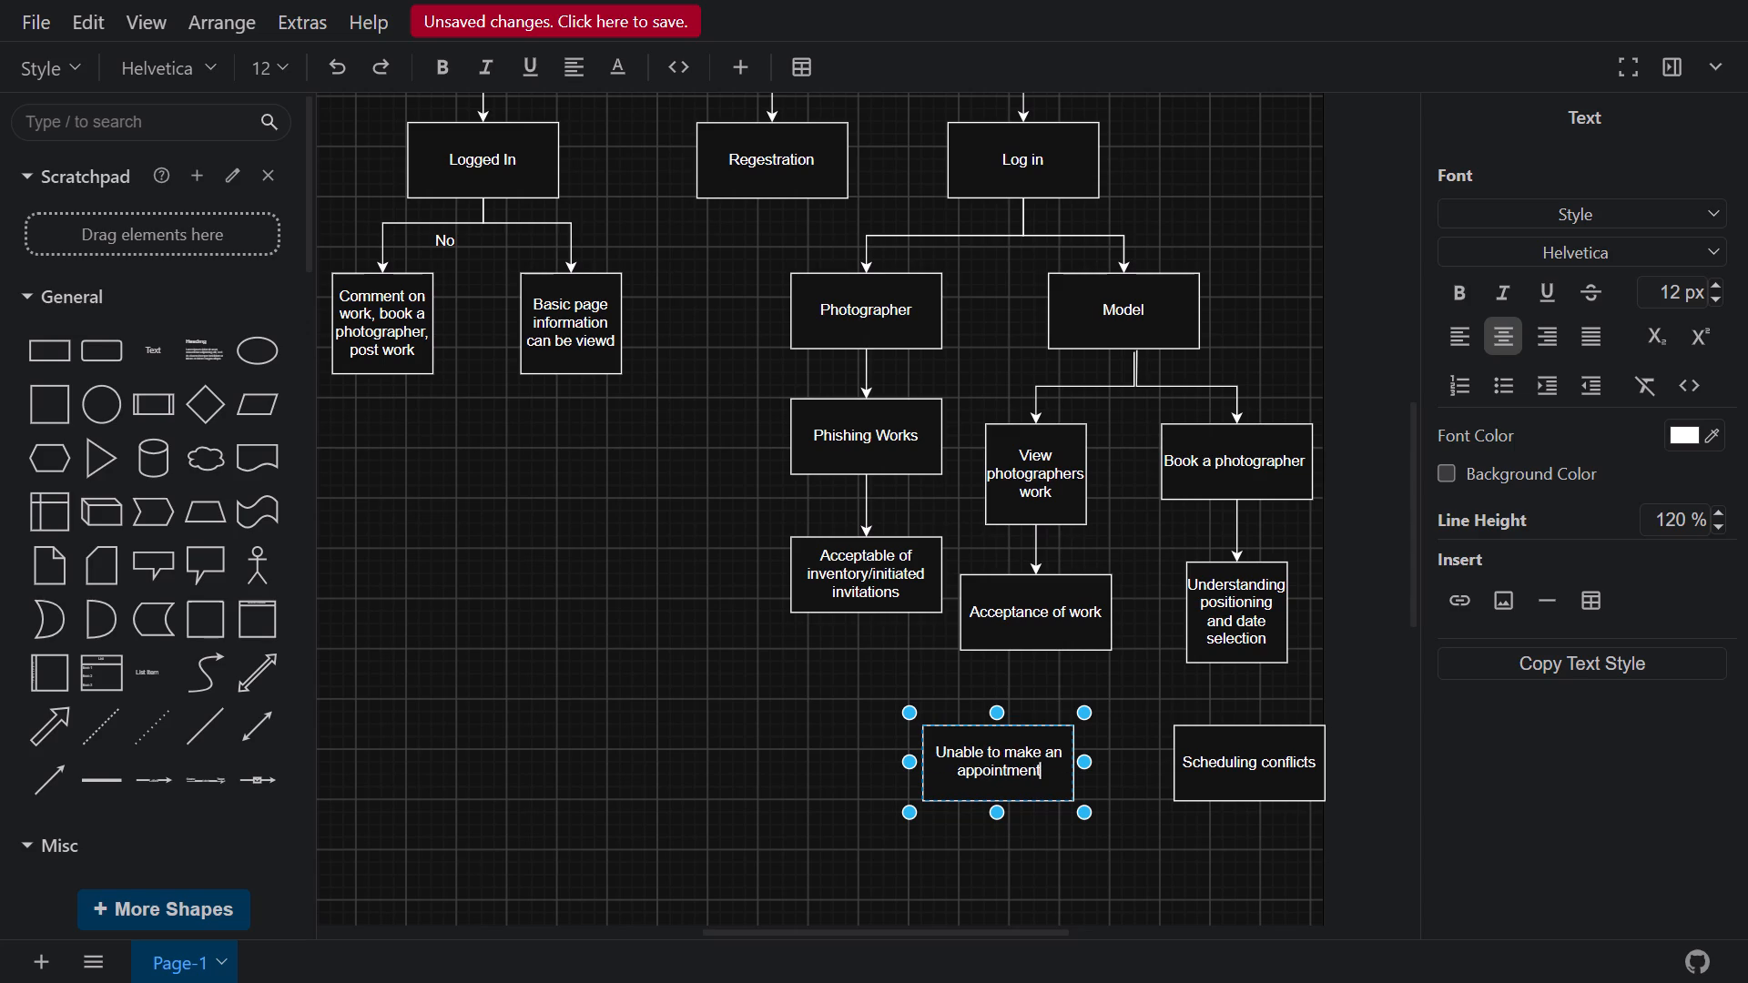
left_click(735, 799)
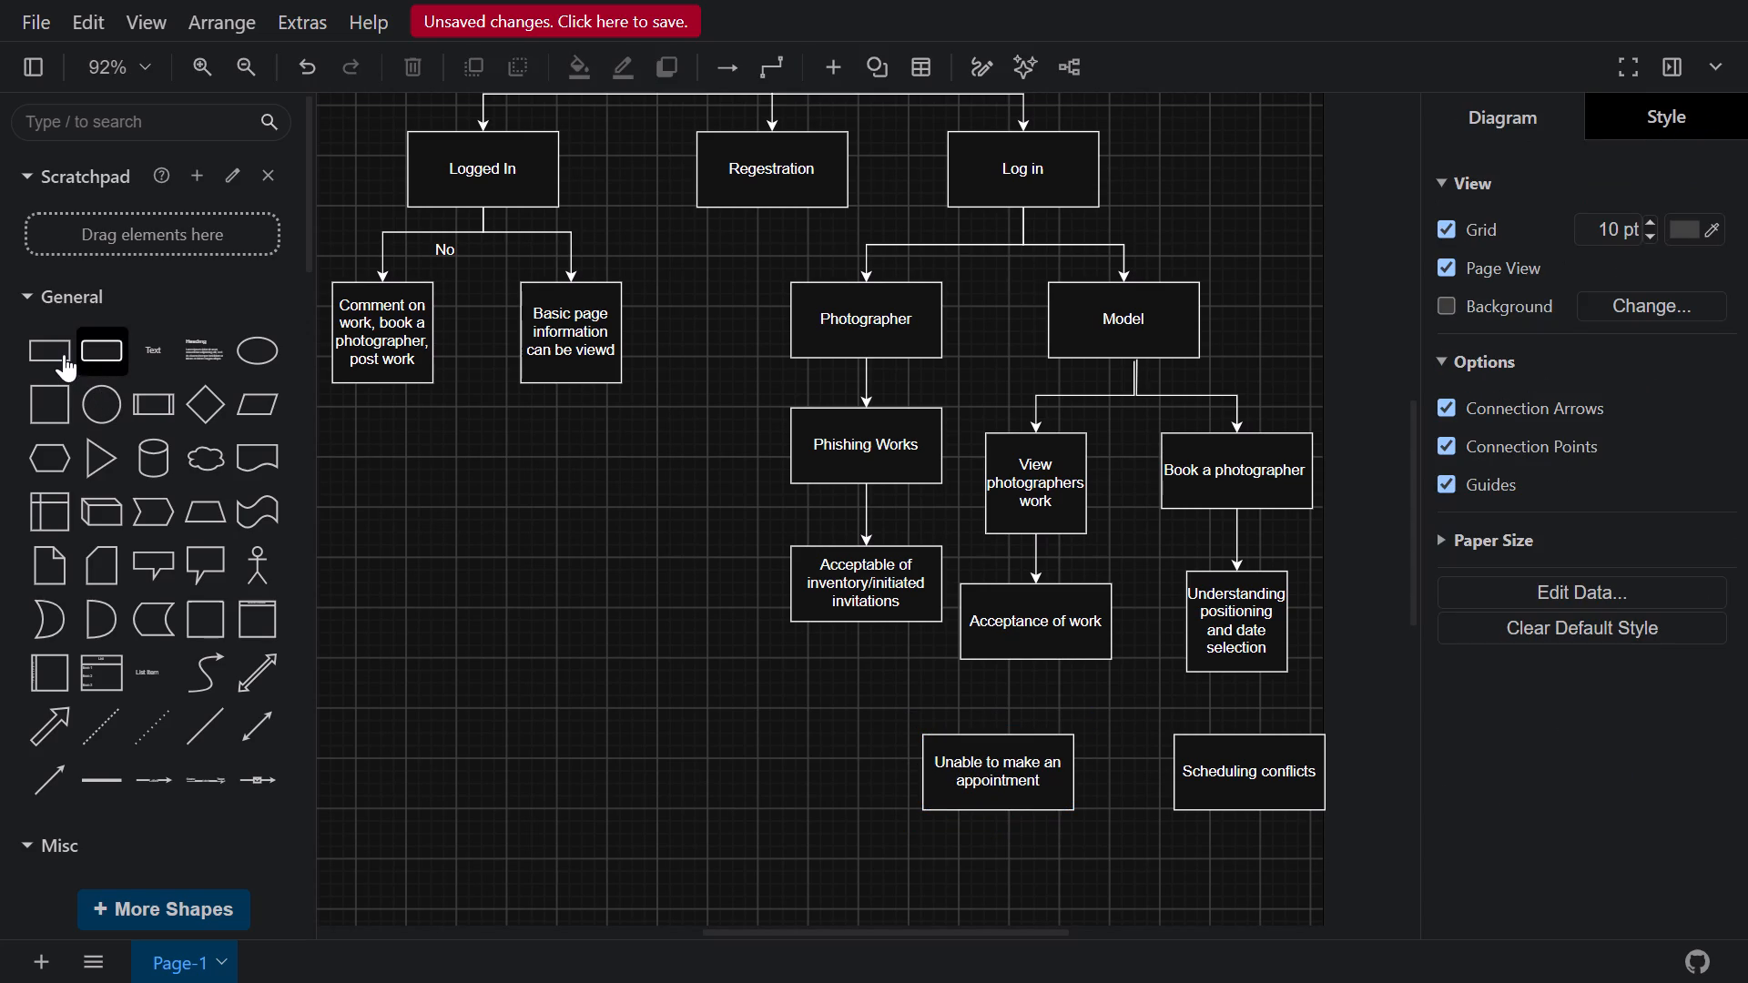
Add a rectangle labelled "Booking Success" in line with "Scheduling conflicts", on its right side.
left_click(64, 354)
left_click_drag(830, 502, 1187, 663)
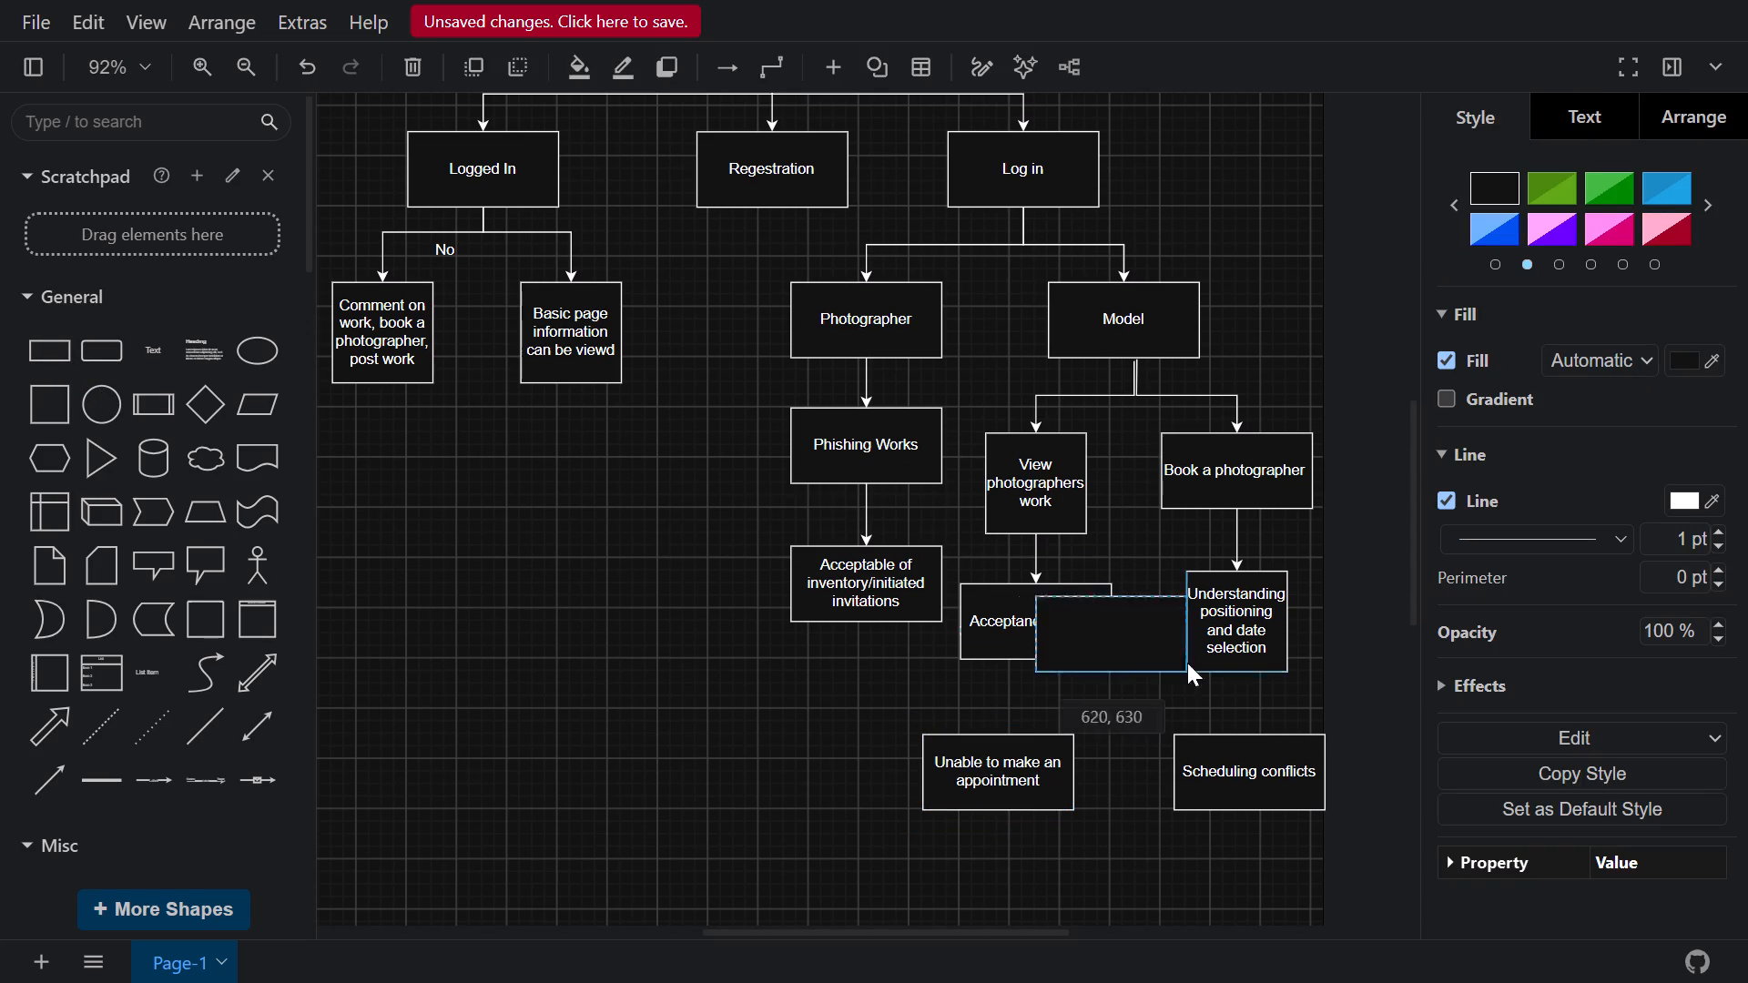
left_click_drag(1187, 663, 1222, 765)
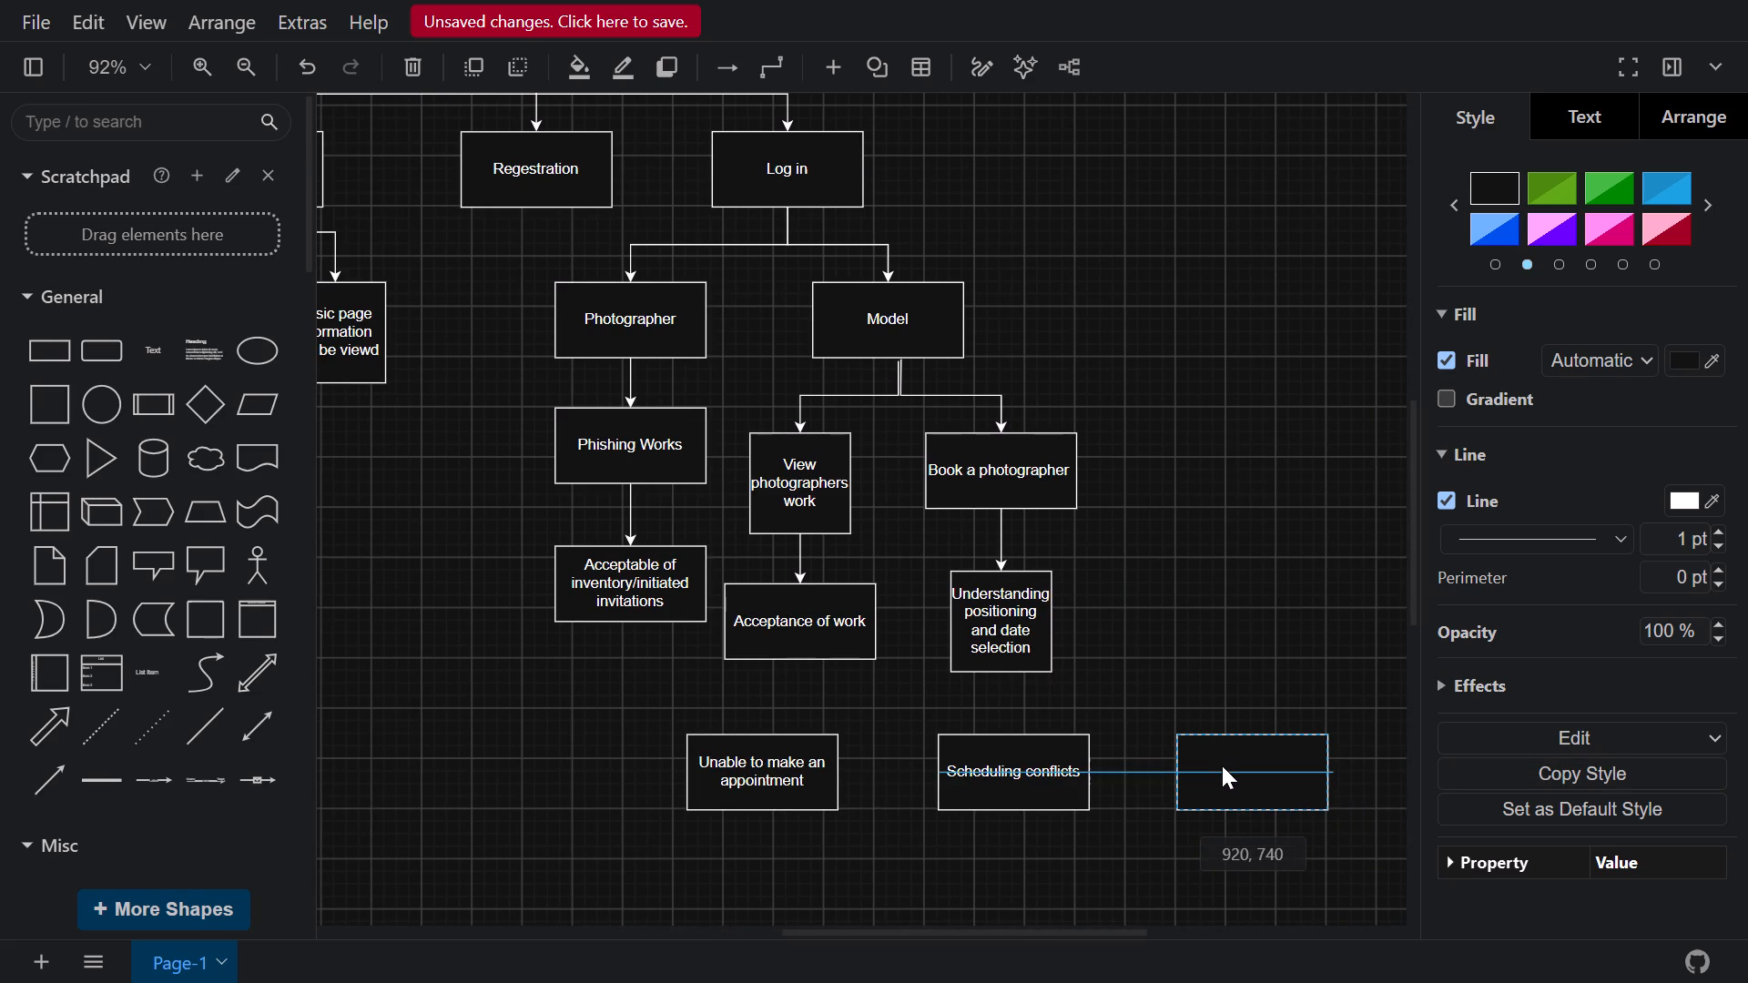
left_click_drag(1222, 765, 1222, 763)
double_click(1222, 763)
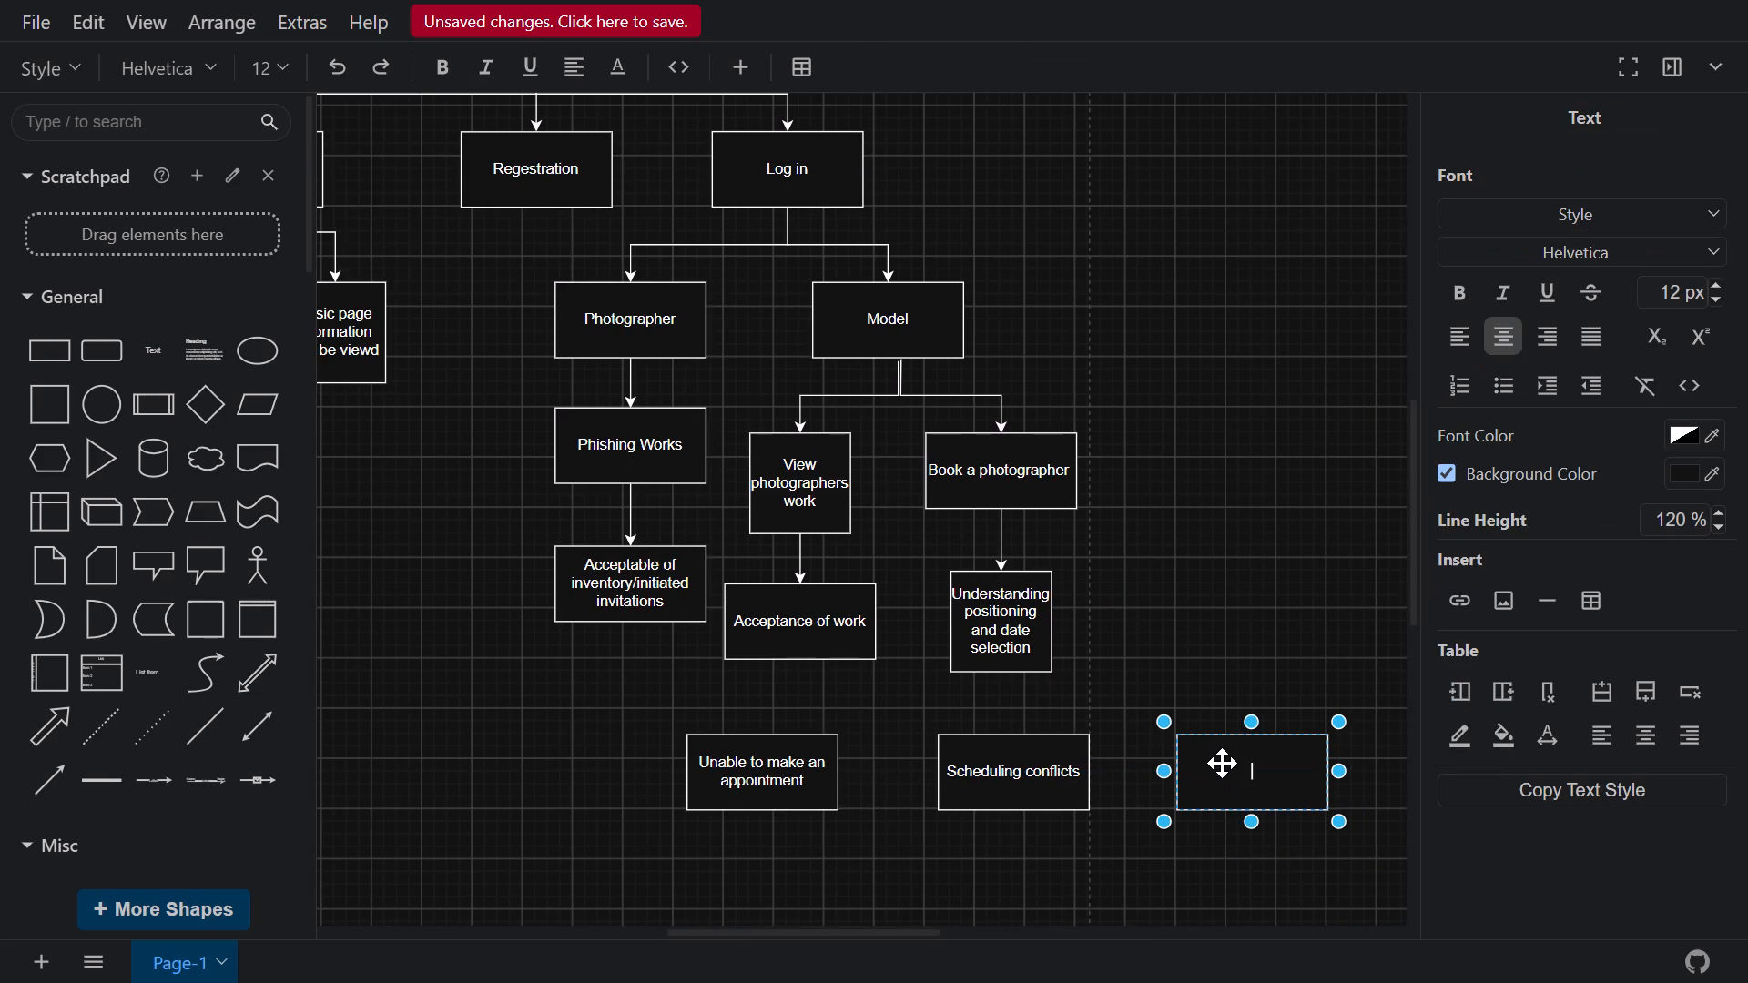
type("Booking")
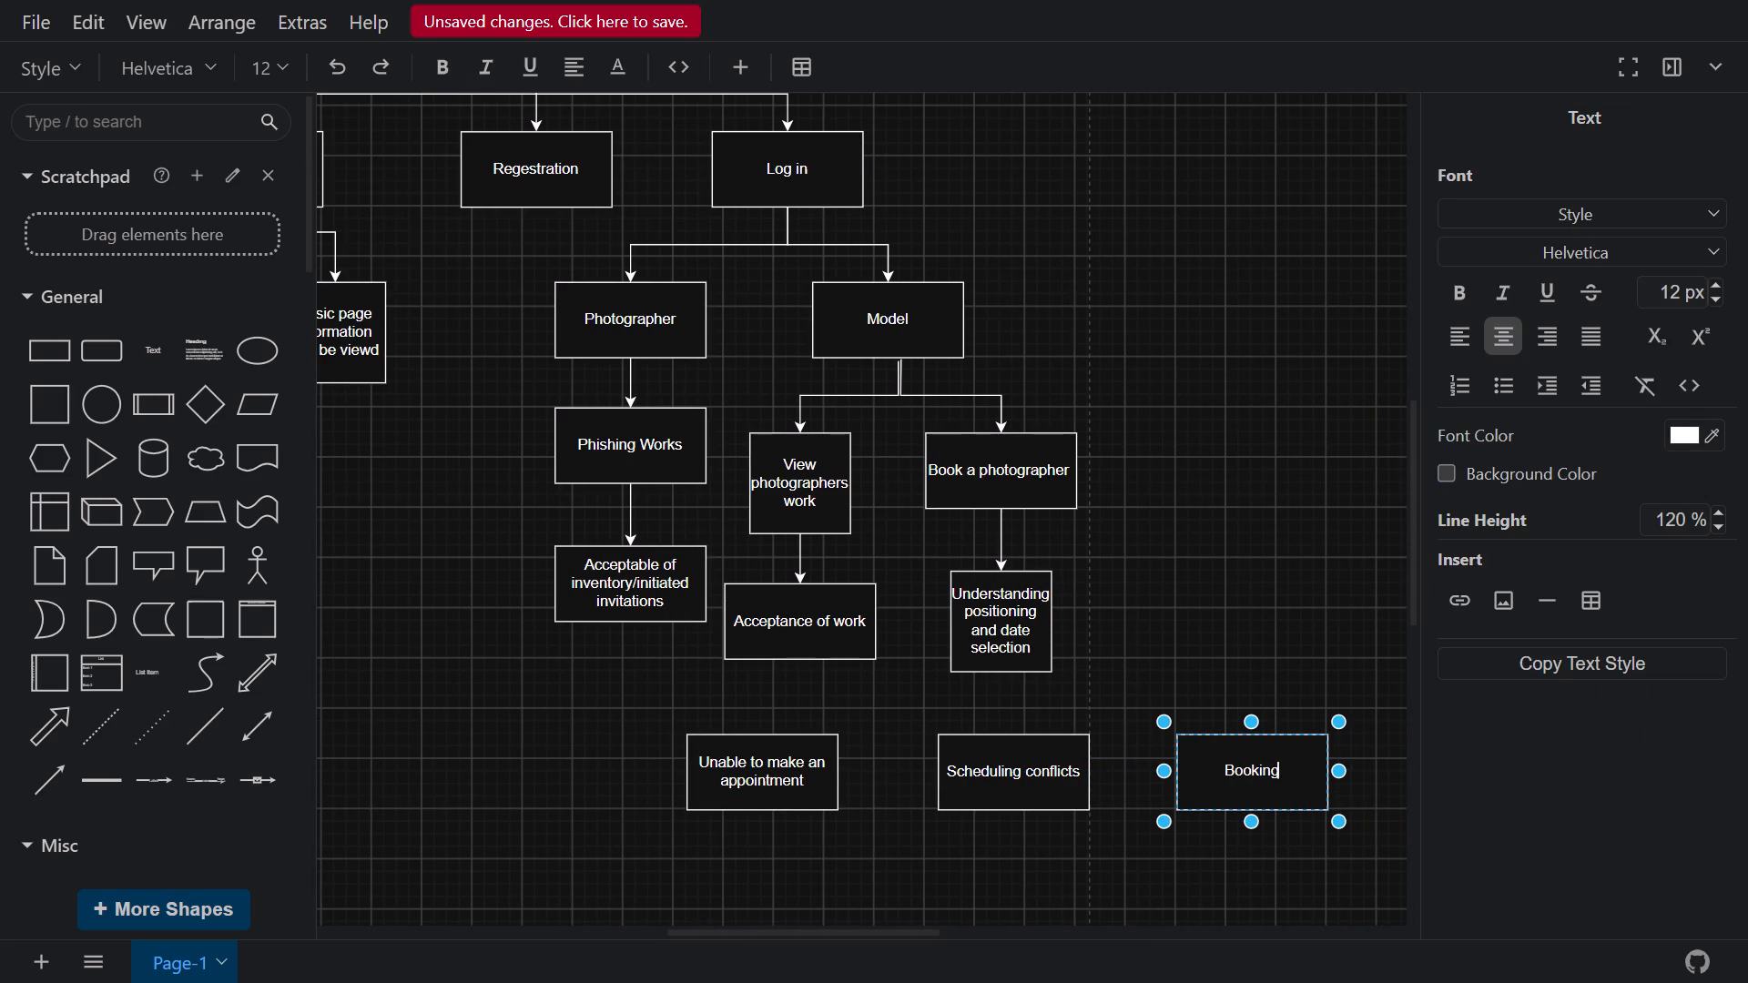
key("space")
type("Sc")
key("BackSpace")
key("u")
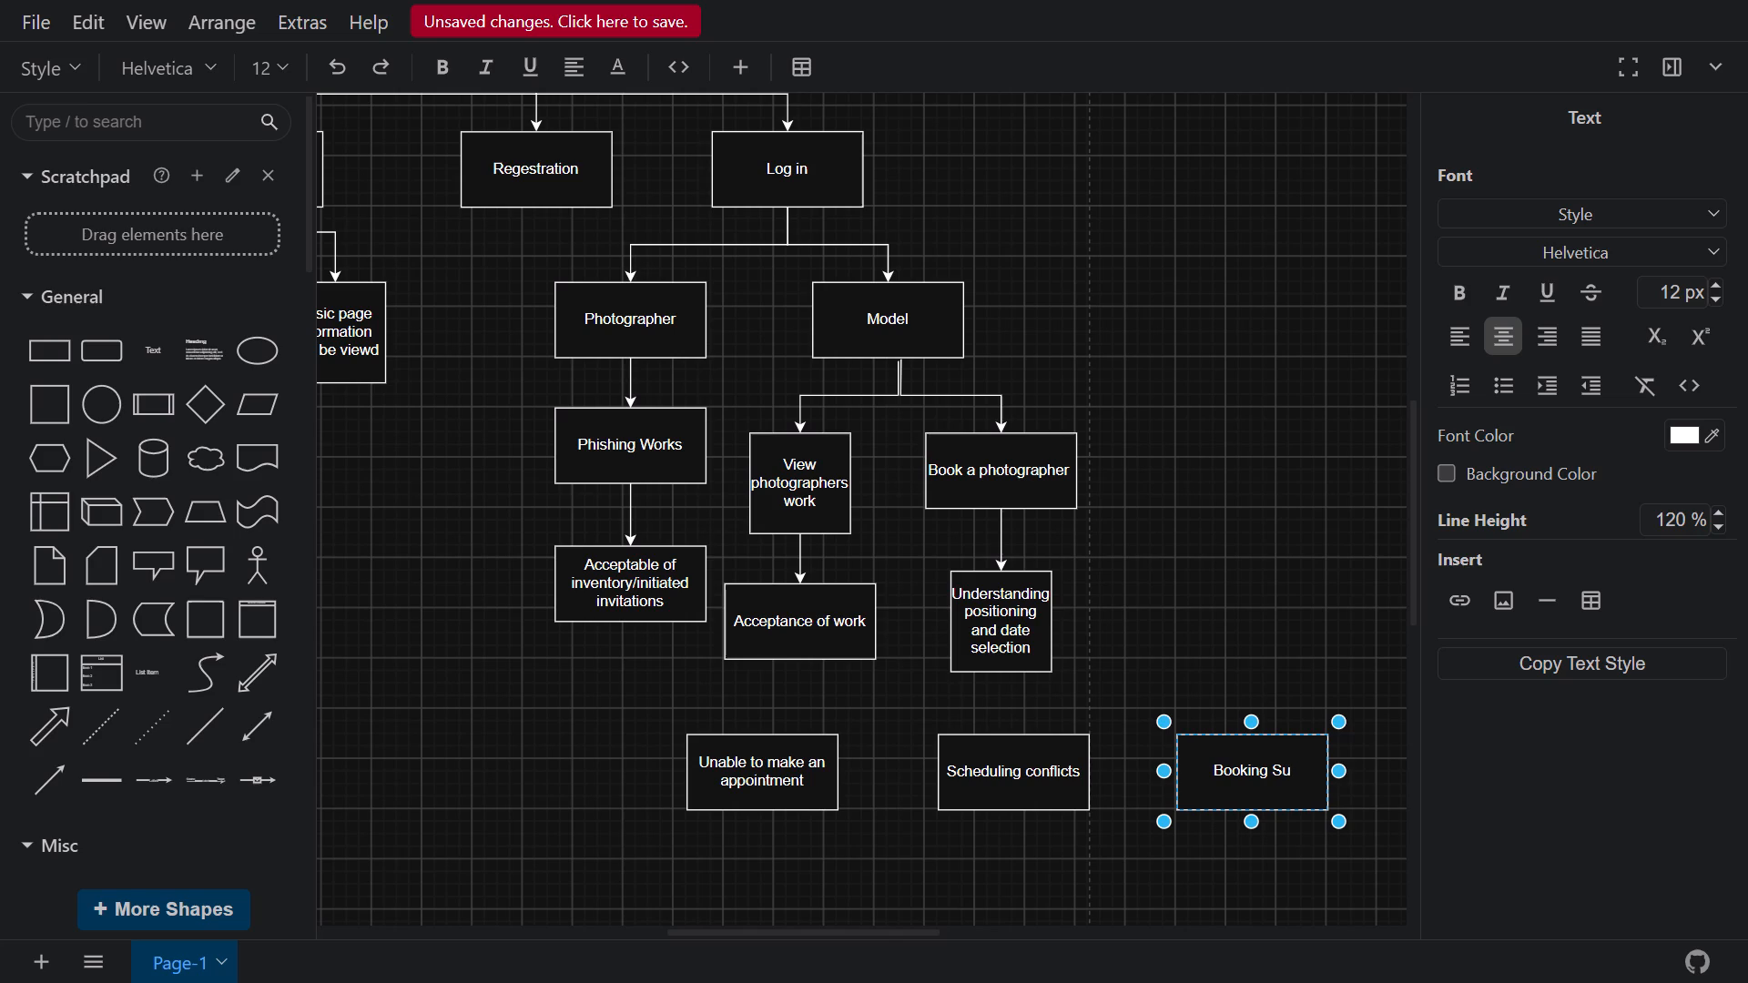
type("cc")
type("ess")
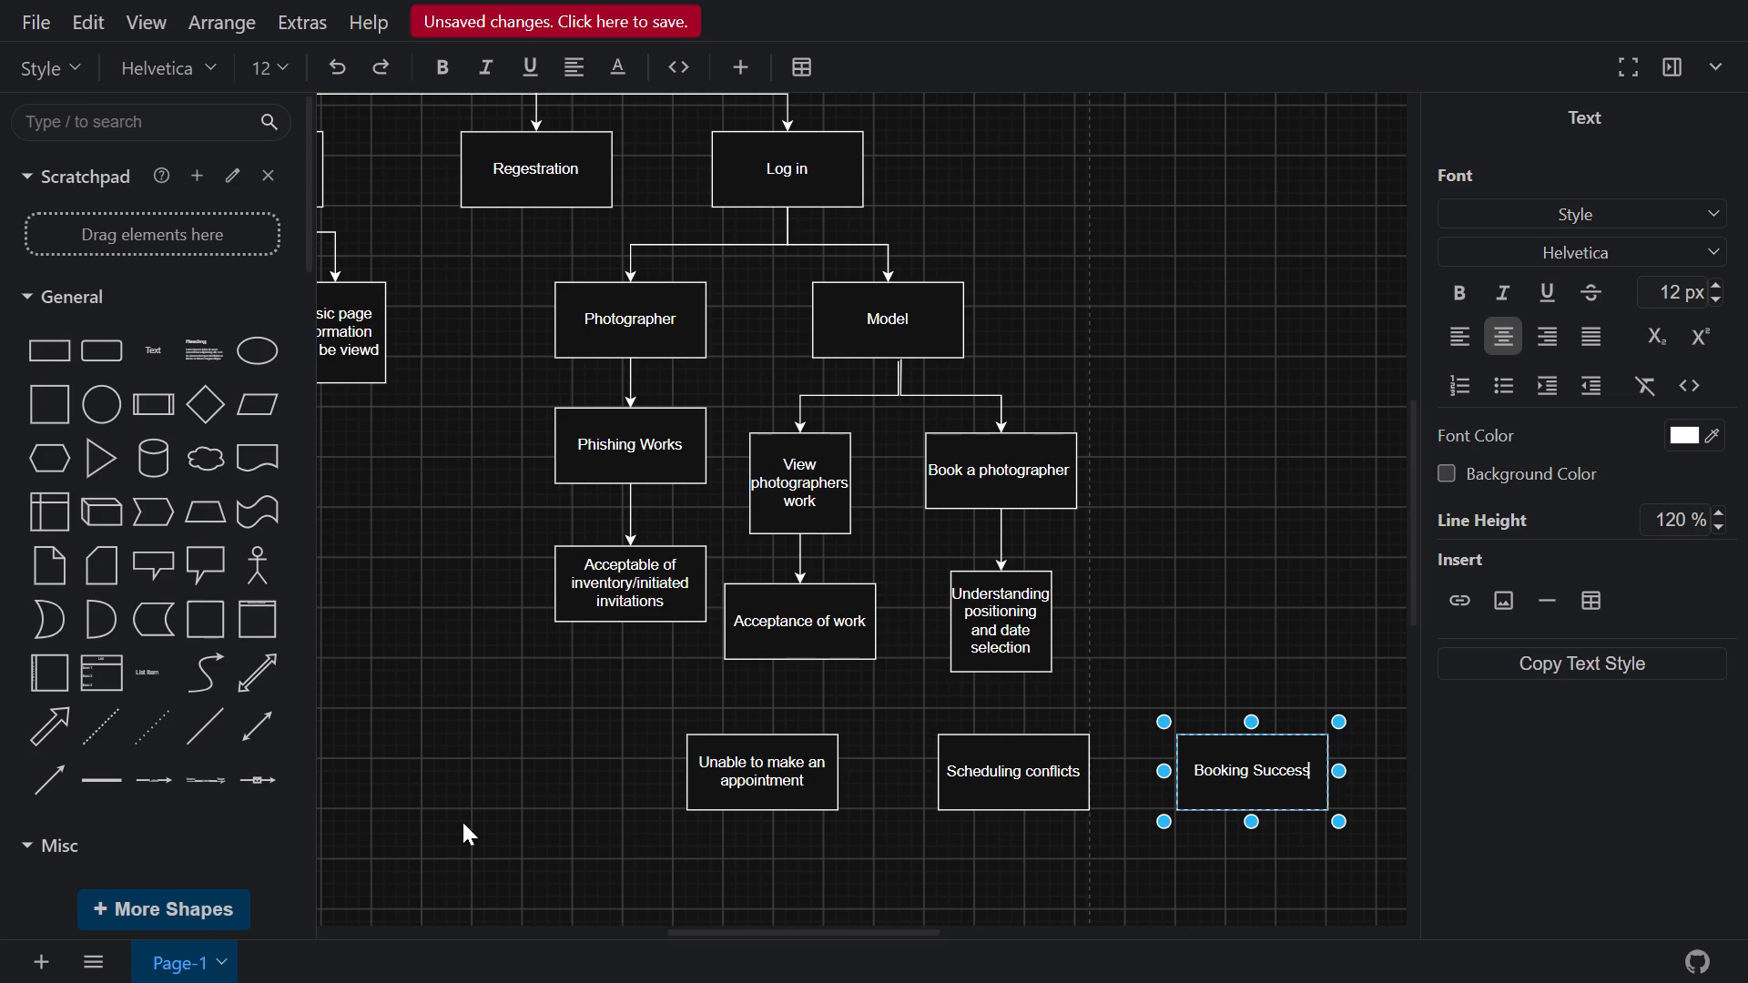
left_click(462, 822)
Connect "Understanding positioning and date selection" down to "Scheduling conflicts" with a directional arrow, and shift "Scheduling conflicts" so the arrow runs straight.
left_click_drag(48, 775, 595, 631)
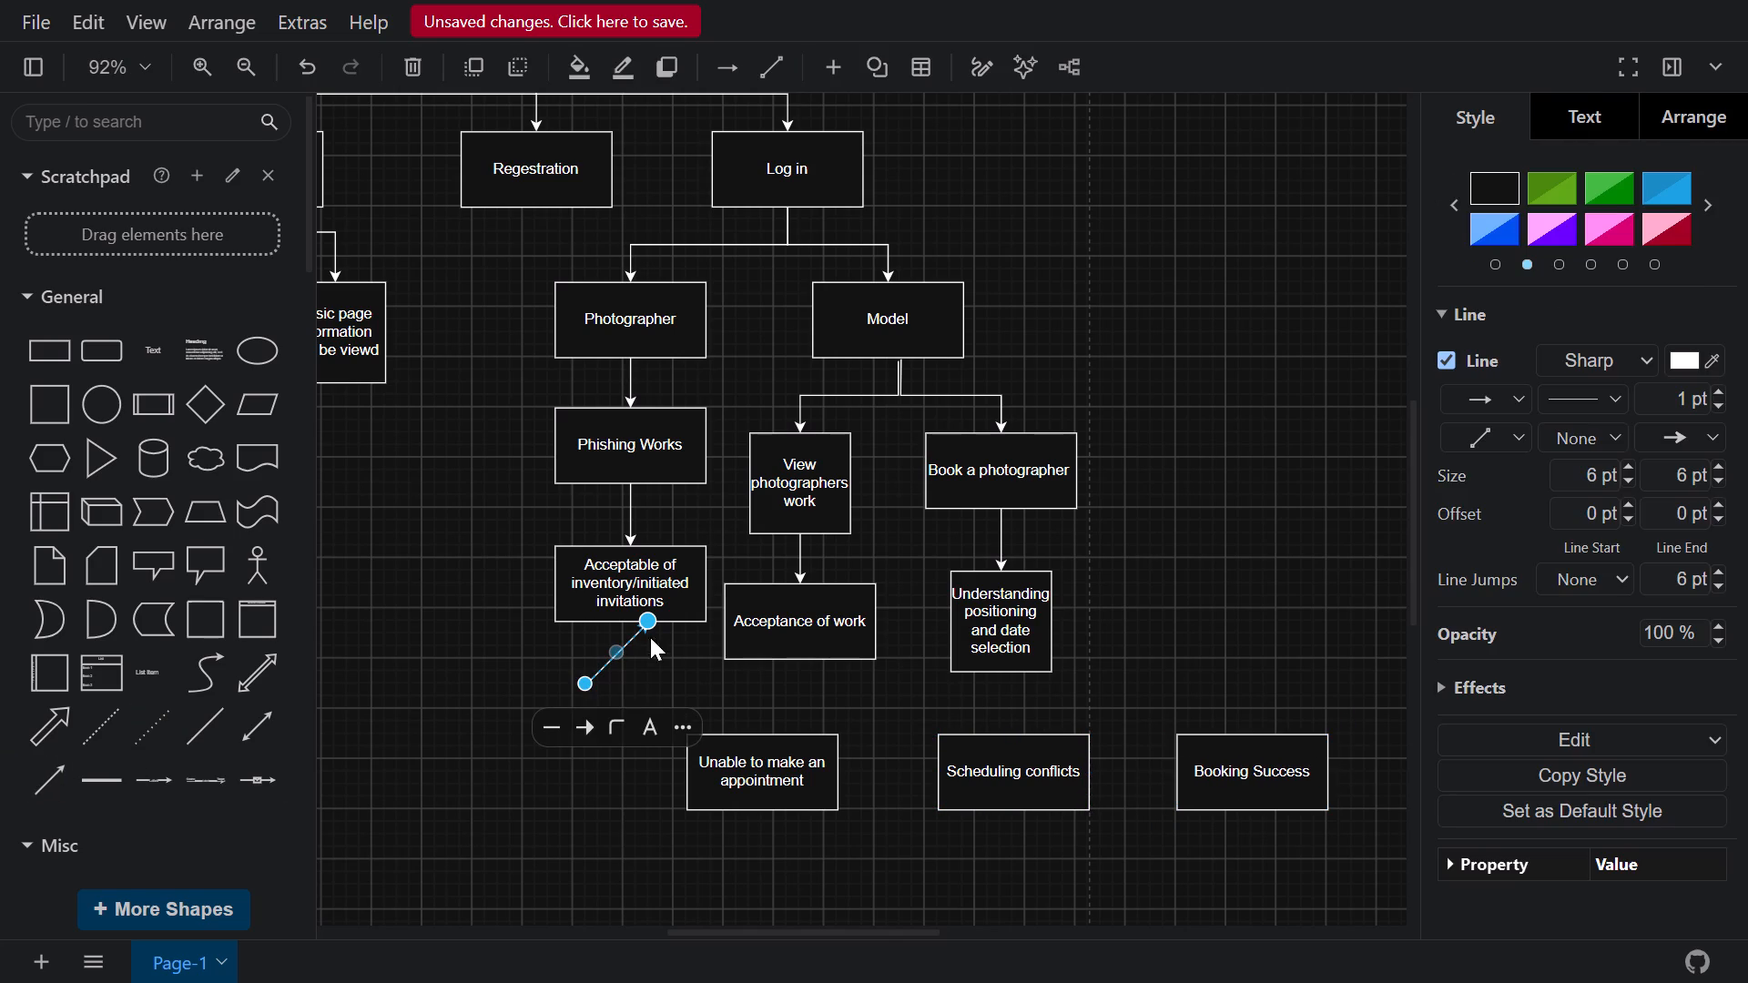
left_click_drag(586, 681, 1005, 679)
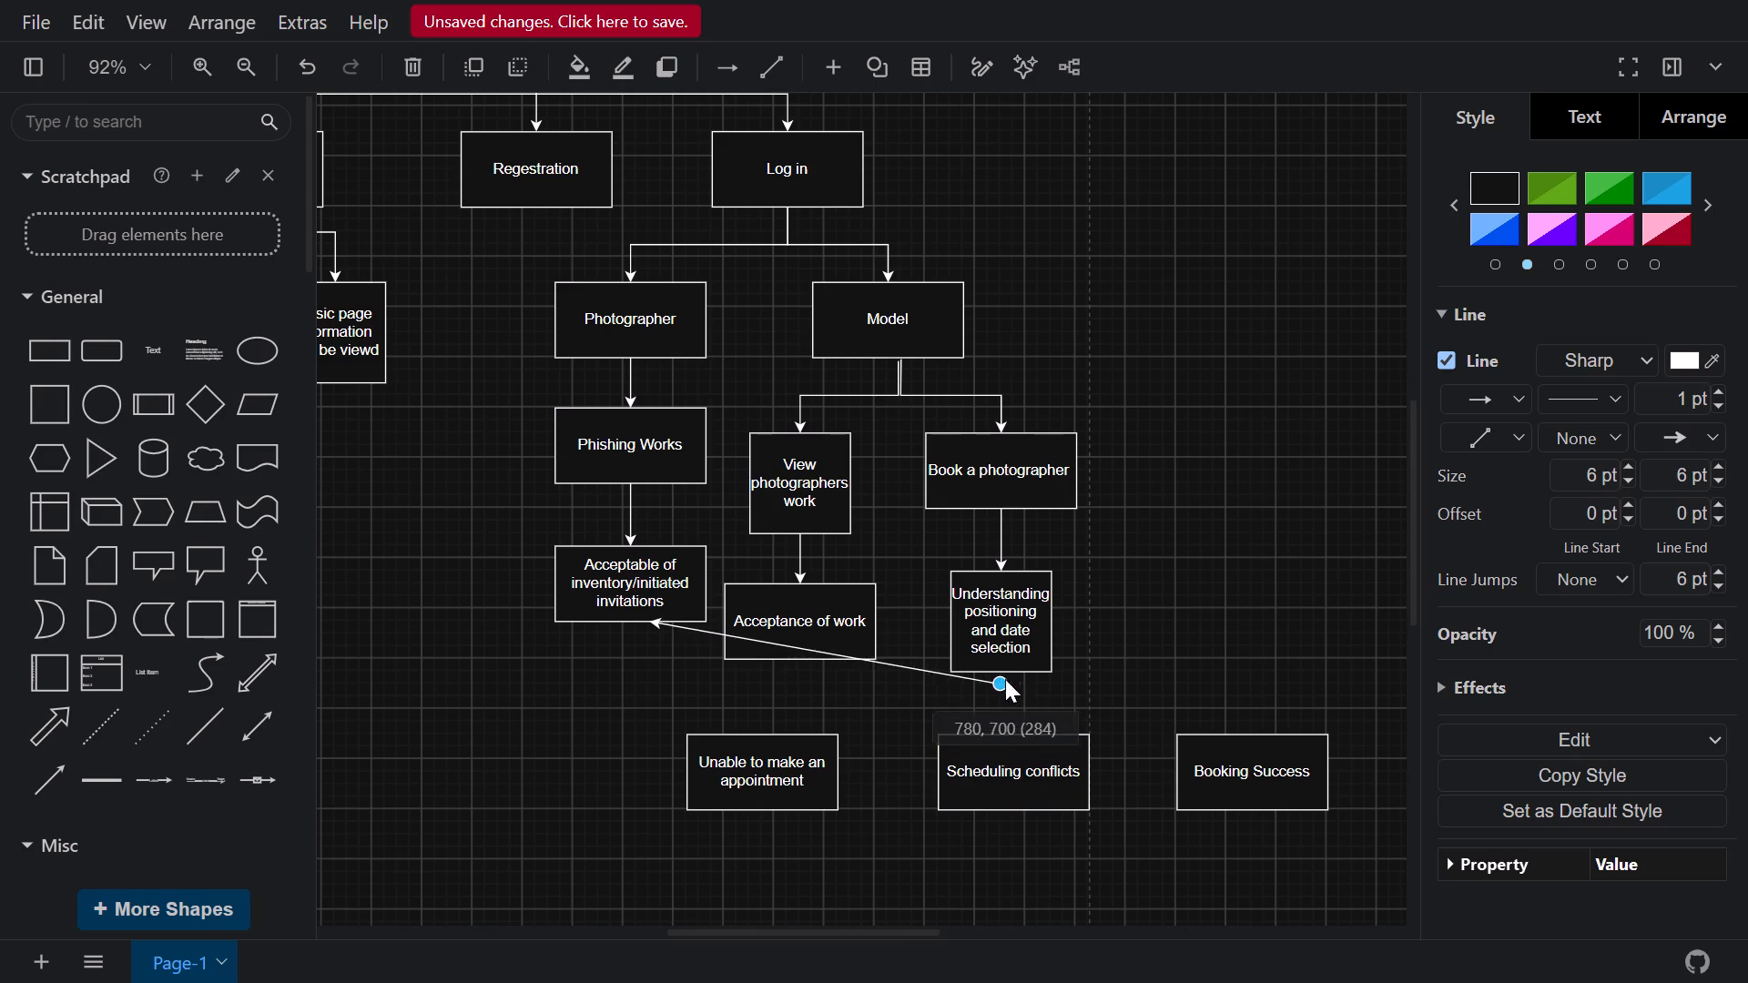
left_click_drag(1005, 679, 1000, 671)
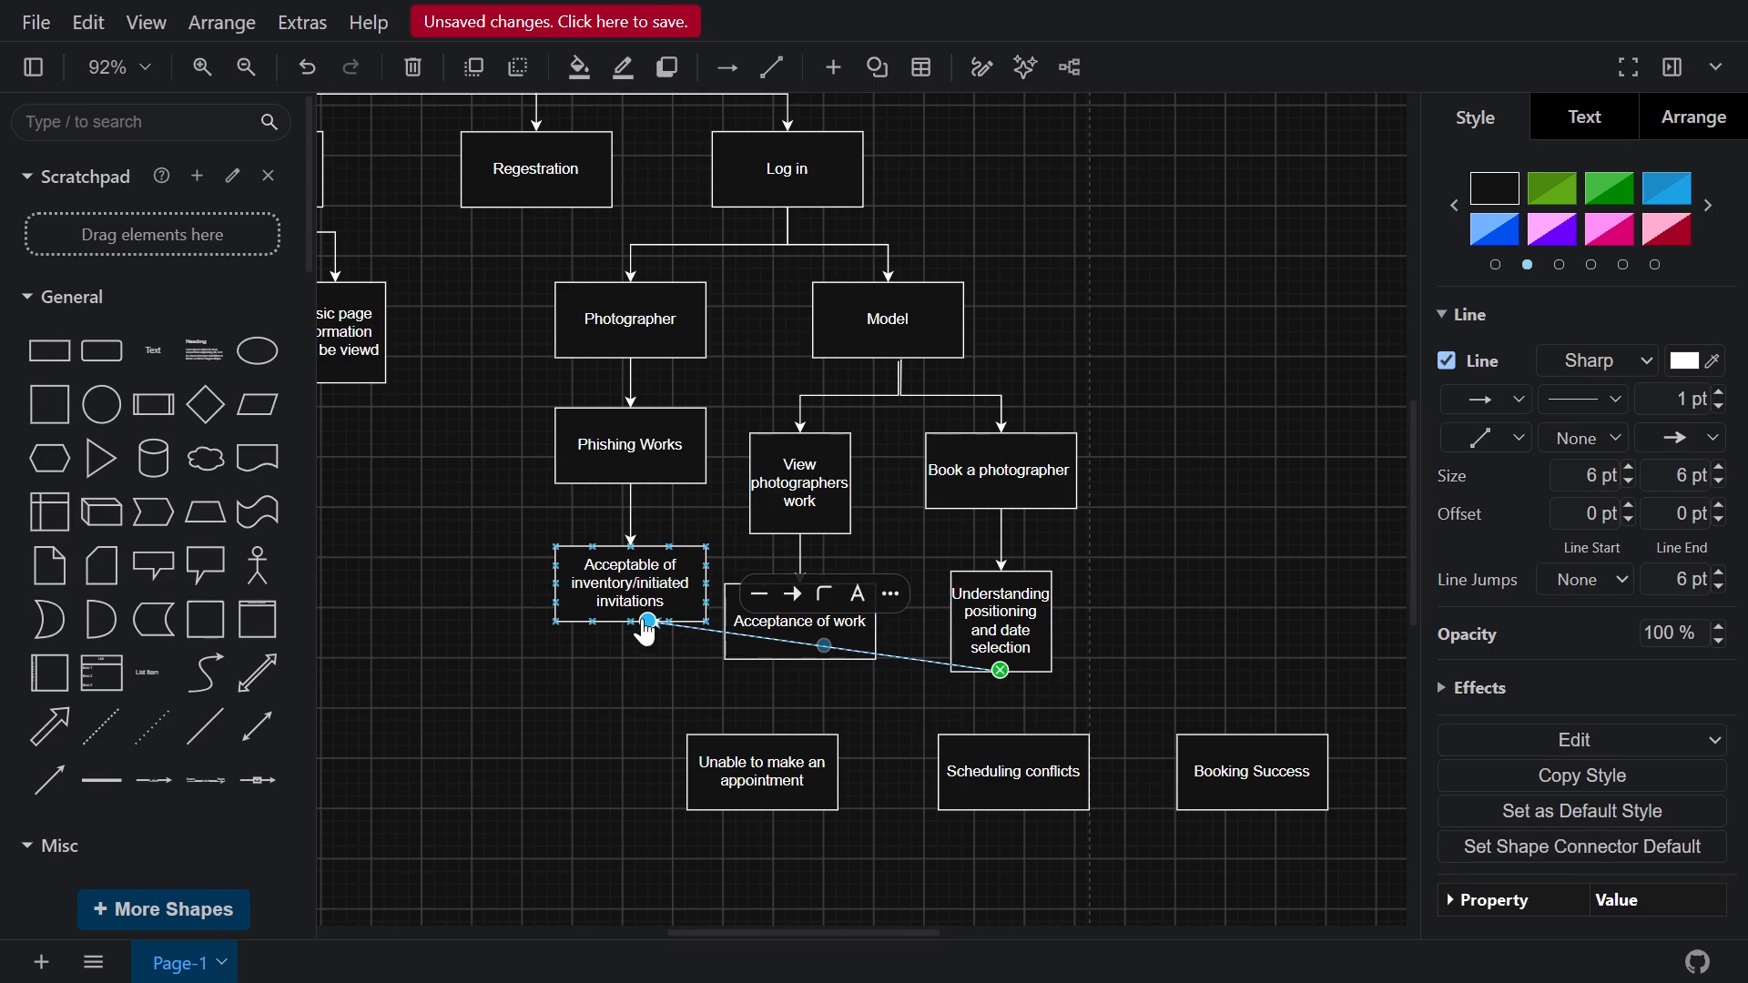
left_click_drag(642, 618, 1025, 771)
left_click_drag(1025, 771, 1023, 771)
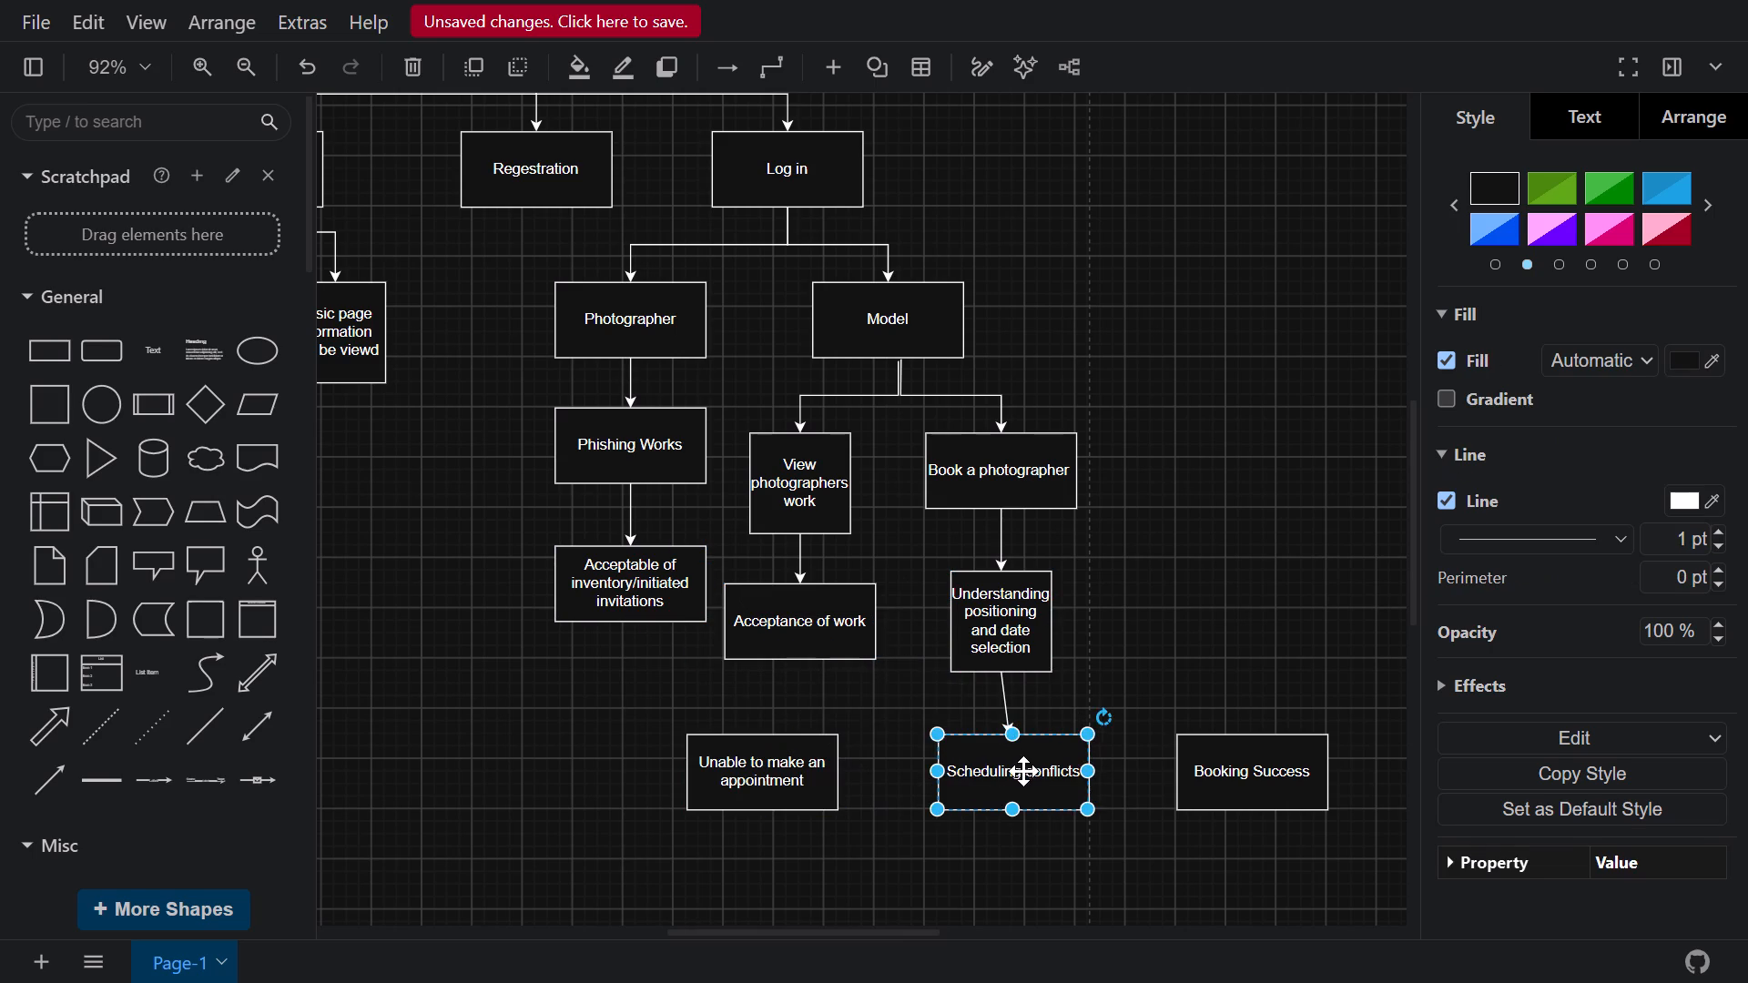
left_click_drag(1023, 771, 1013, 770)
left_click(476, 838)
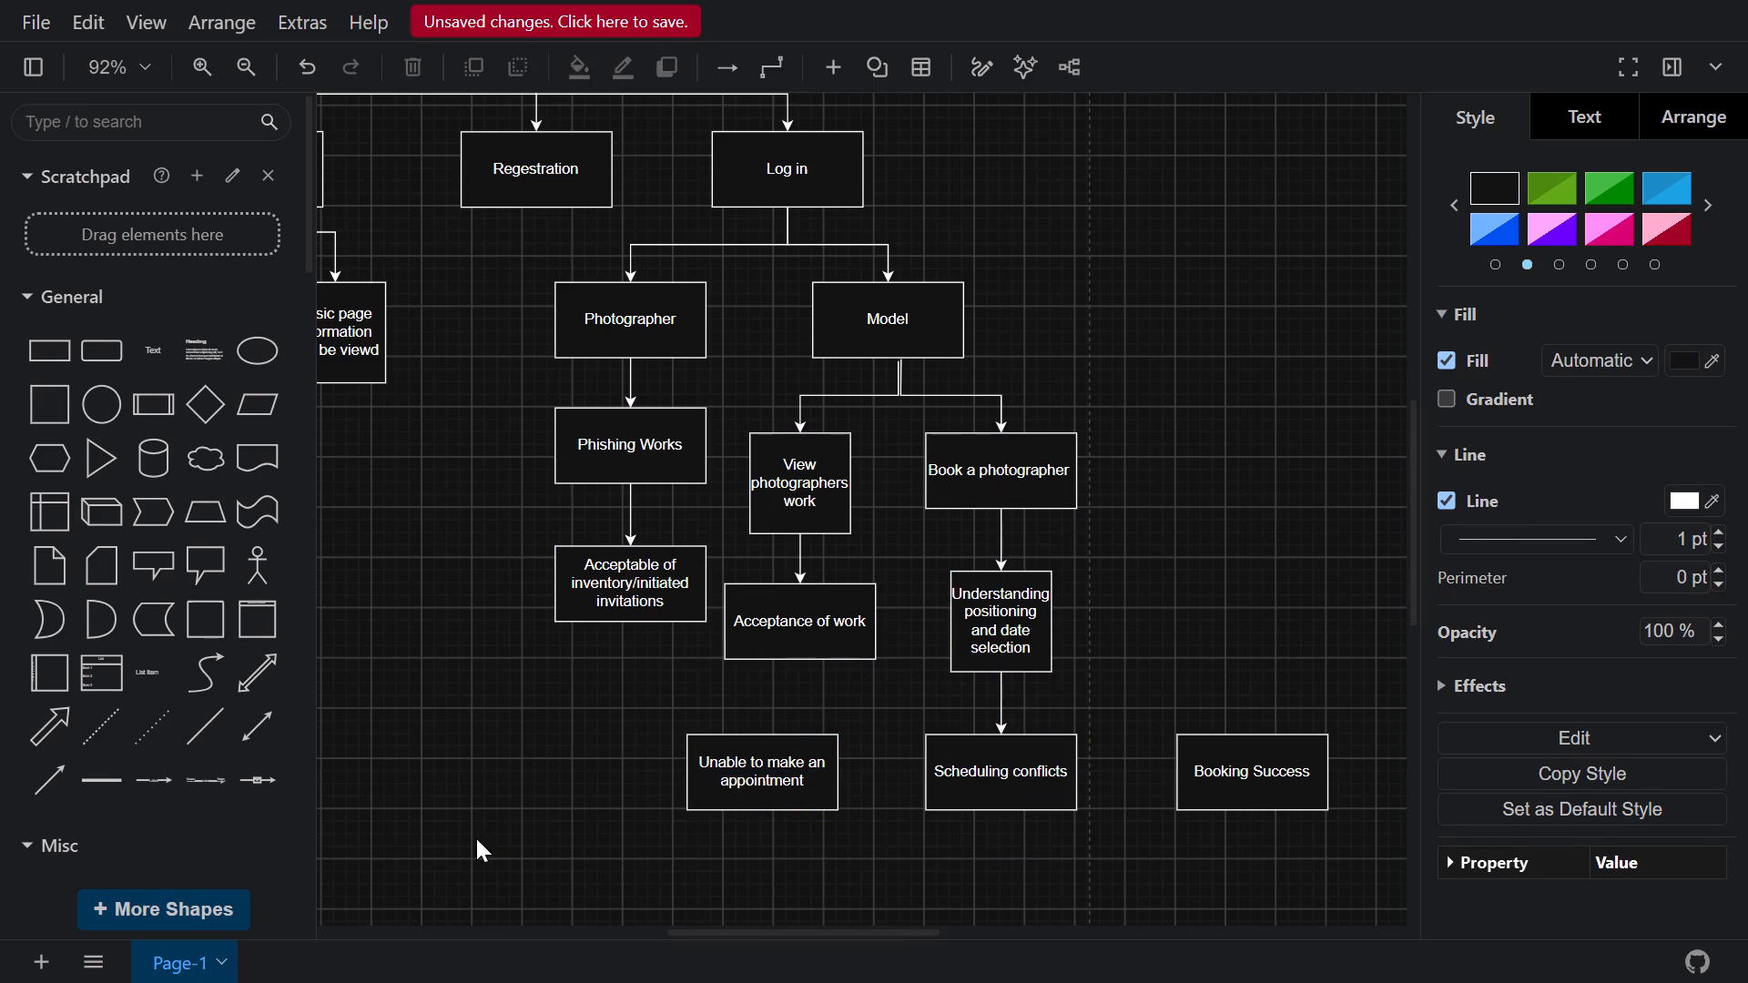
Connect the bottom centre of "Understanding positioning and date selection" to the top centre of "Unable to make an appointment" with a directional arrow bent into right angles.
left_click_drag(49, 786, 513, 726)
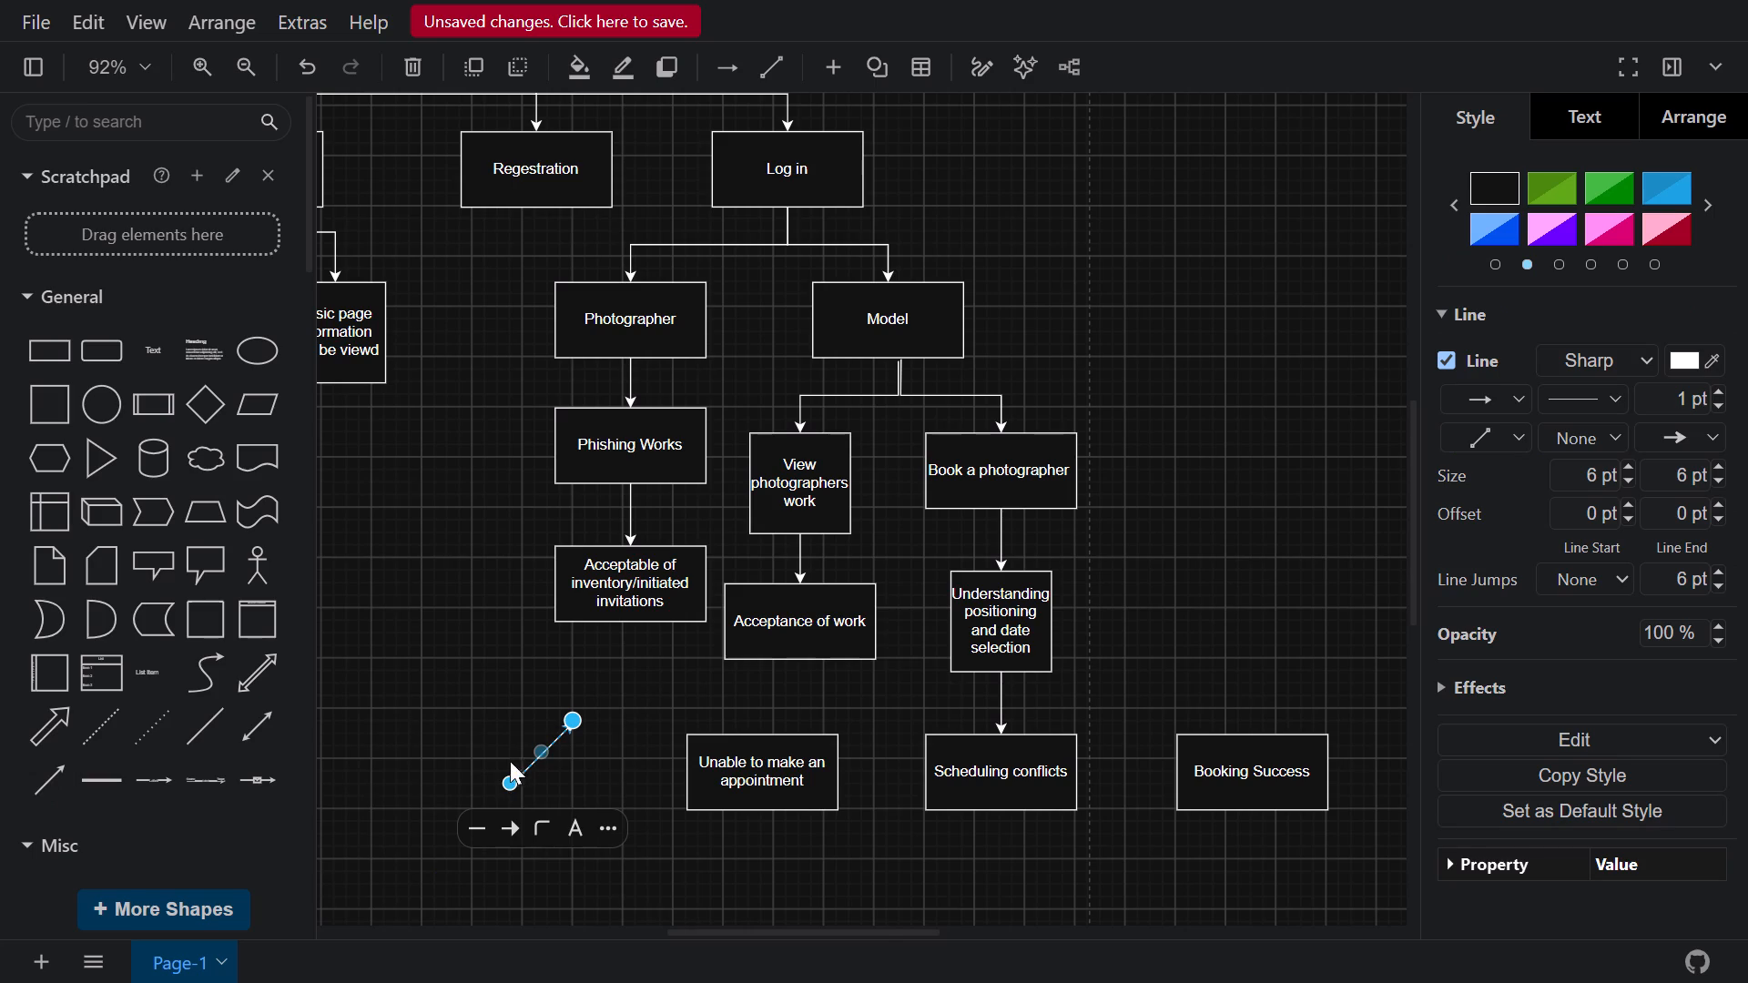
left_click_drag(504, 781, 1001, 675)
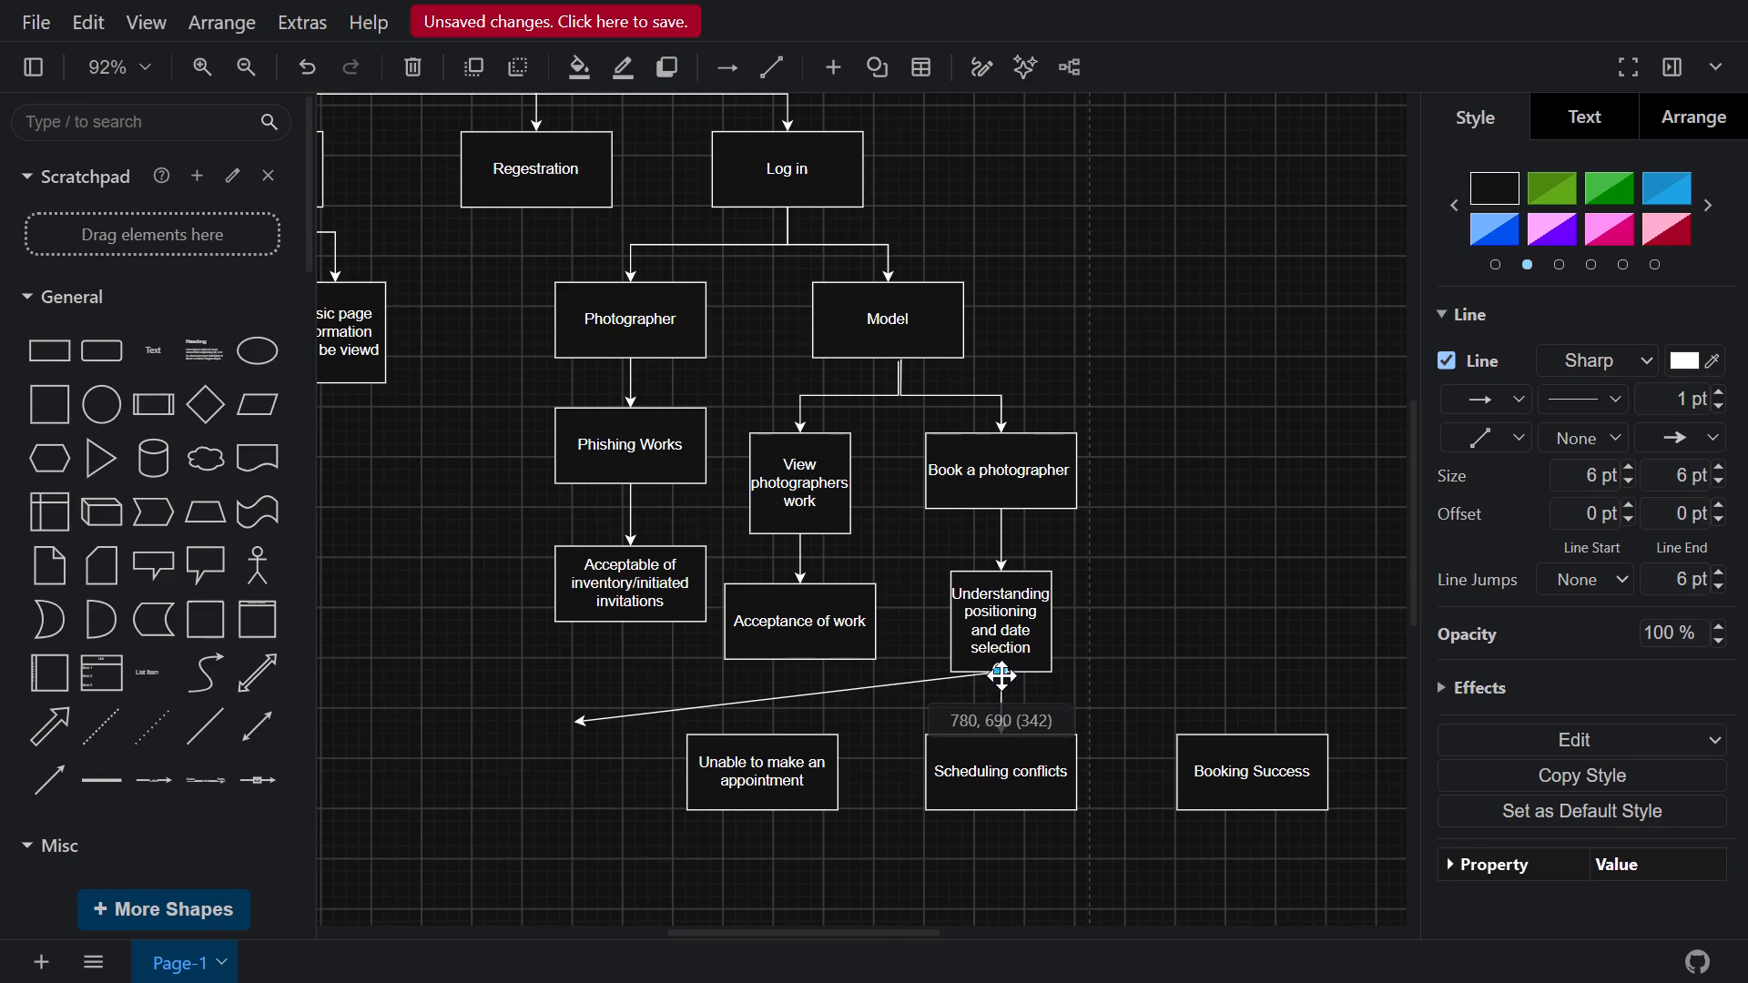
left_click_drag(1001, 675, 1001, 674)
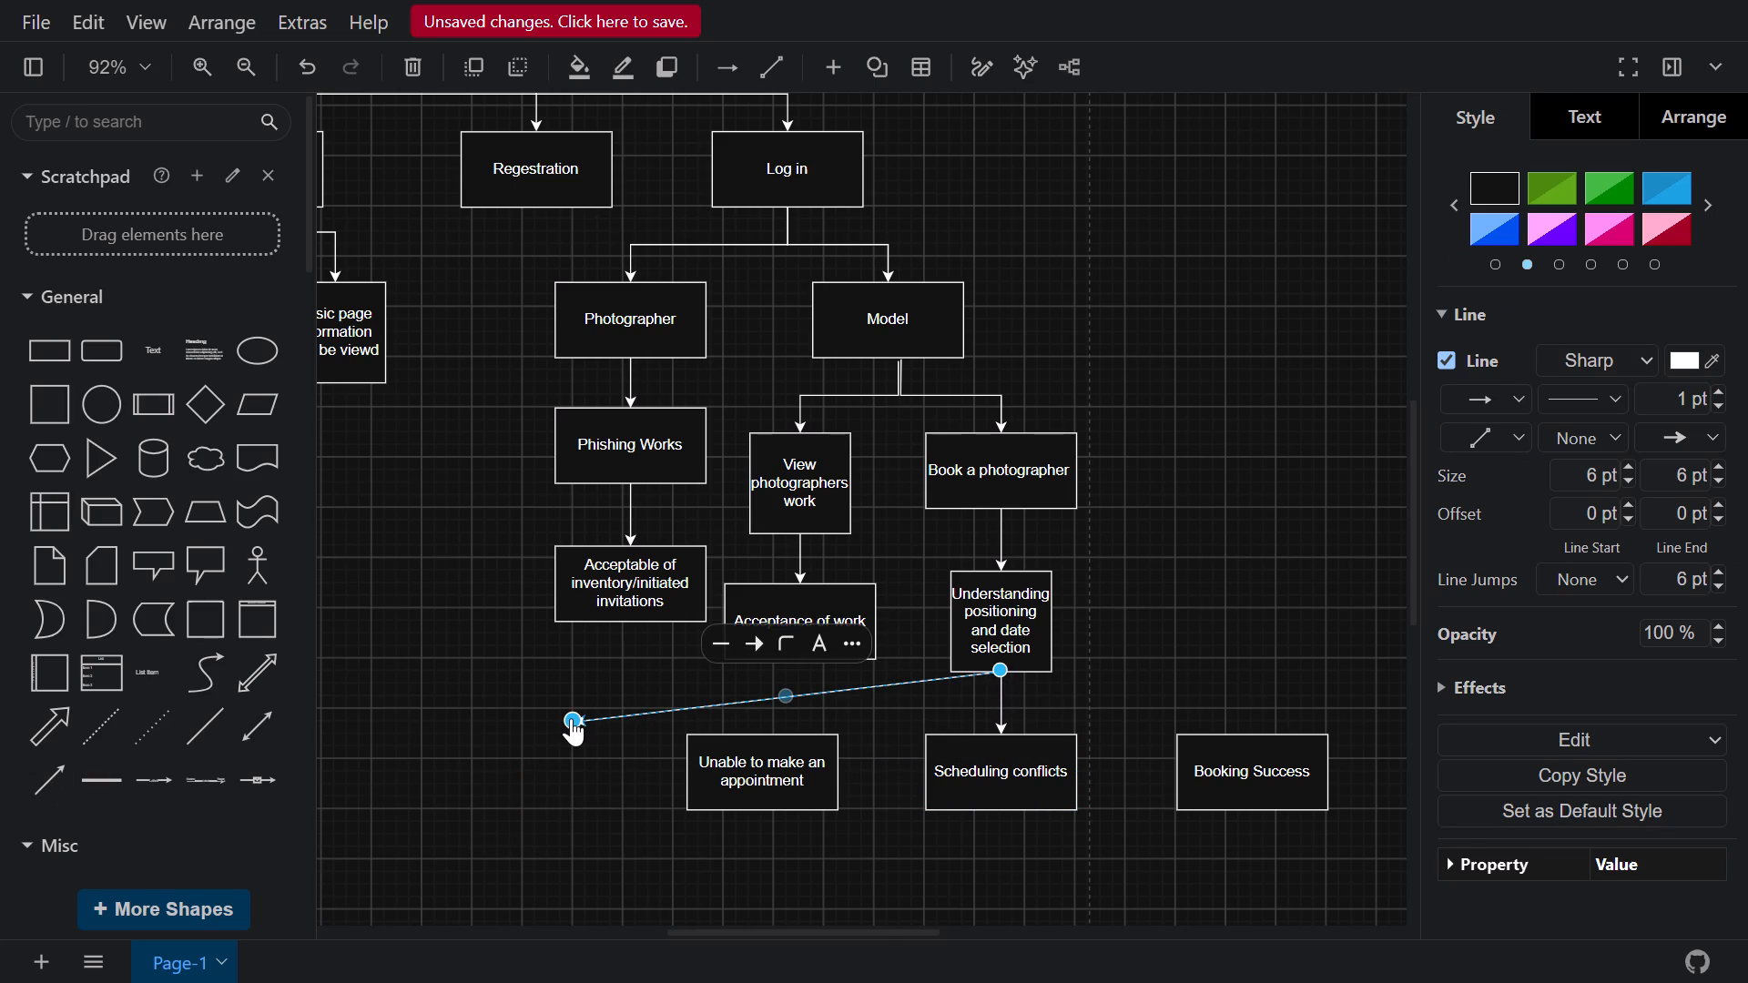
left_click_drag(571, 718, 766, 730)
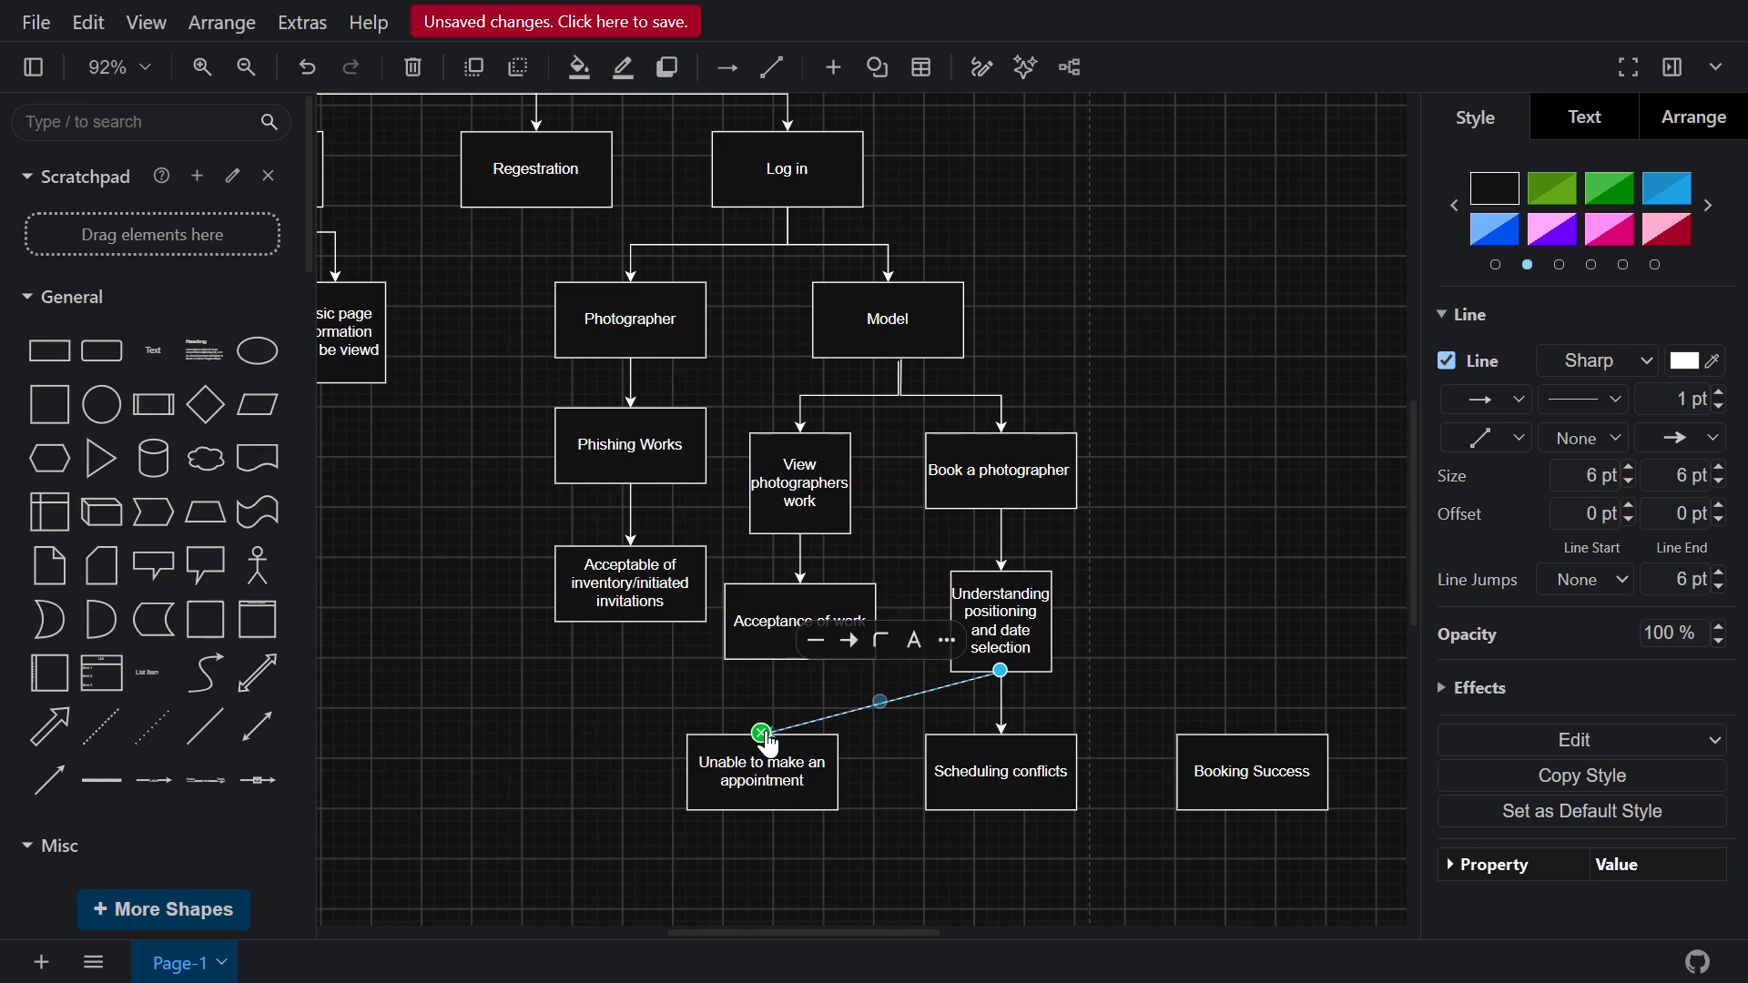
left_click_drag(879, 694, 1003, 700)
left_click_drag(876, 715, 758, 693)
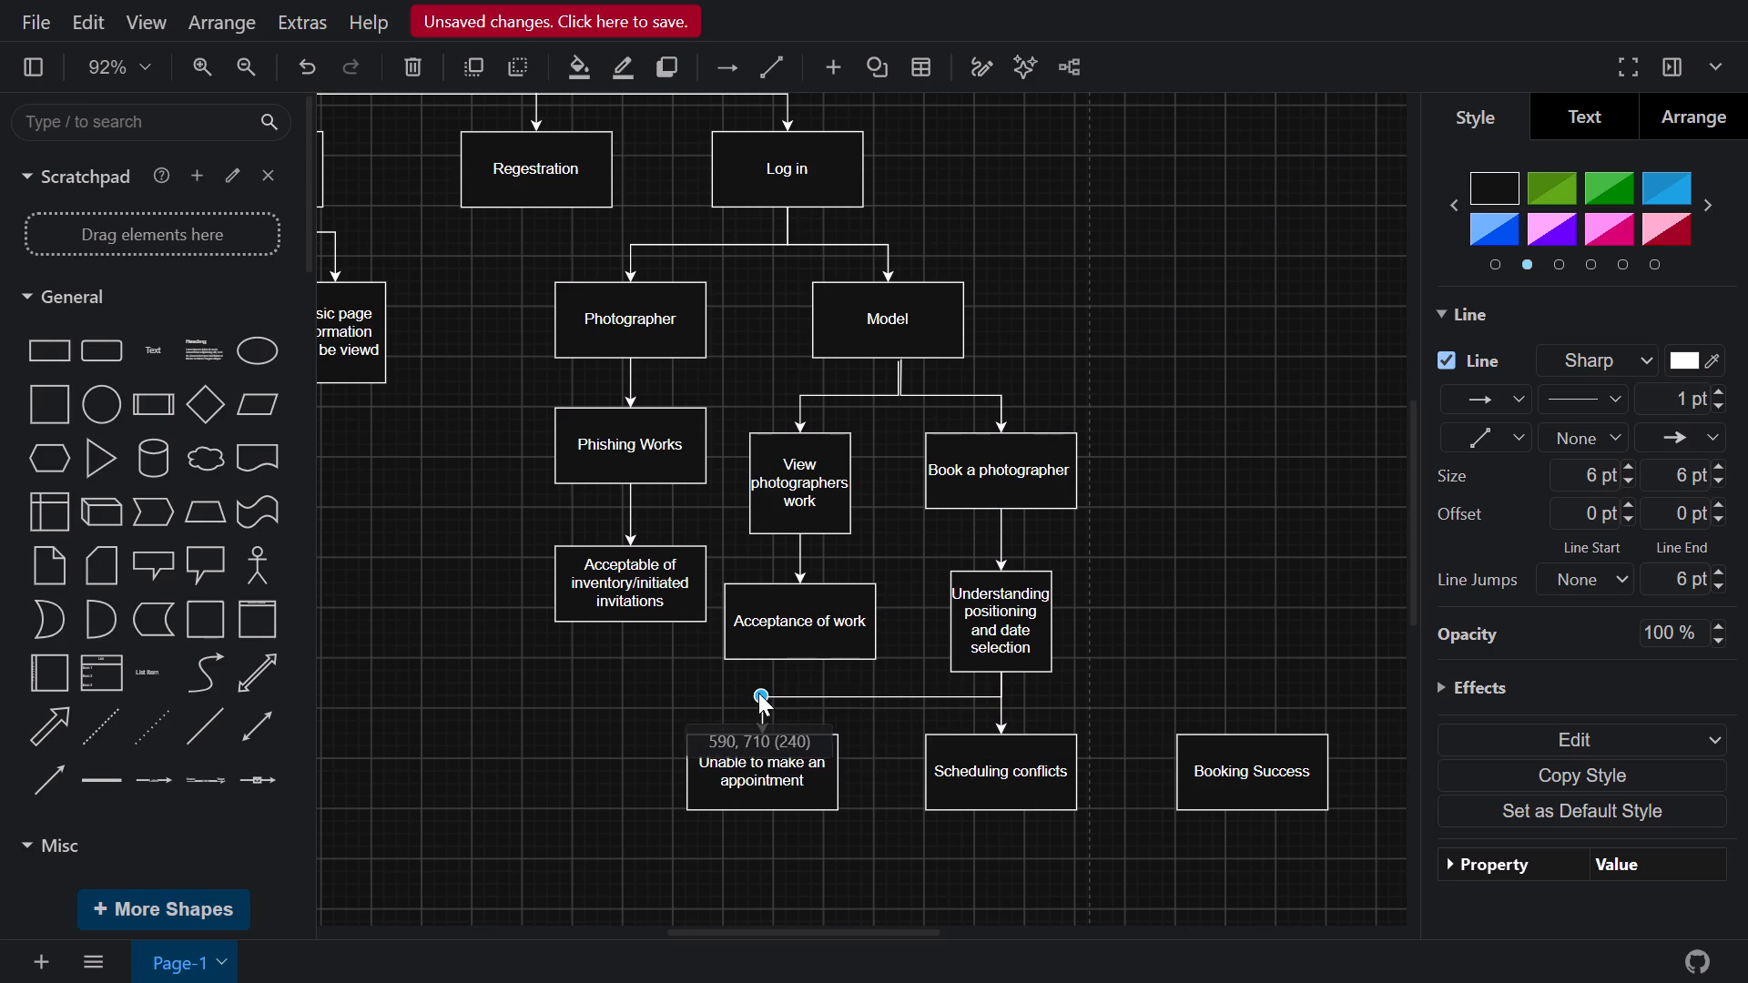
left_click_drag(758, 693, 762, 702)
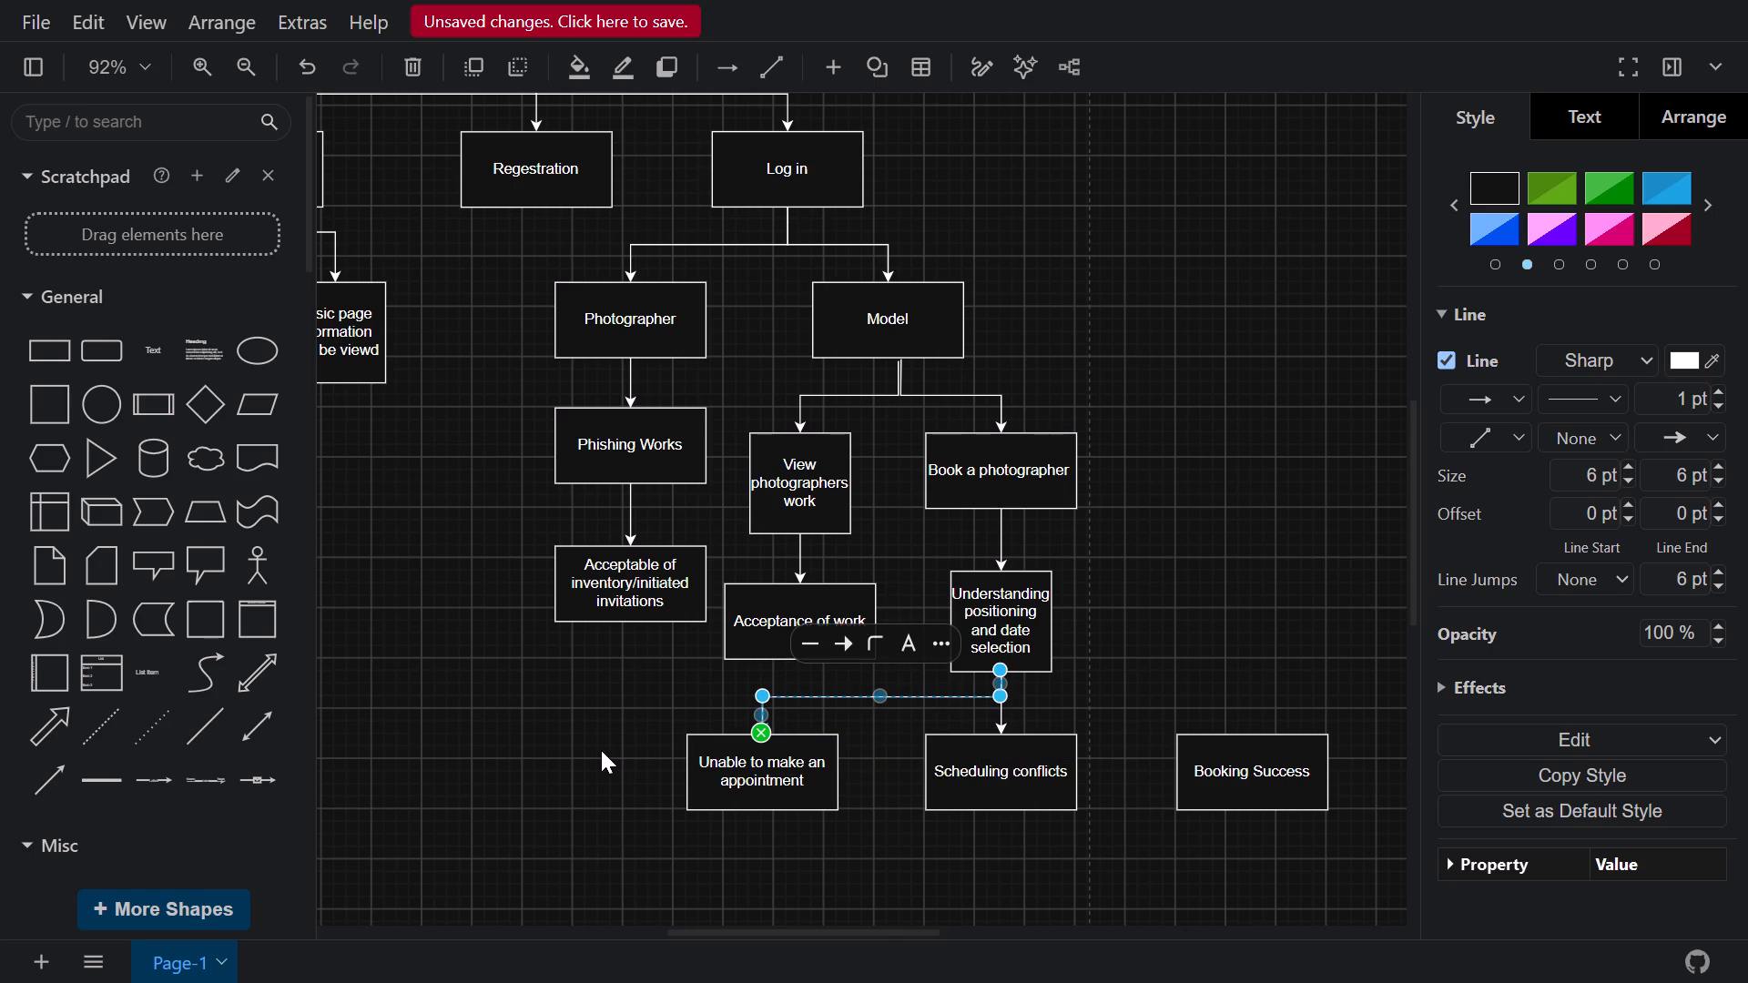
left_click(601, 750)
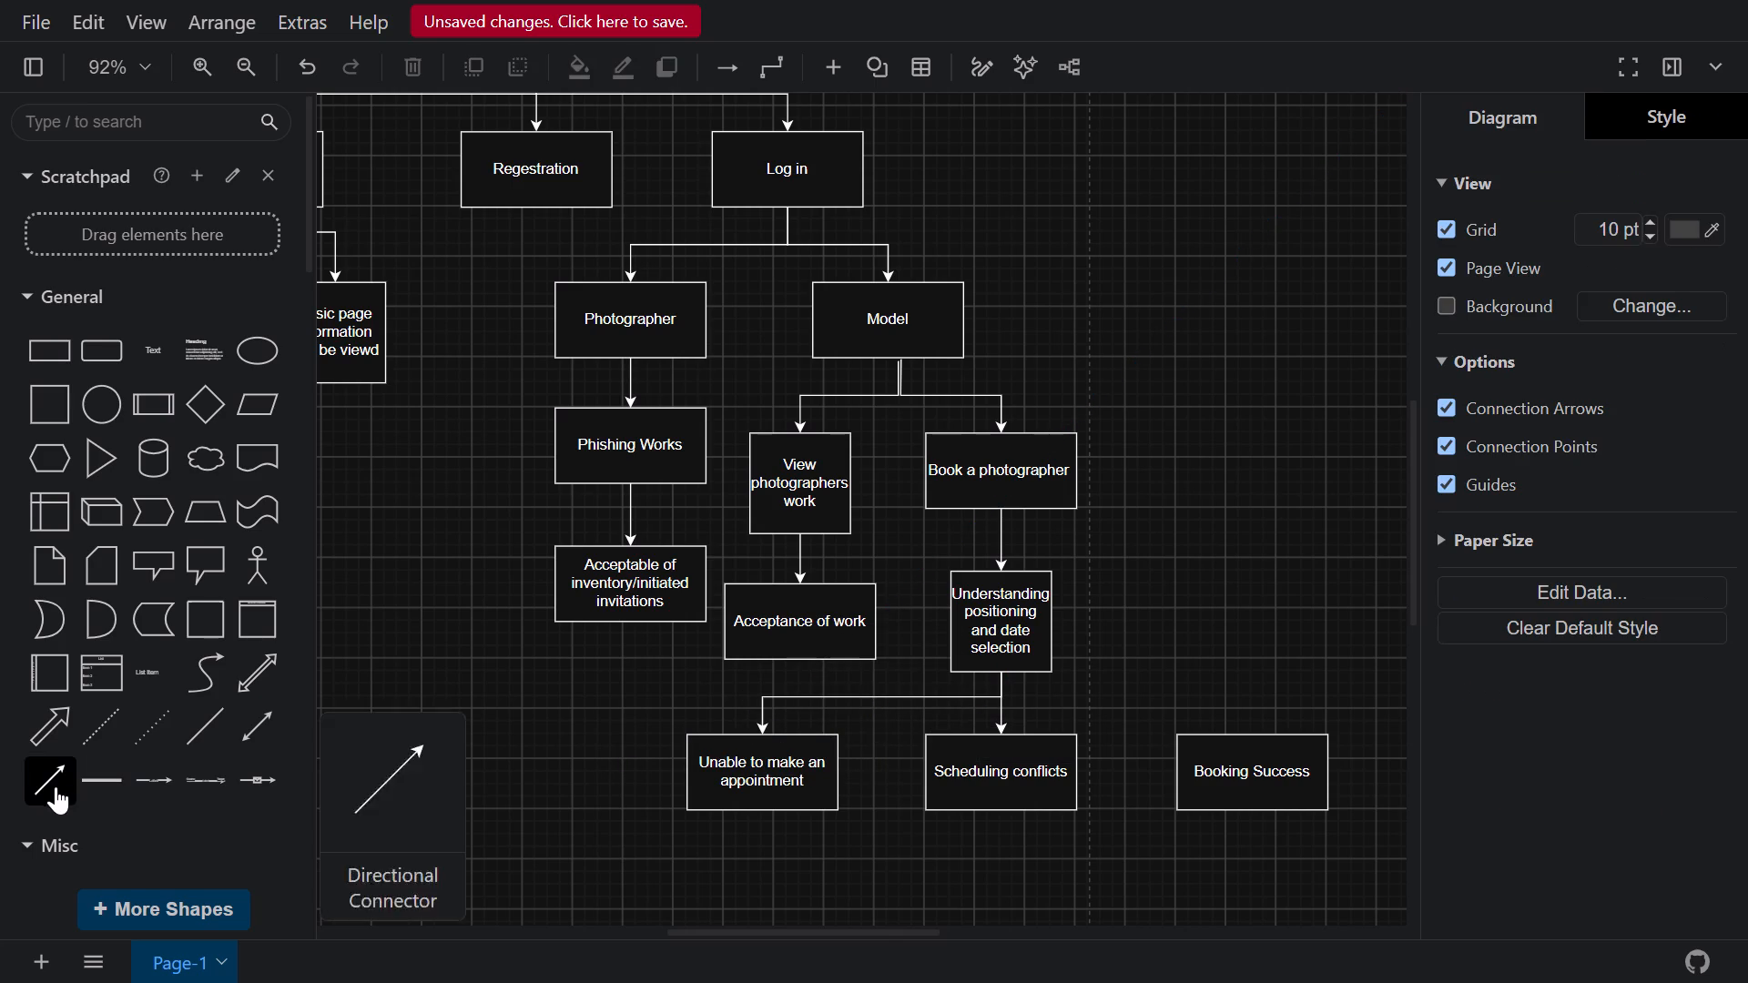
Connect the bottom centre of "Understanding positioning and date selection" to the top centre of "Booking Success" with a directional arrow bent into right angles.
left_click(56, 786)
left_click_drag(833, 545, 973, 693)
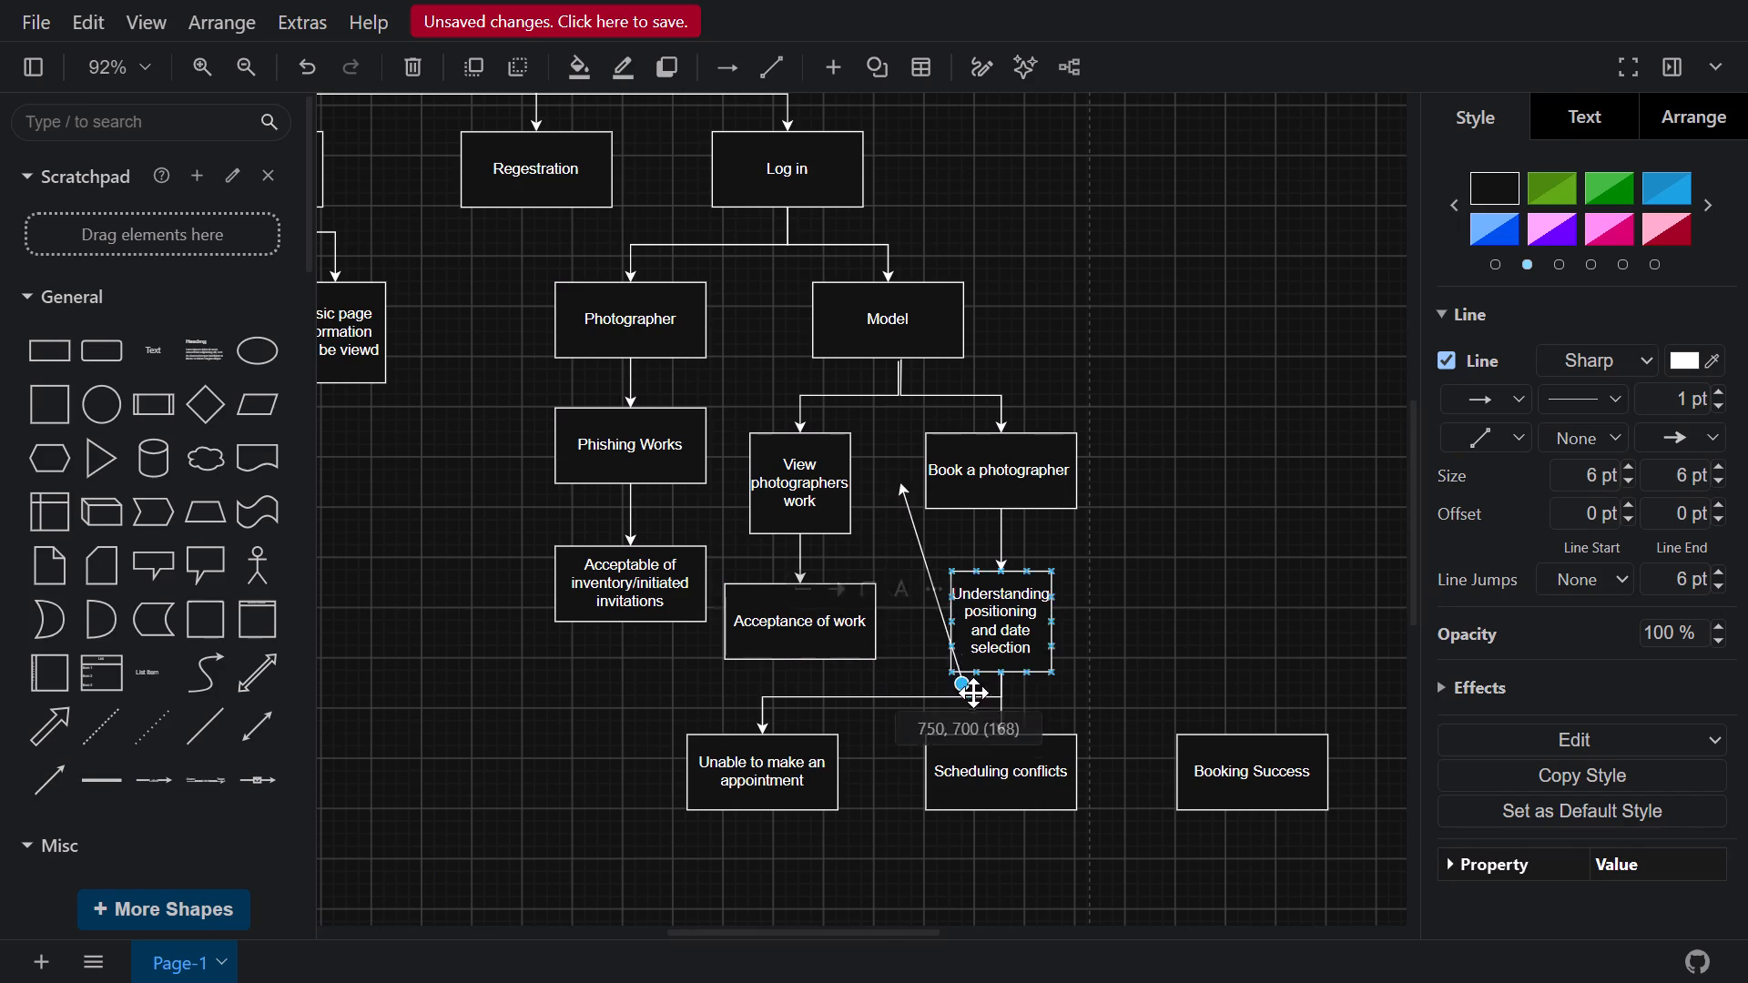
left_click_drag(973, 693, 996, 670)
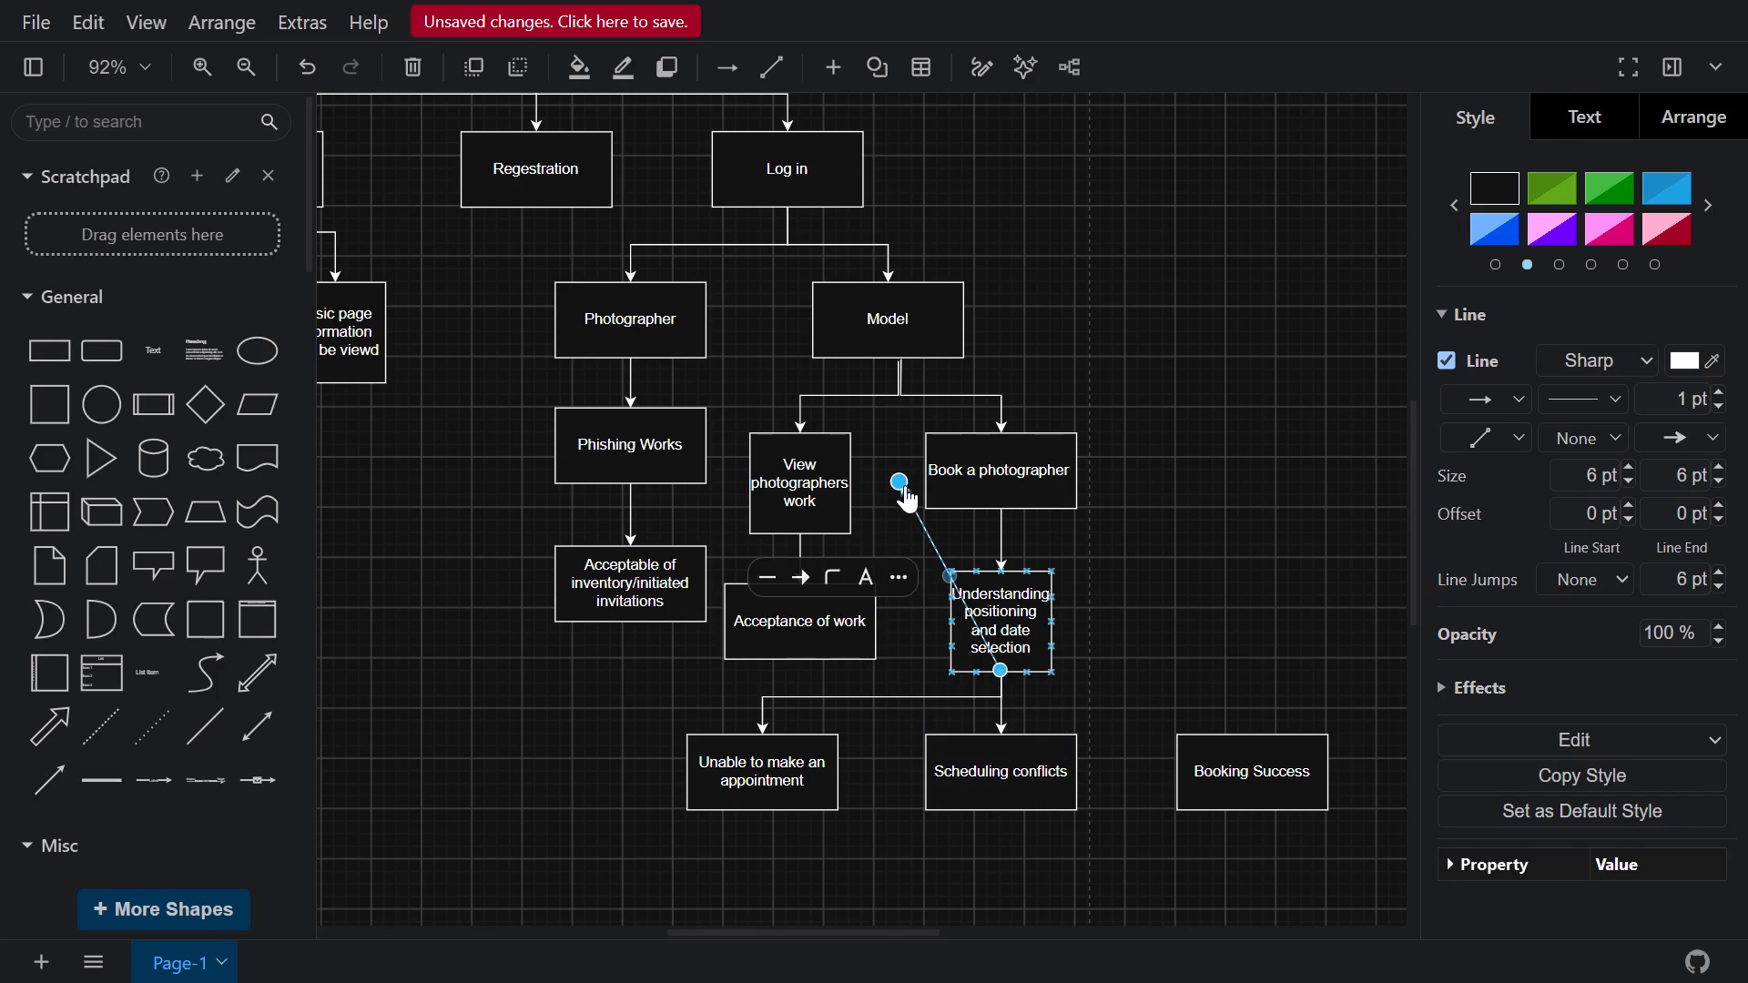
left_click_drag(899, 482, 1288, 749)
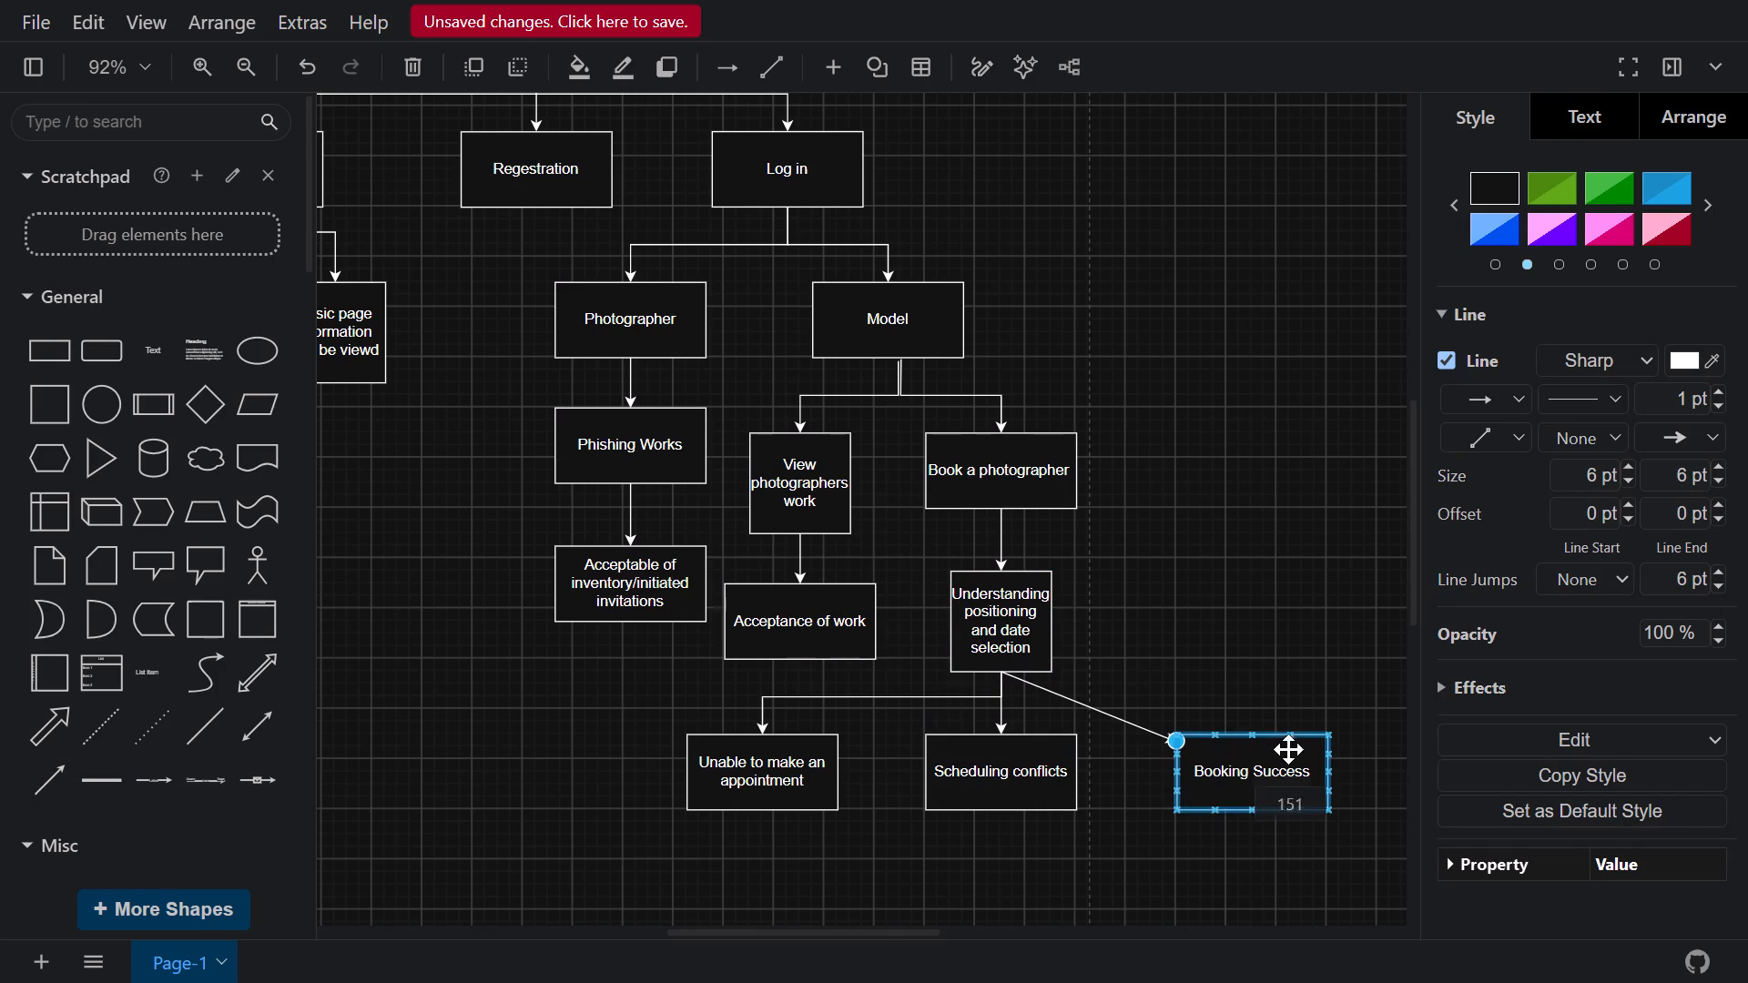
left_click_drag(1288, 749, 1250, 730)
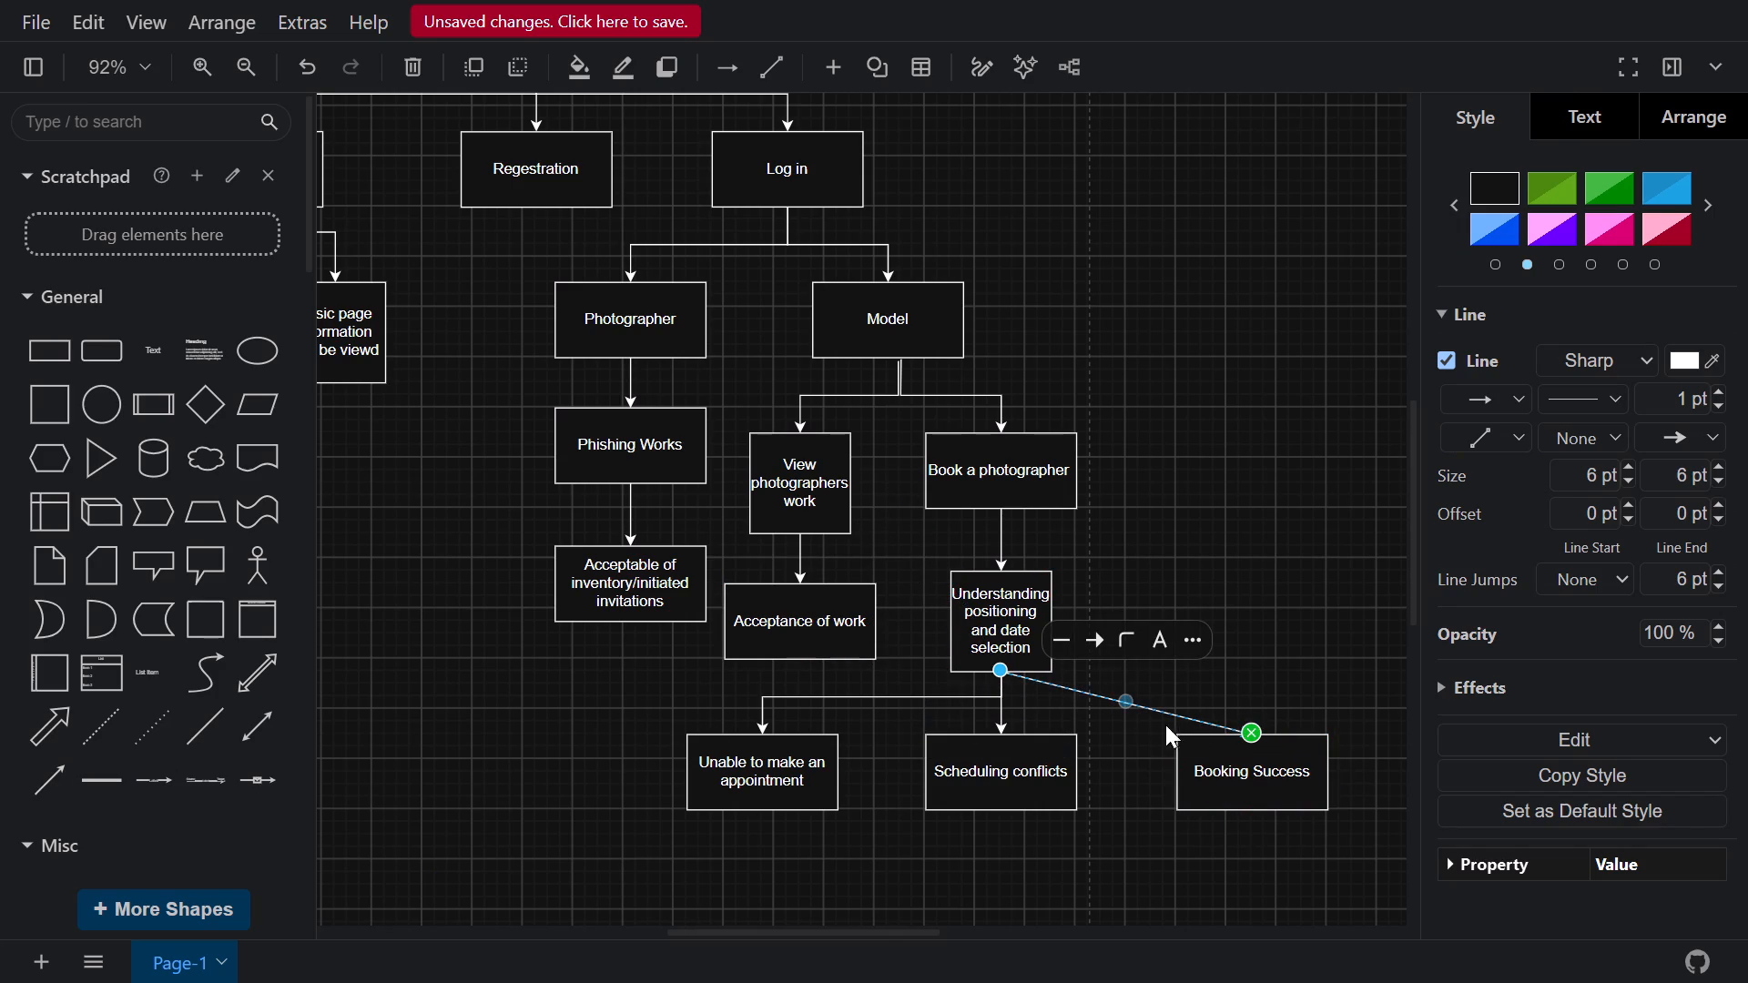
left_click_drag(1121, 704, 981, 715)
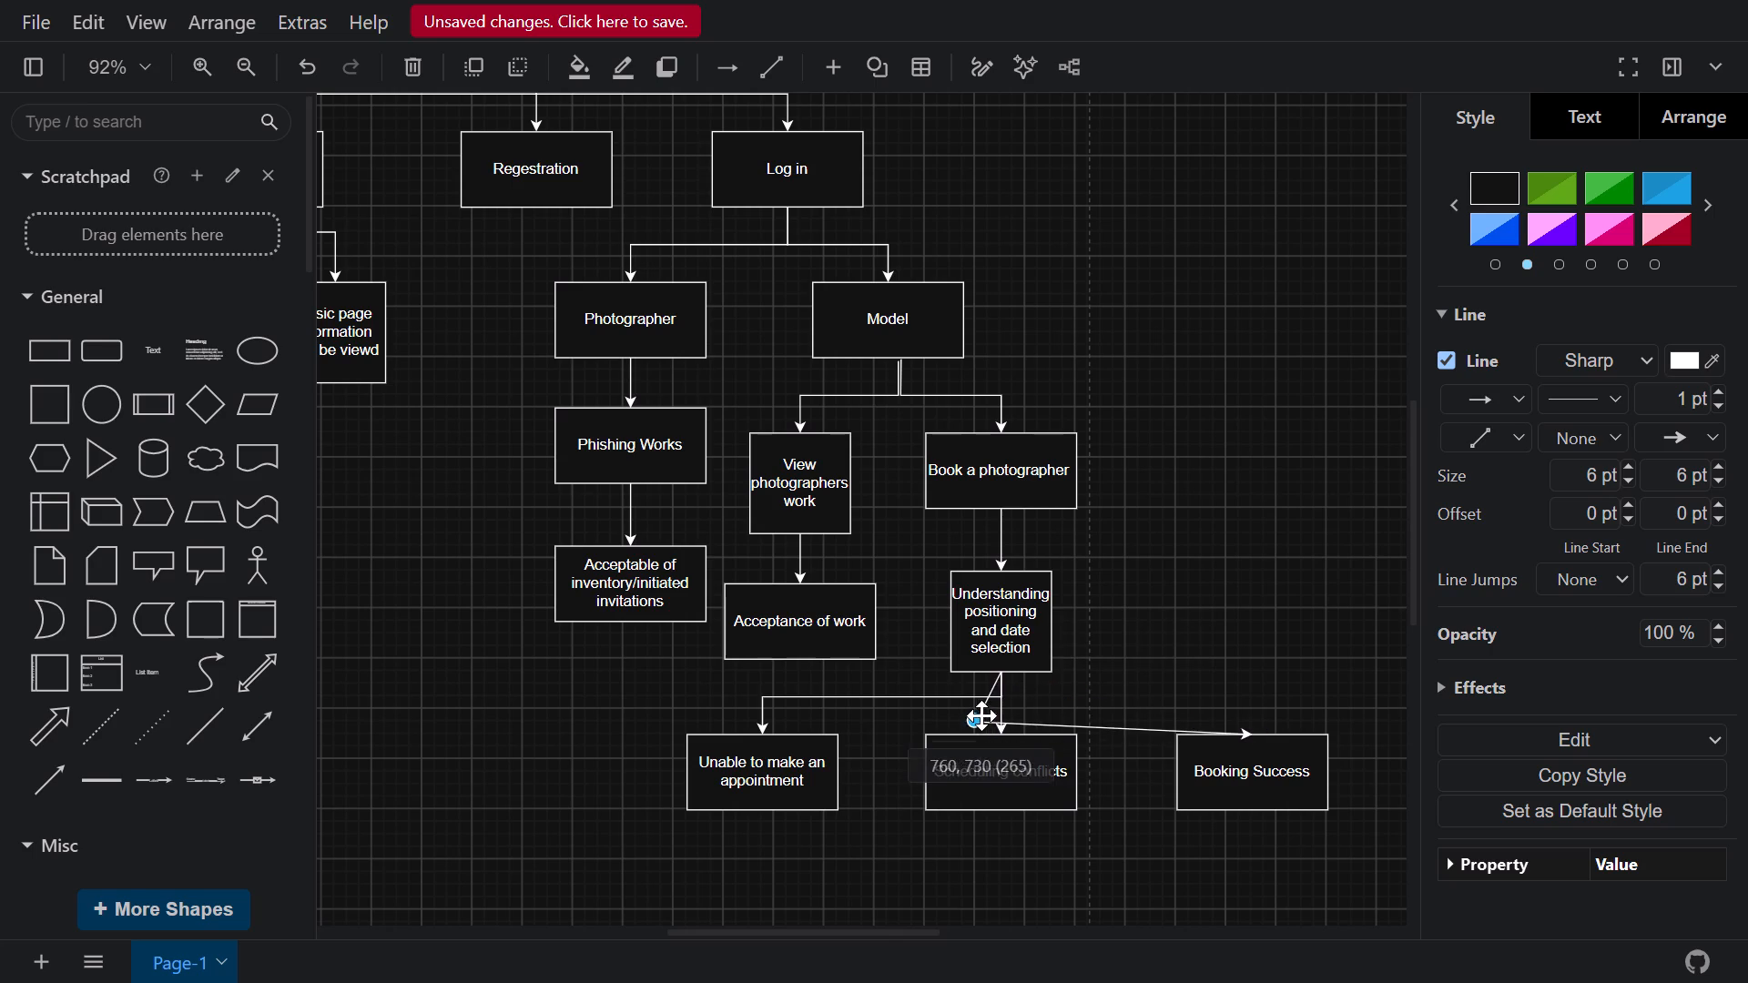
left_click_drag(981, 715, 1001, 694)
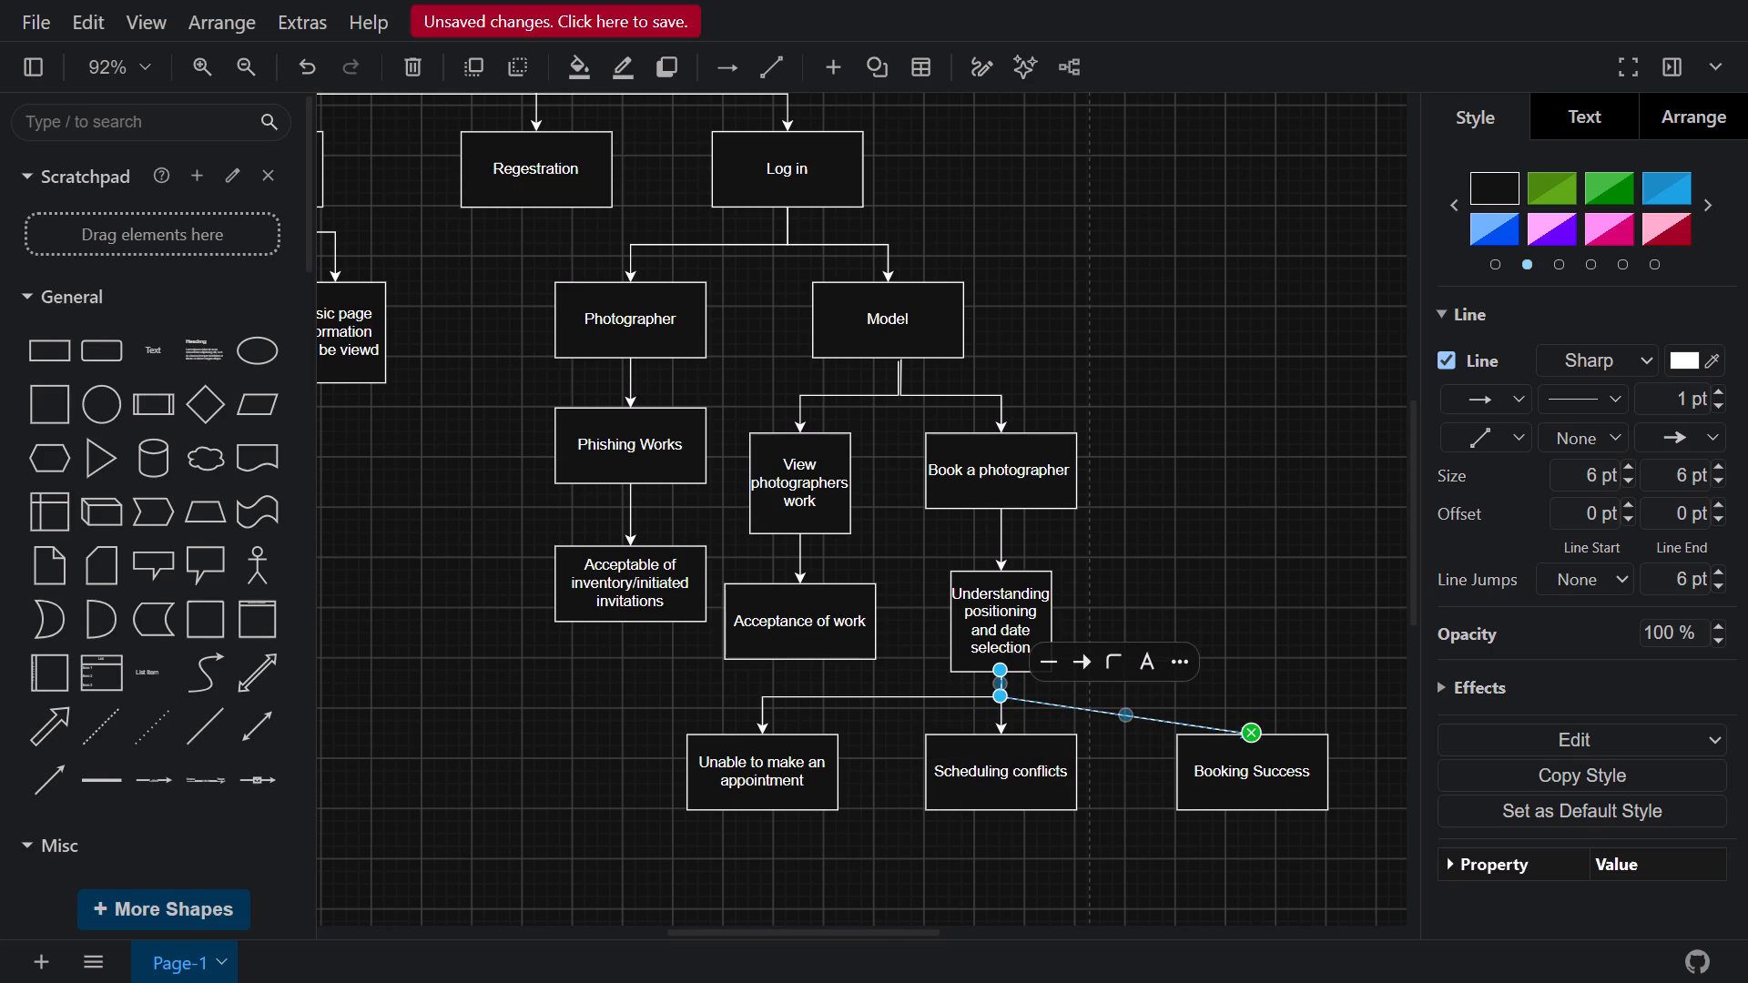
left_click_drag(1125, 718, 1253, 704)
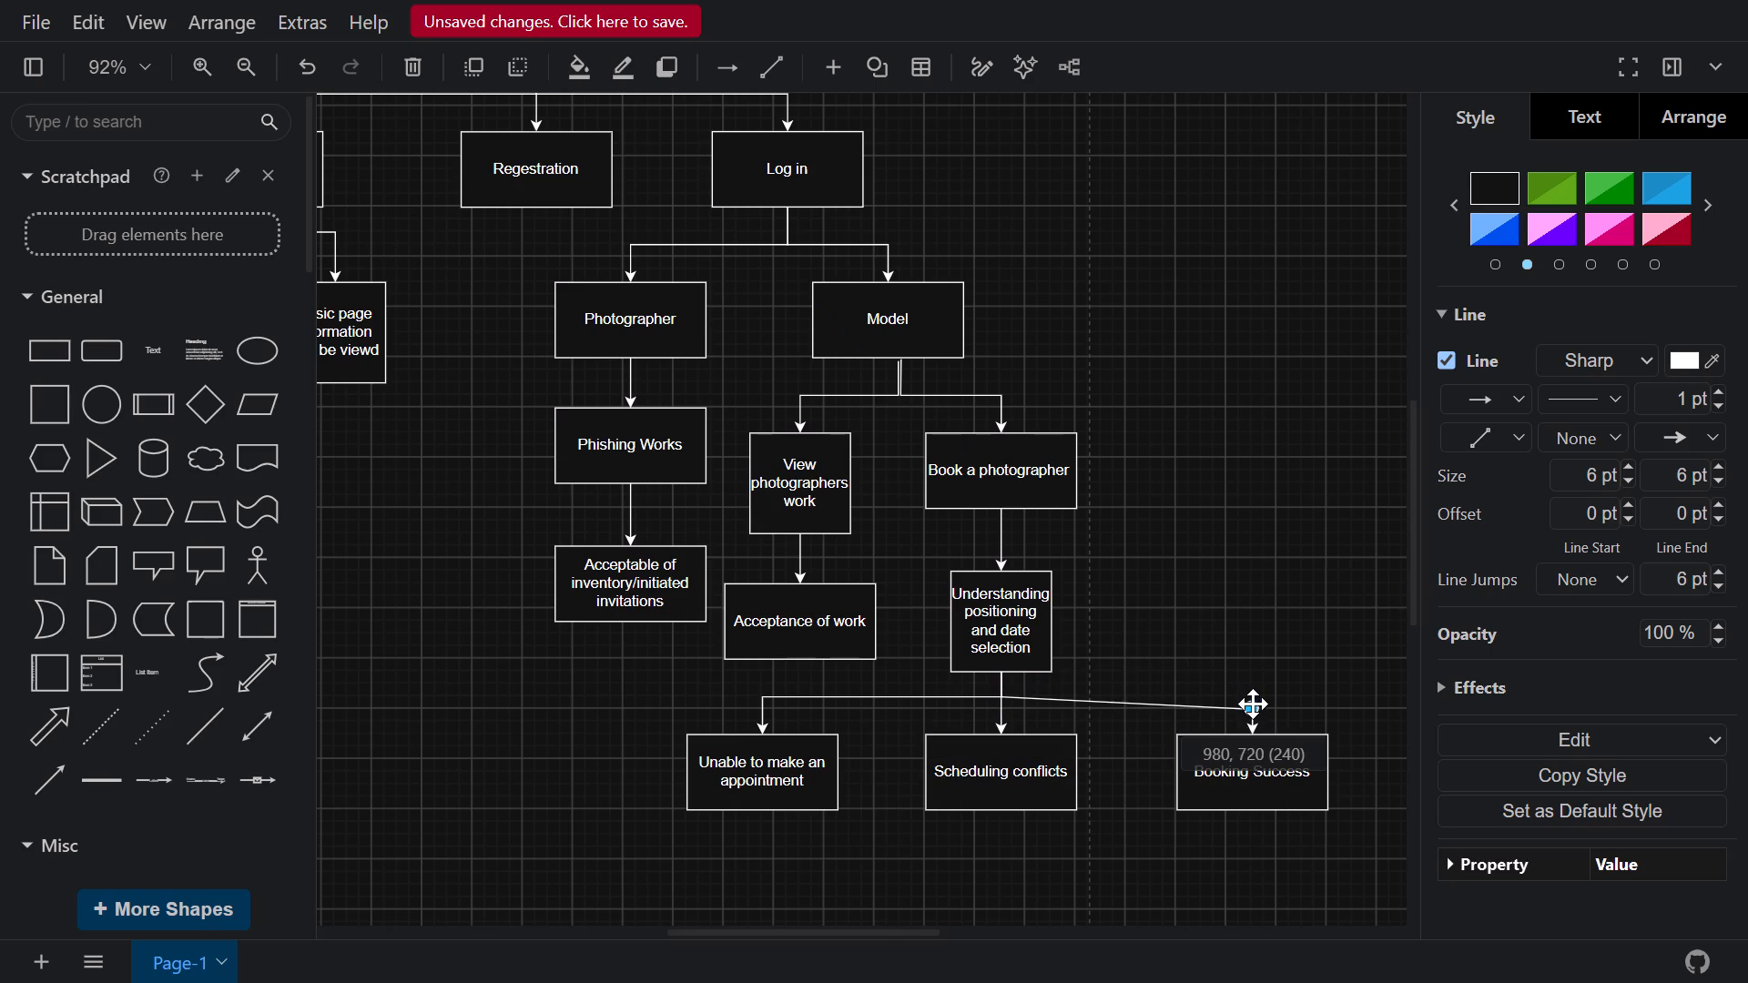
left_click_drag(1253, 704, 1253, 701)
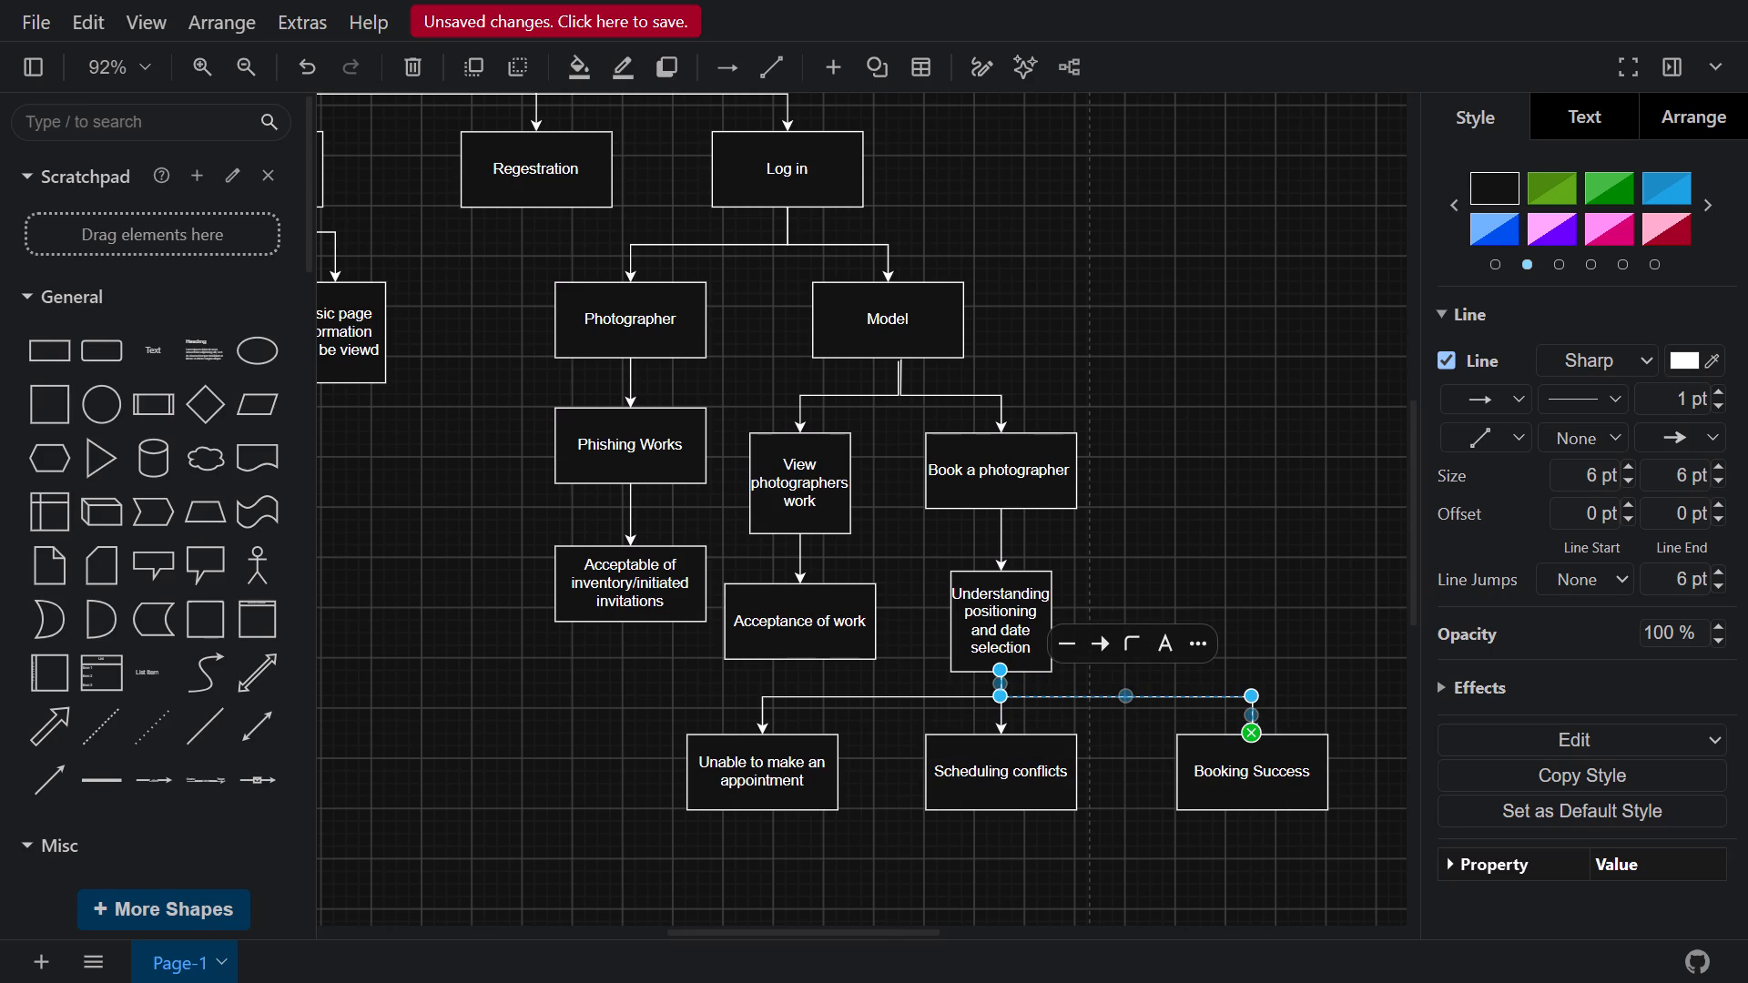
left_click(1212, 521)
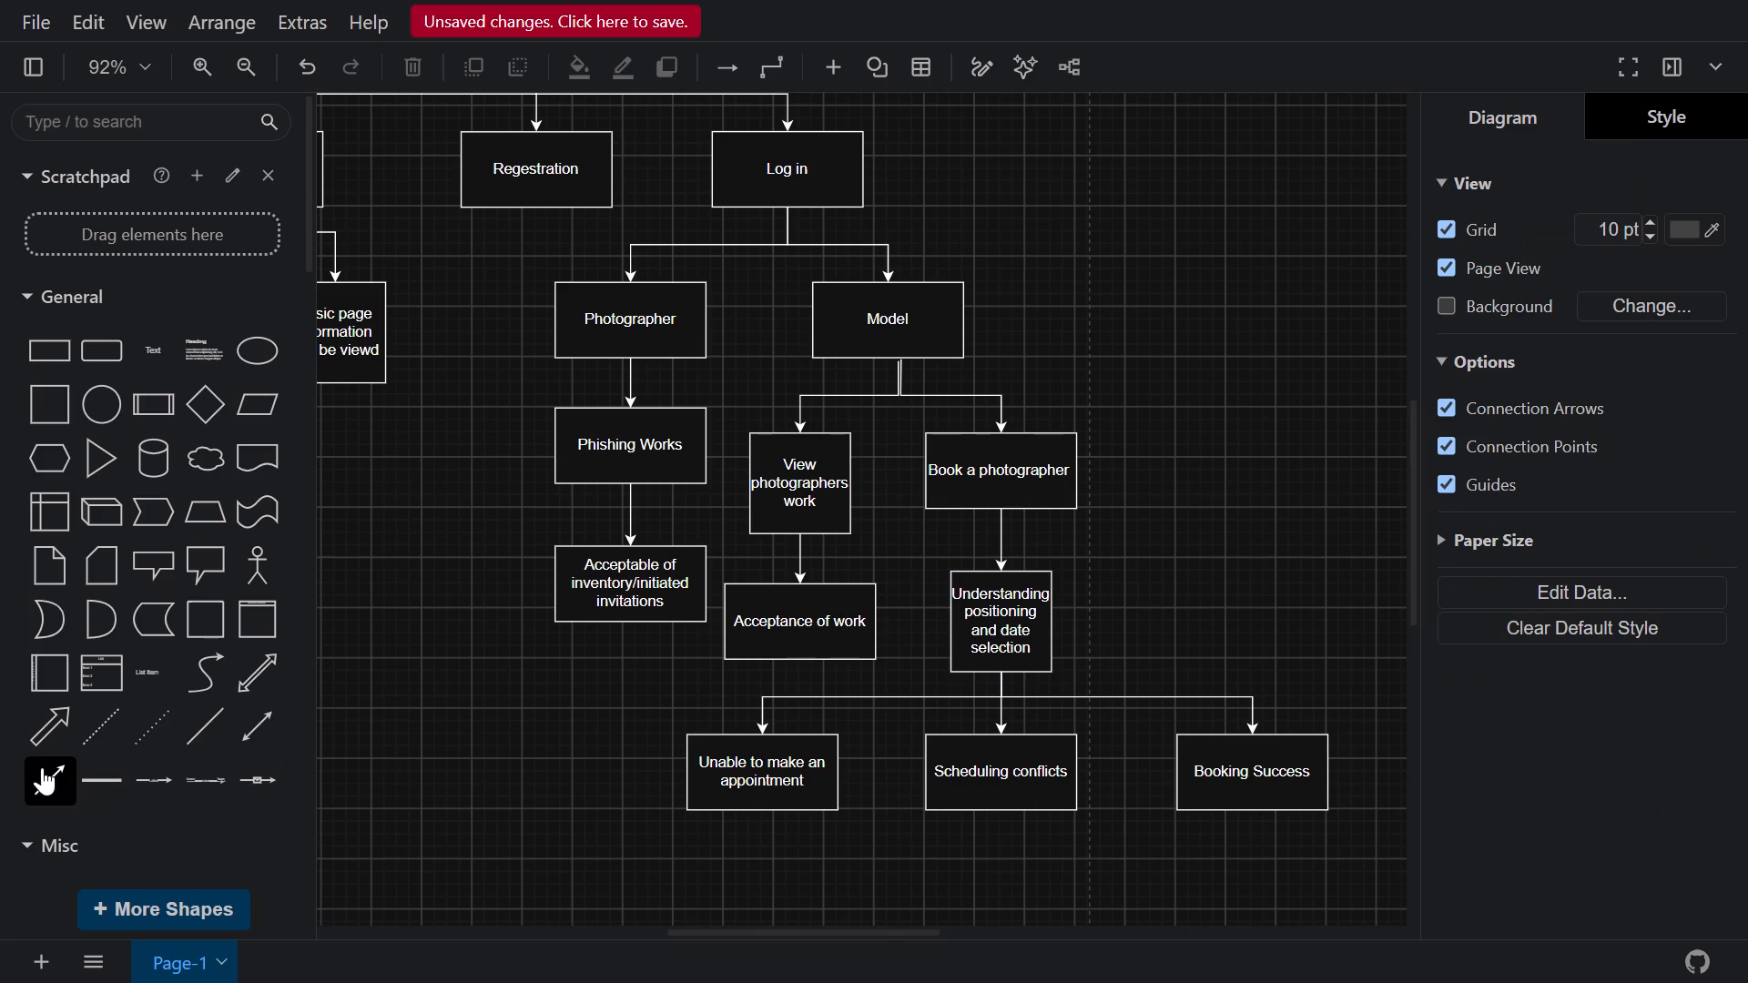
Connect the left side of "Scheduling conflicts" to the right side of "Unable to make an appointment" with a straight directional arrow.
left_click(34, 766)
left_click_drag(843, 546, 930, 768)
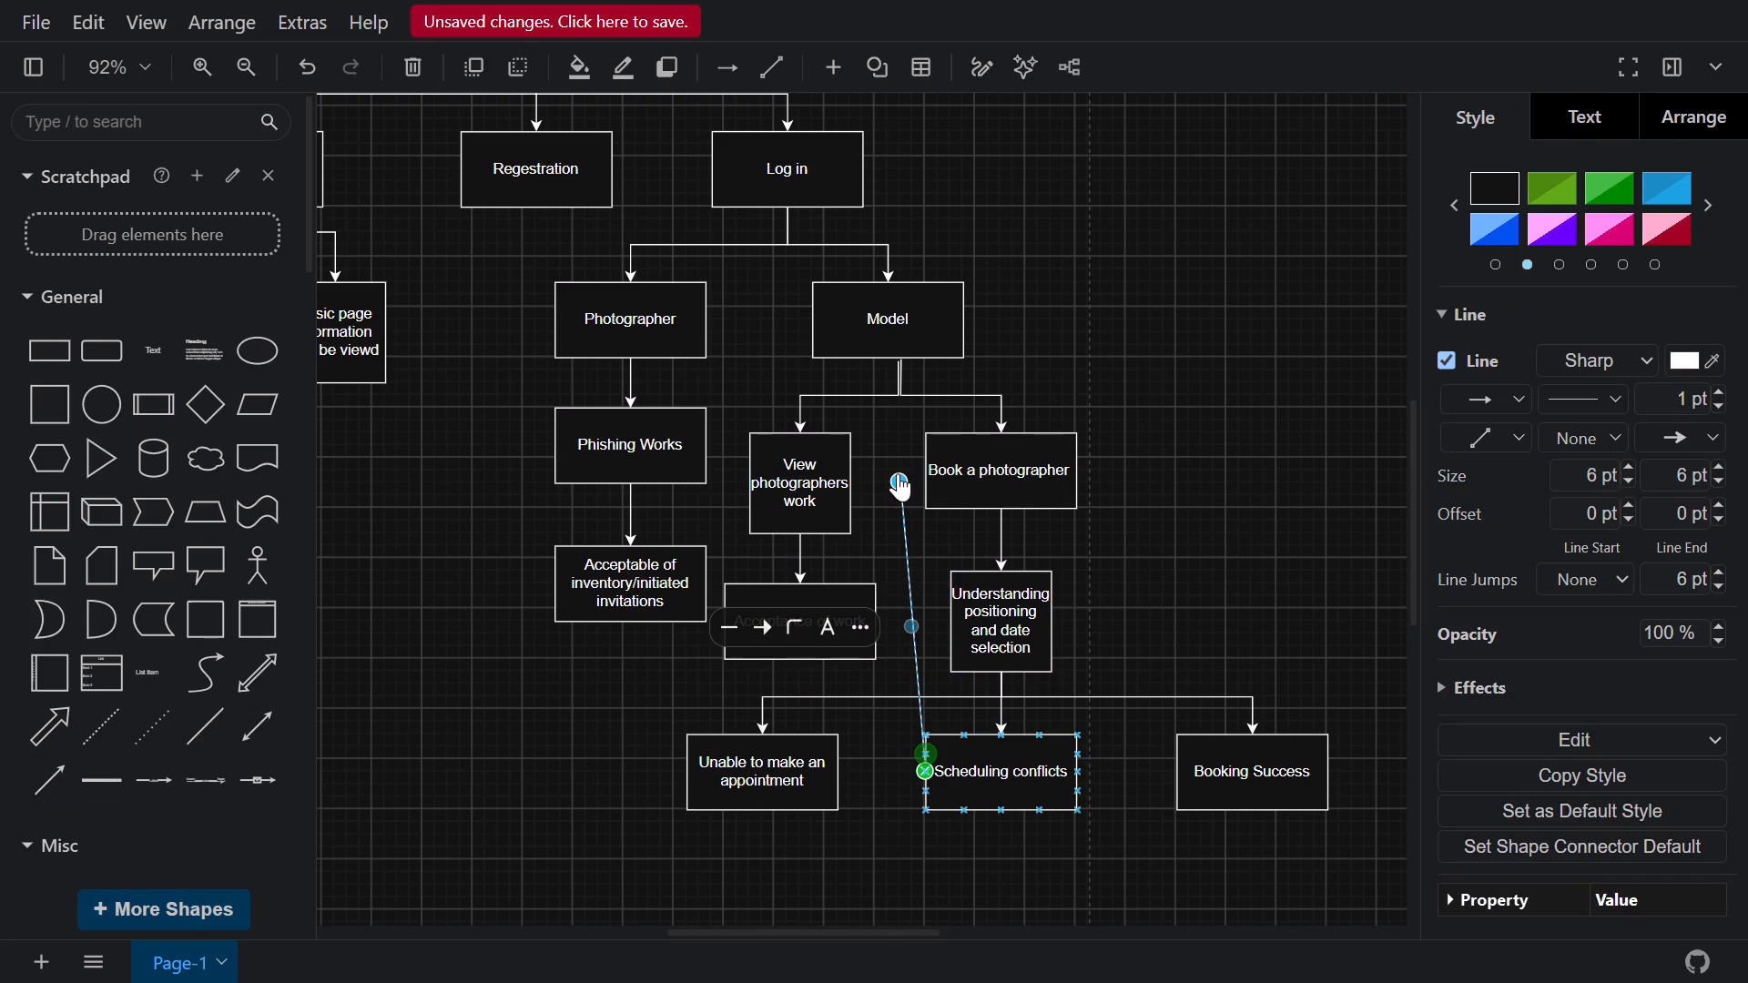
left_click_drag(893, 478, 798, 772)
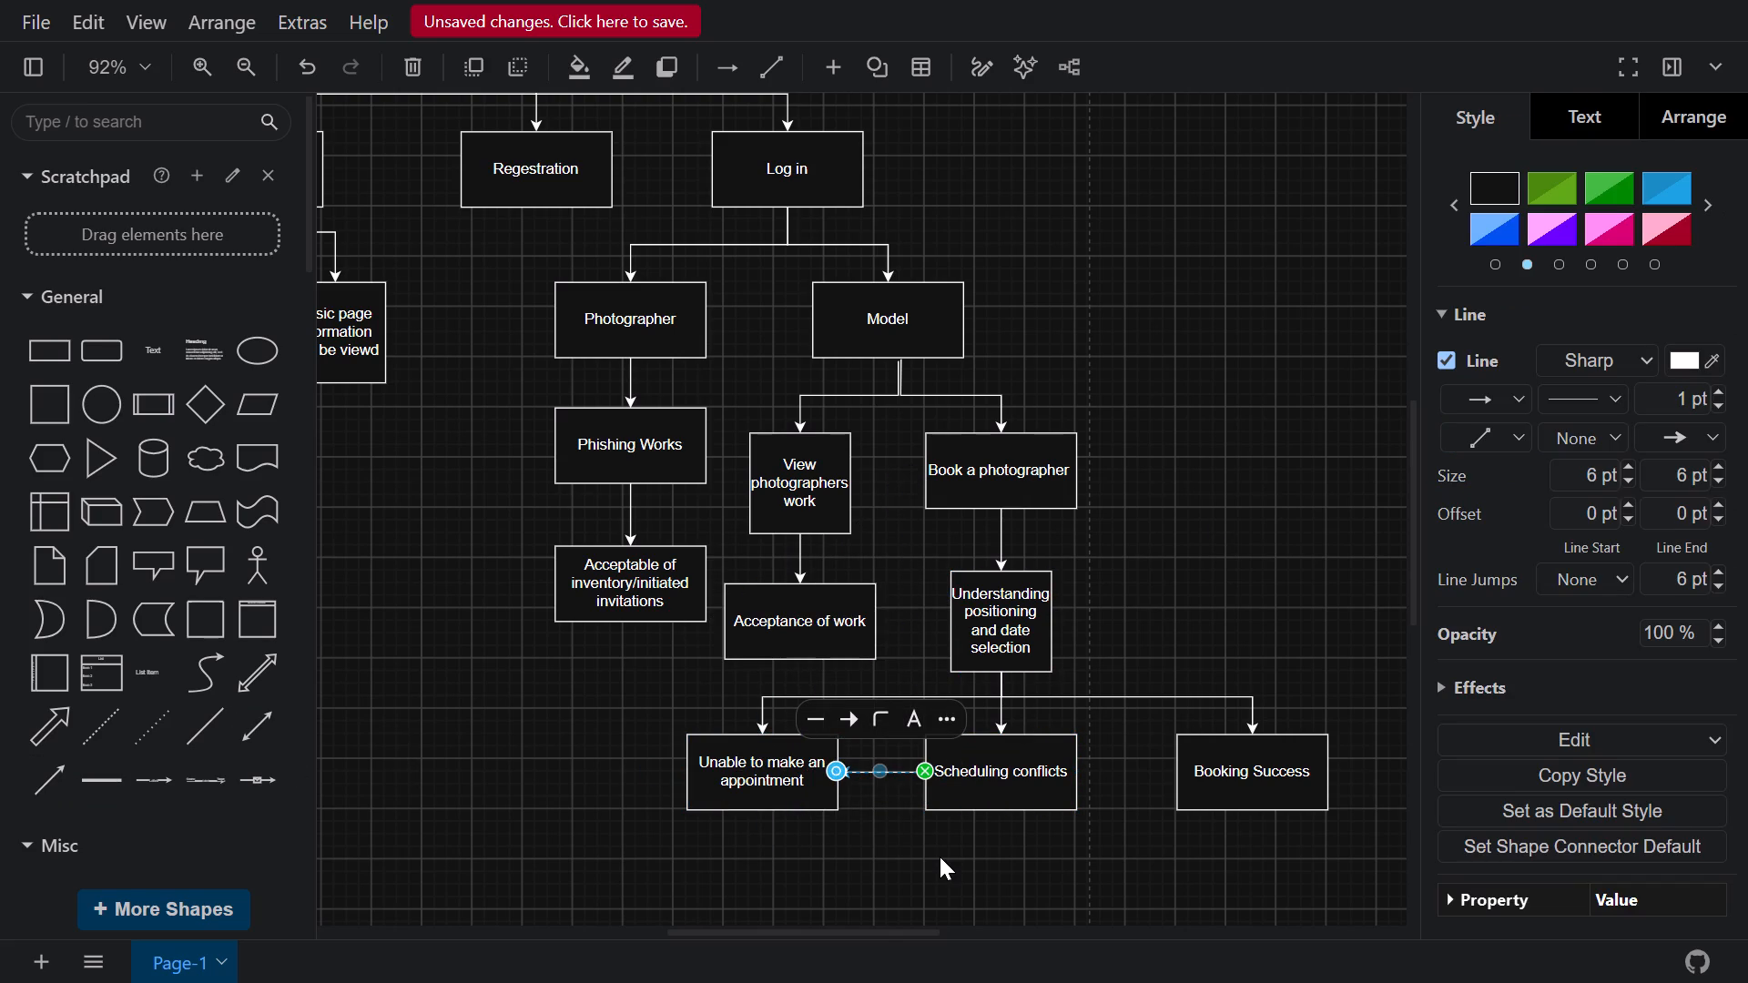
left_click(940, 856)
Add a rectangle labelled "View profile and invite orders" level with "Log in", on its right side.
scroll(940, 856, "right", 2)
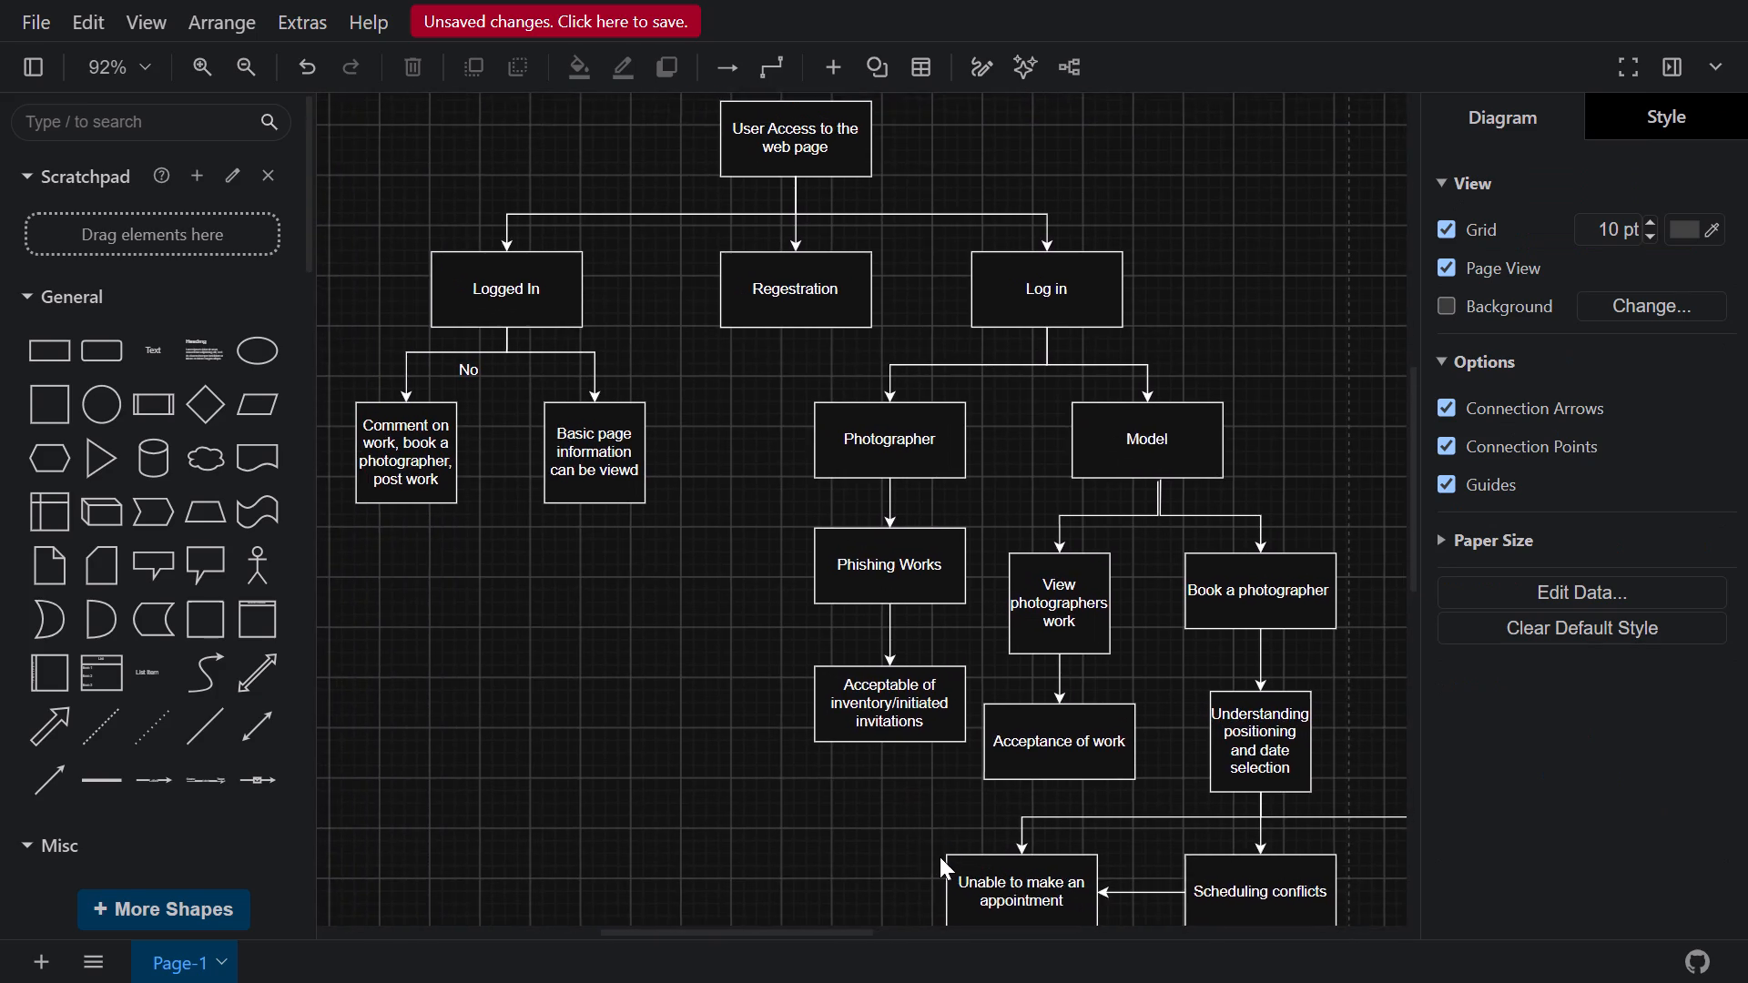
scroll(940, 856, "down", 1)
scroll(940, 856, "left", 1)
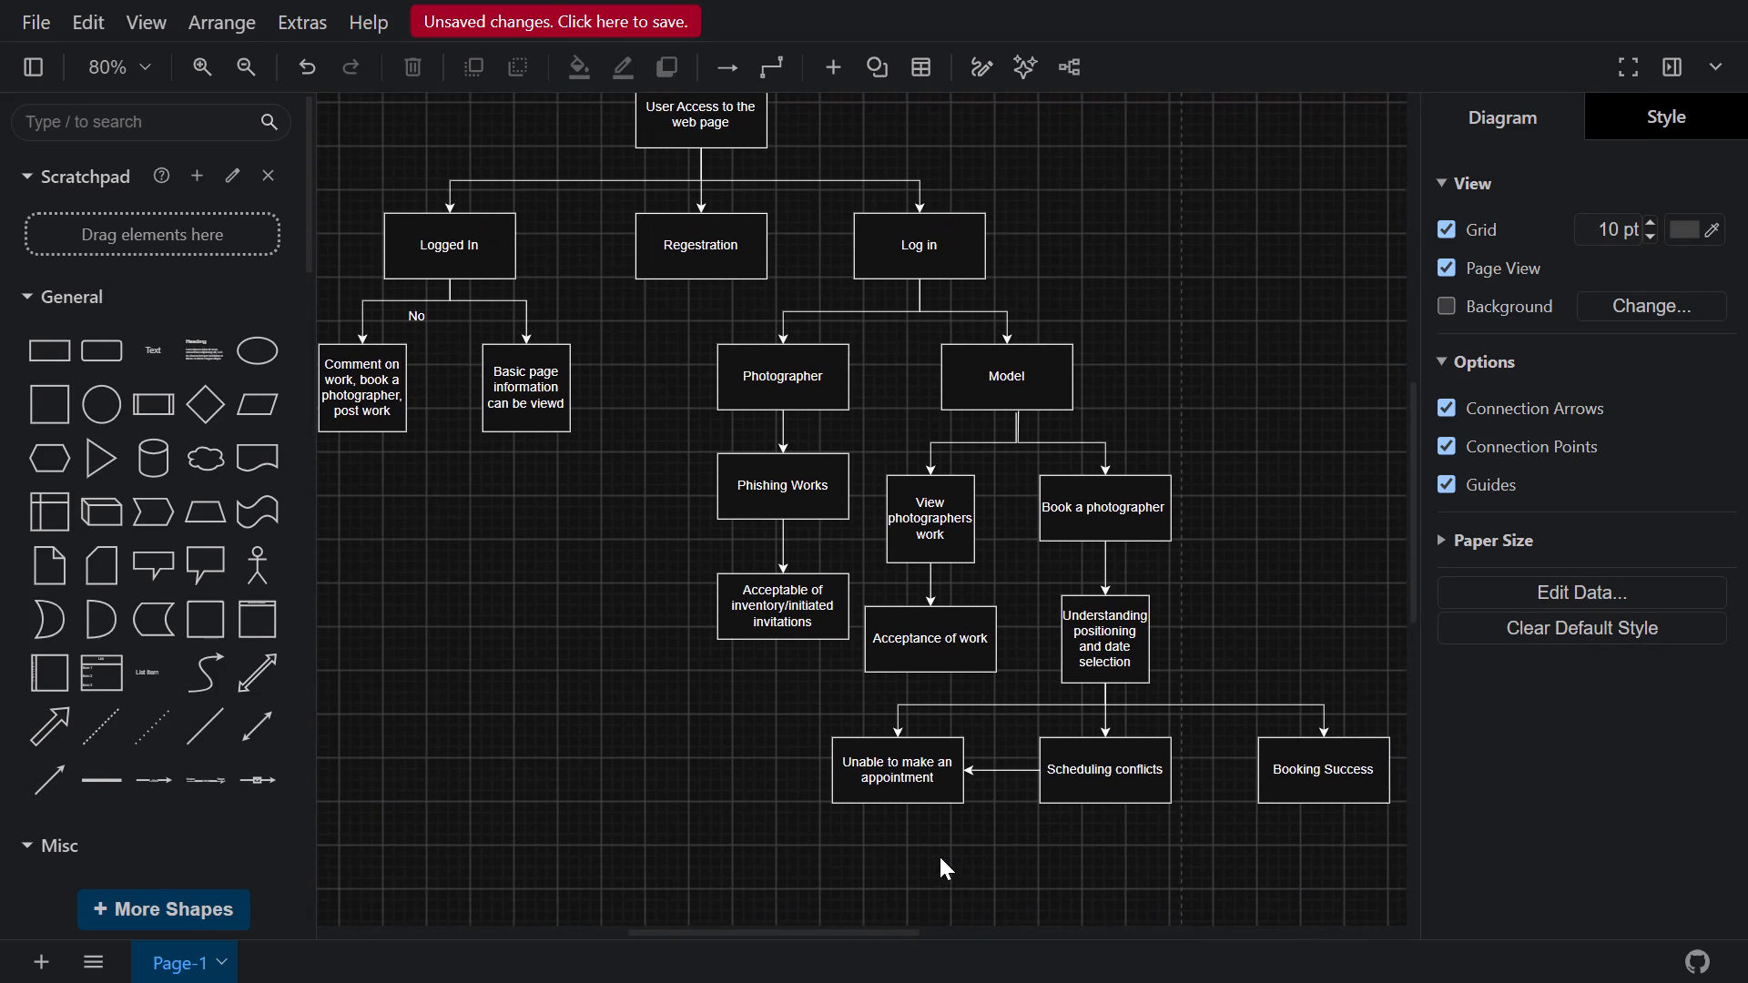
scroll(940, 856, "left", 1)
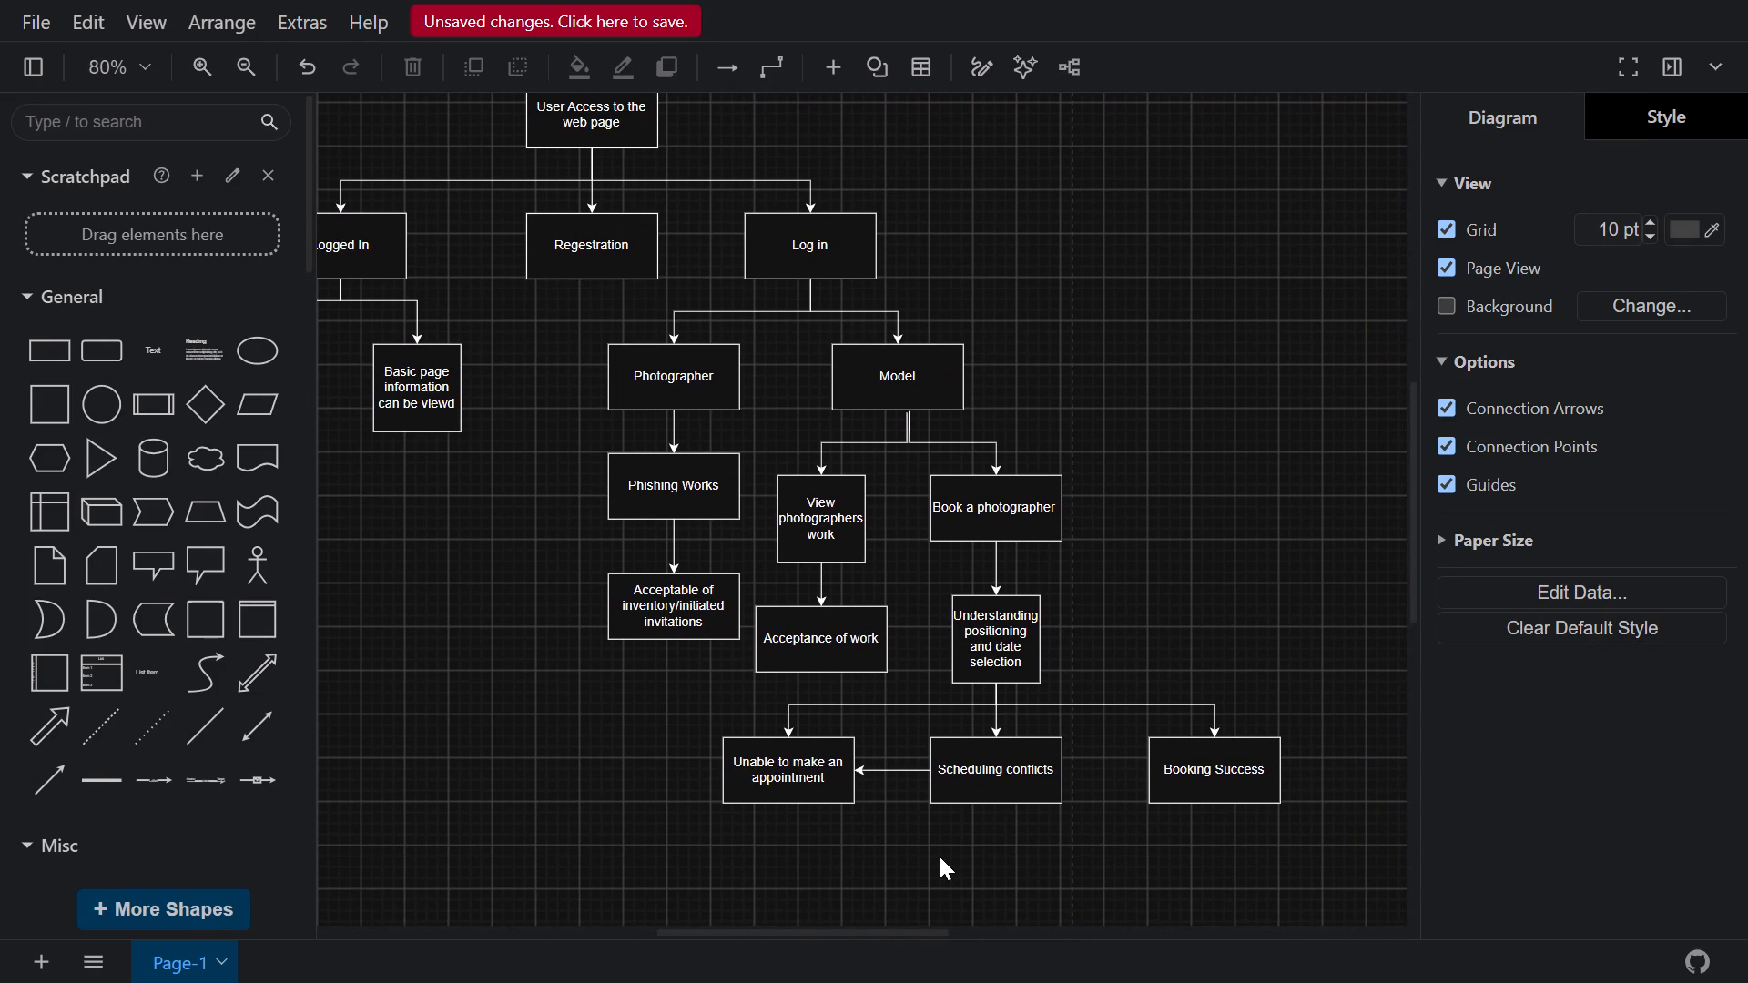
scroll(788, 714, "up", 1)
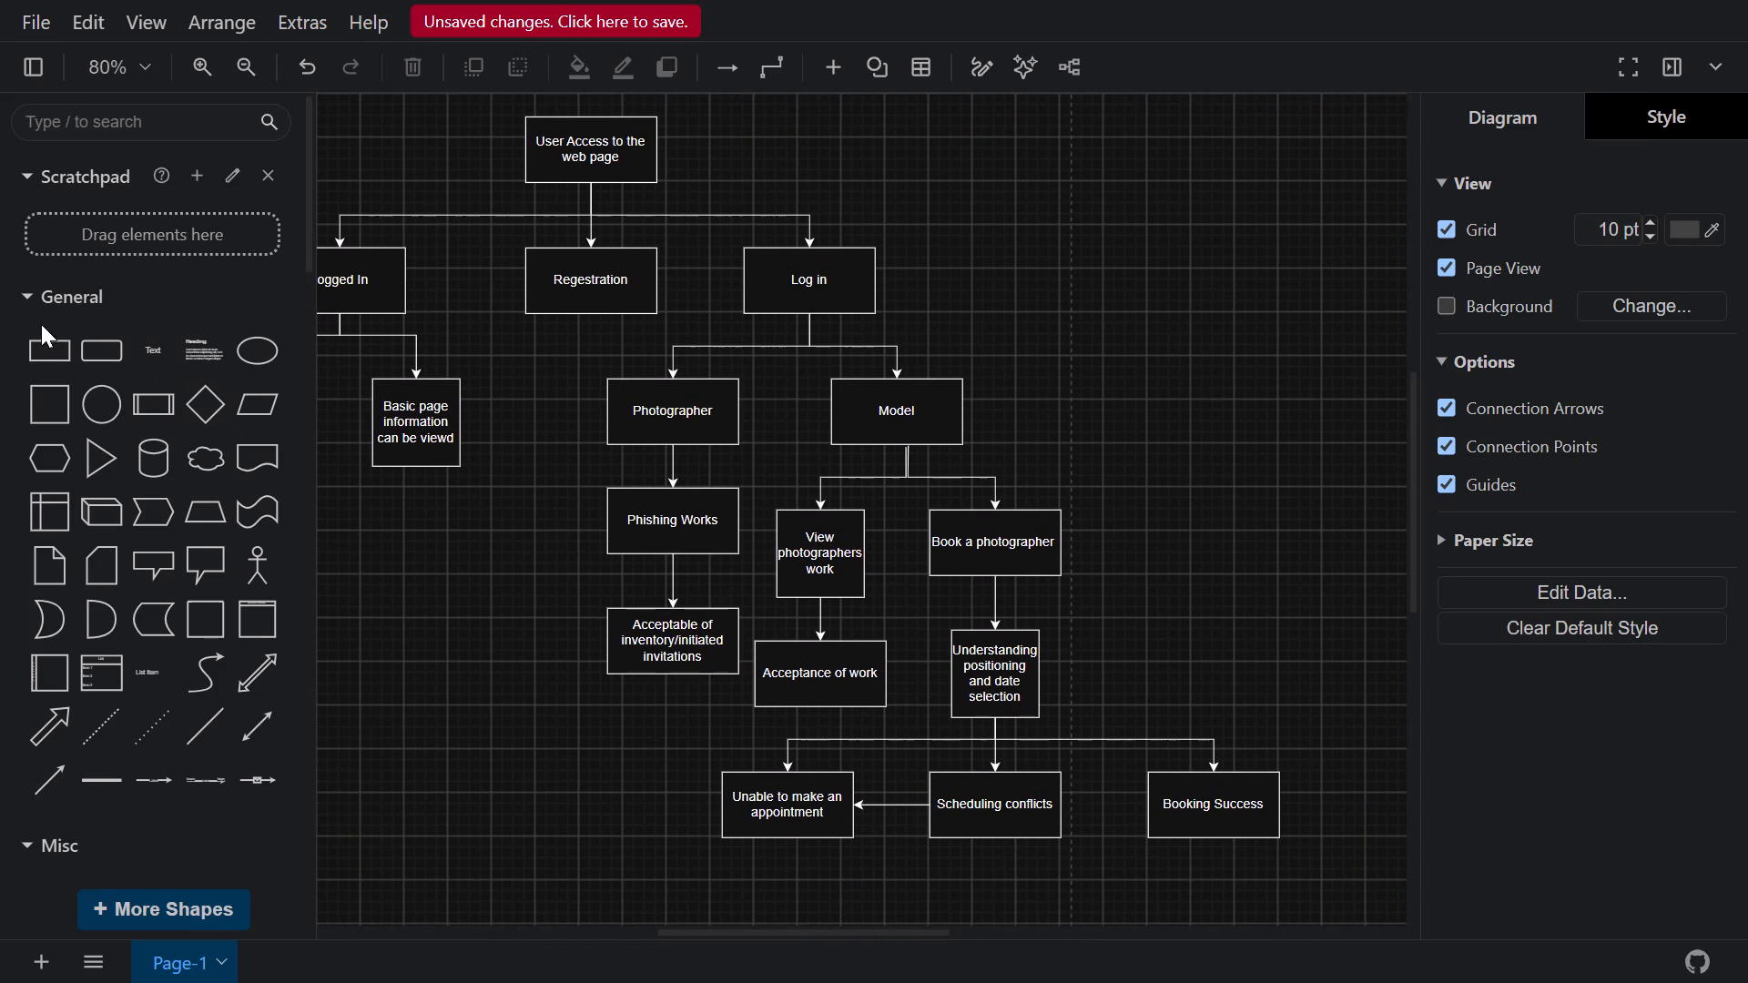
left_click(48, 347)
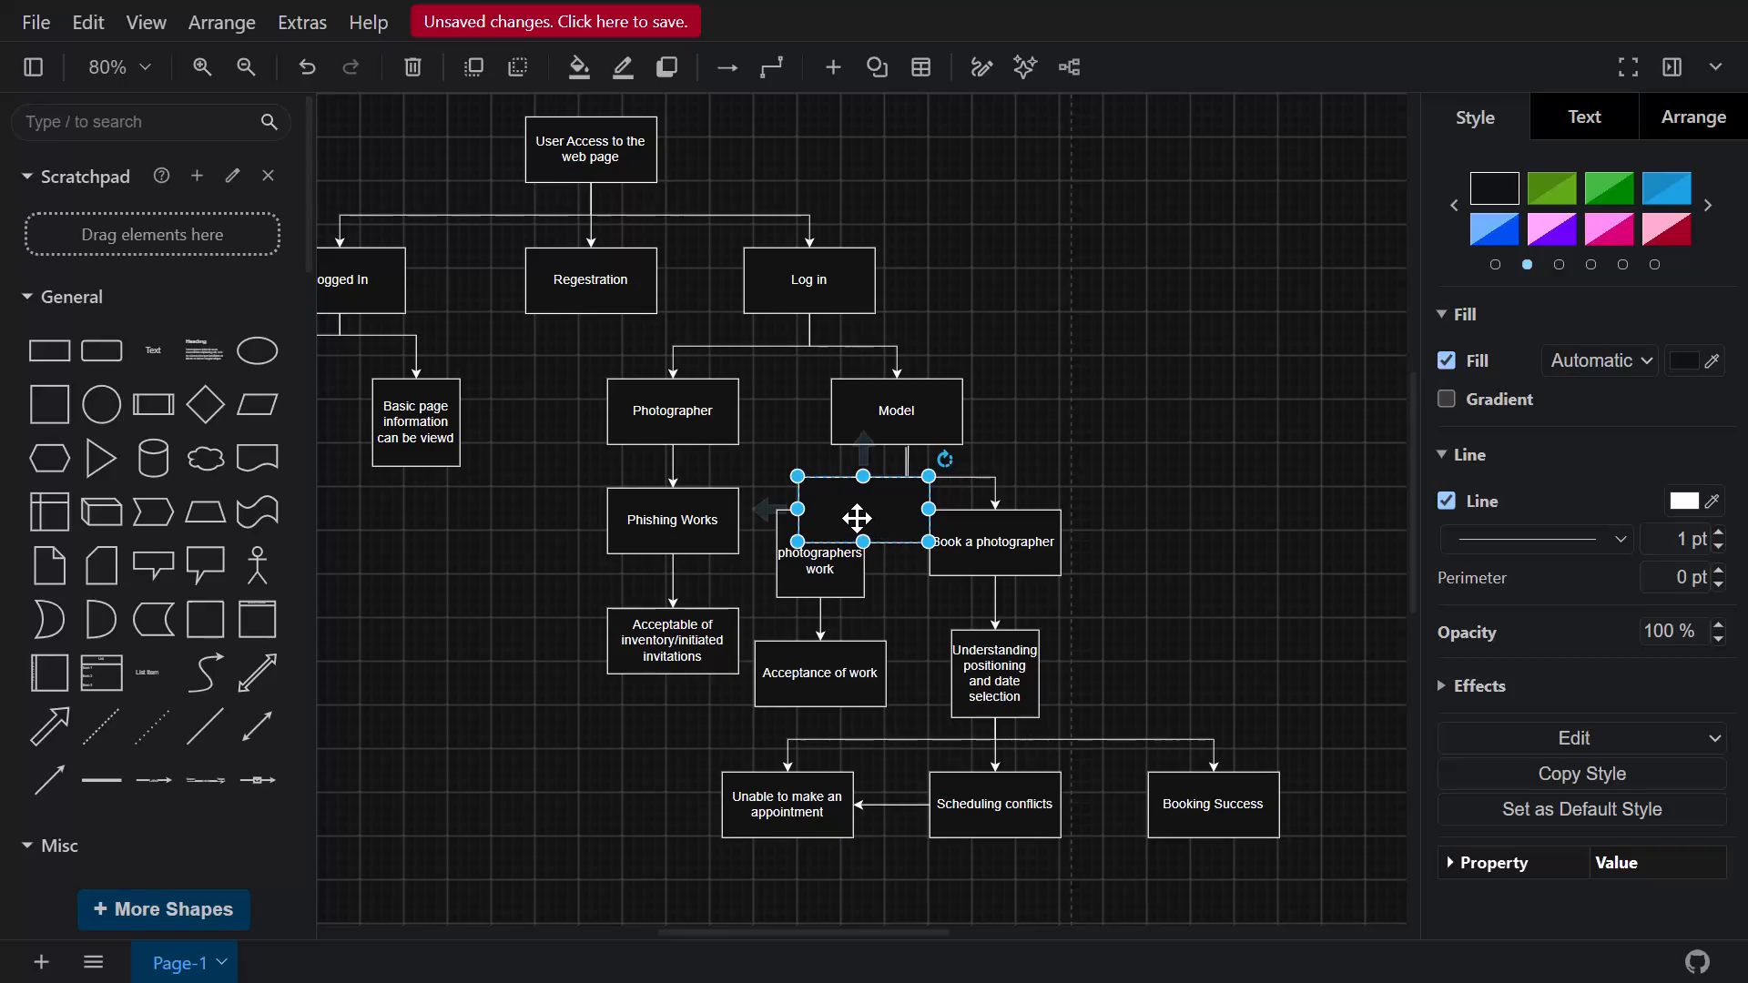
left_click_drag(857, 517, 1124, 279)
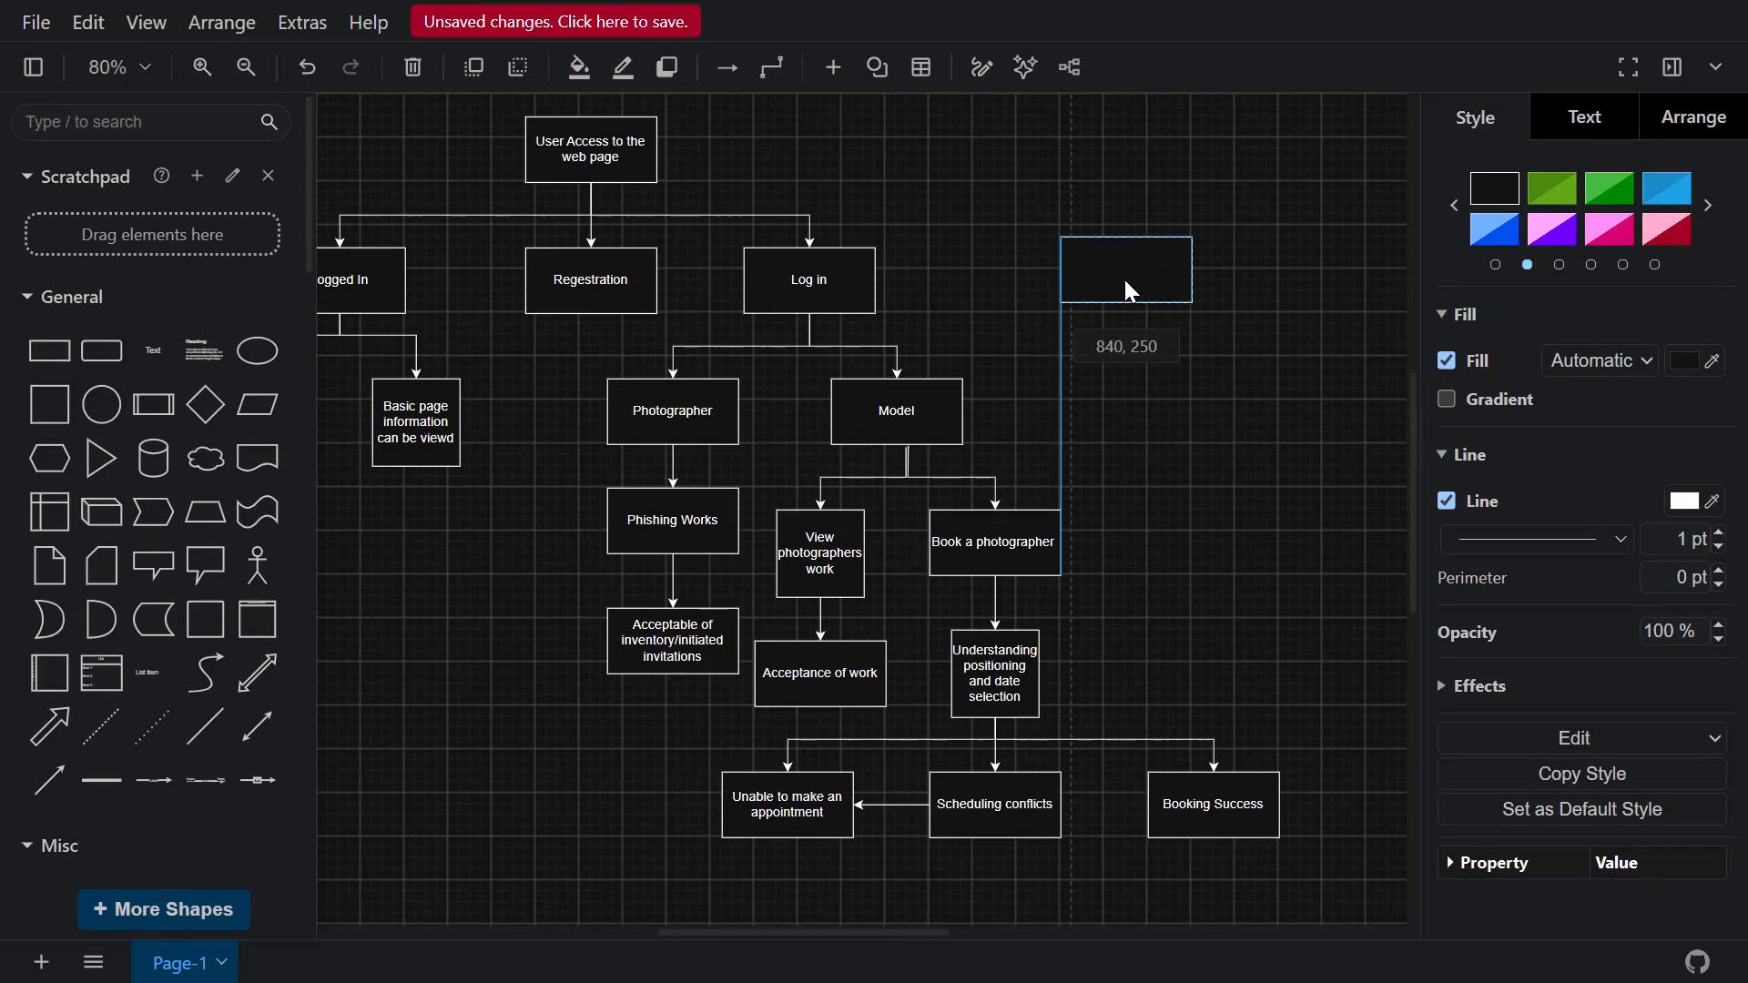
left_click_drag(1124, 279, 1109, 288)
double_click(1109, 288)
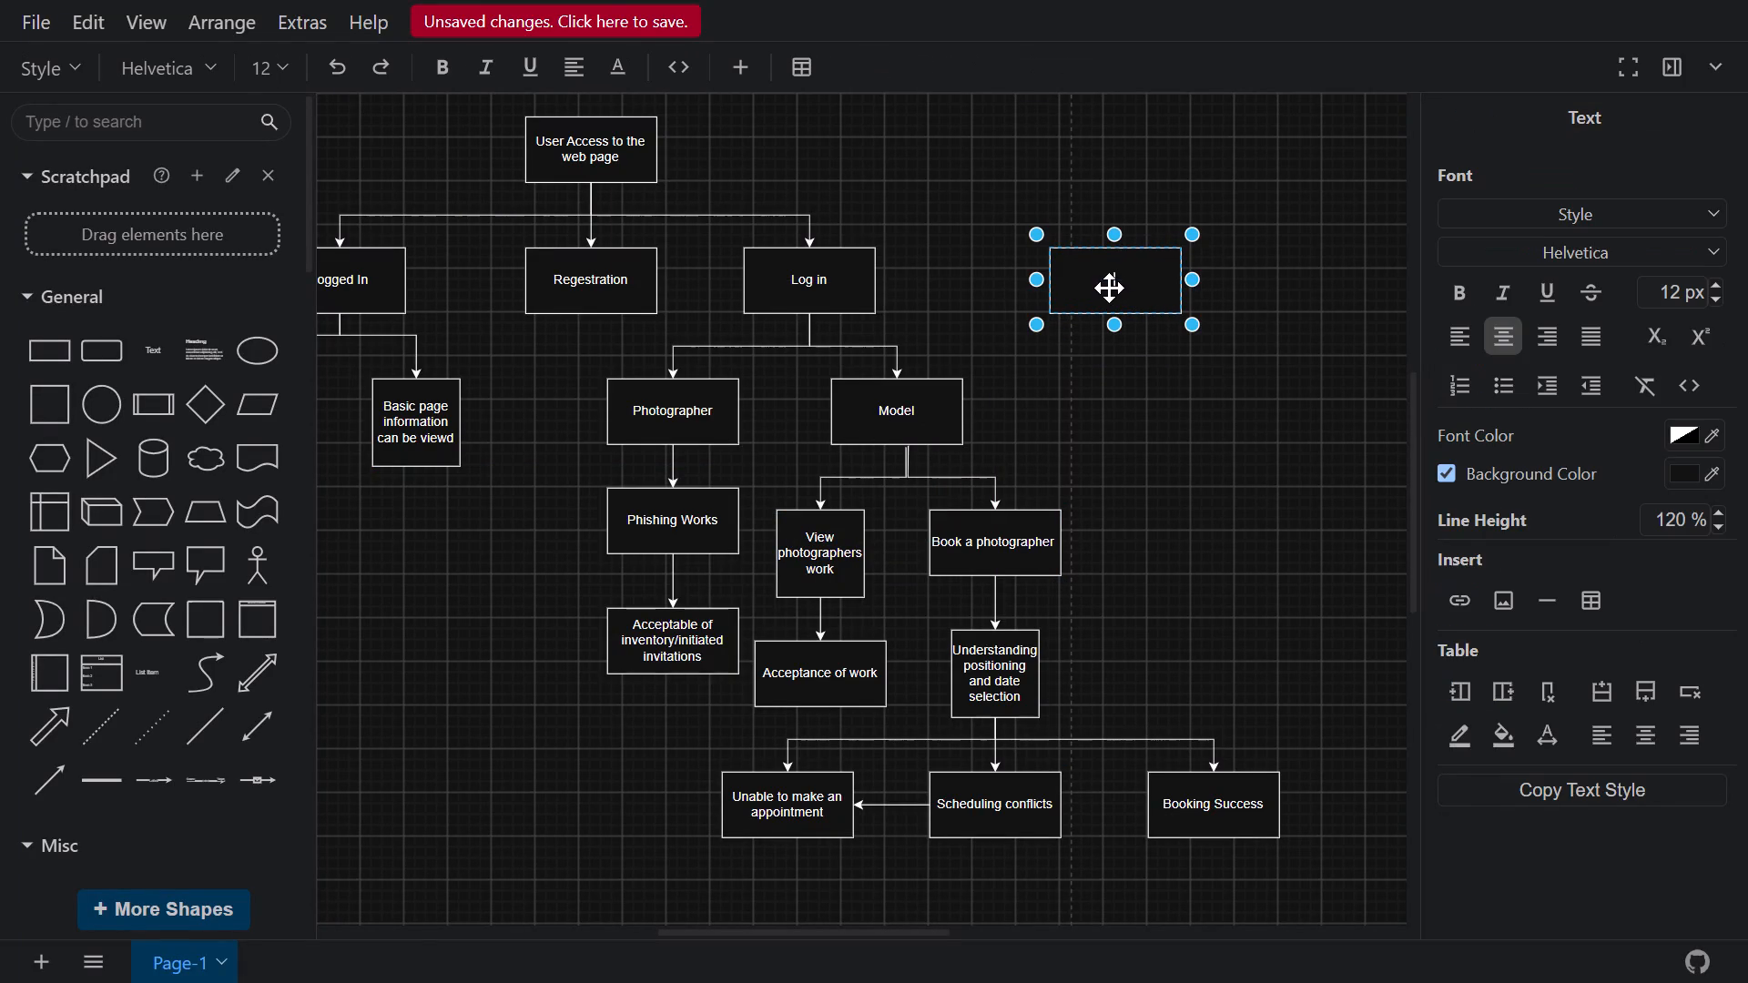
type("View profile and")
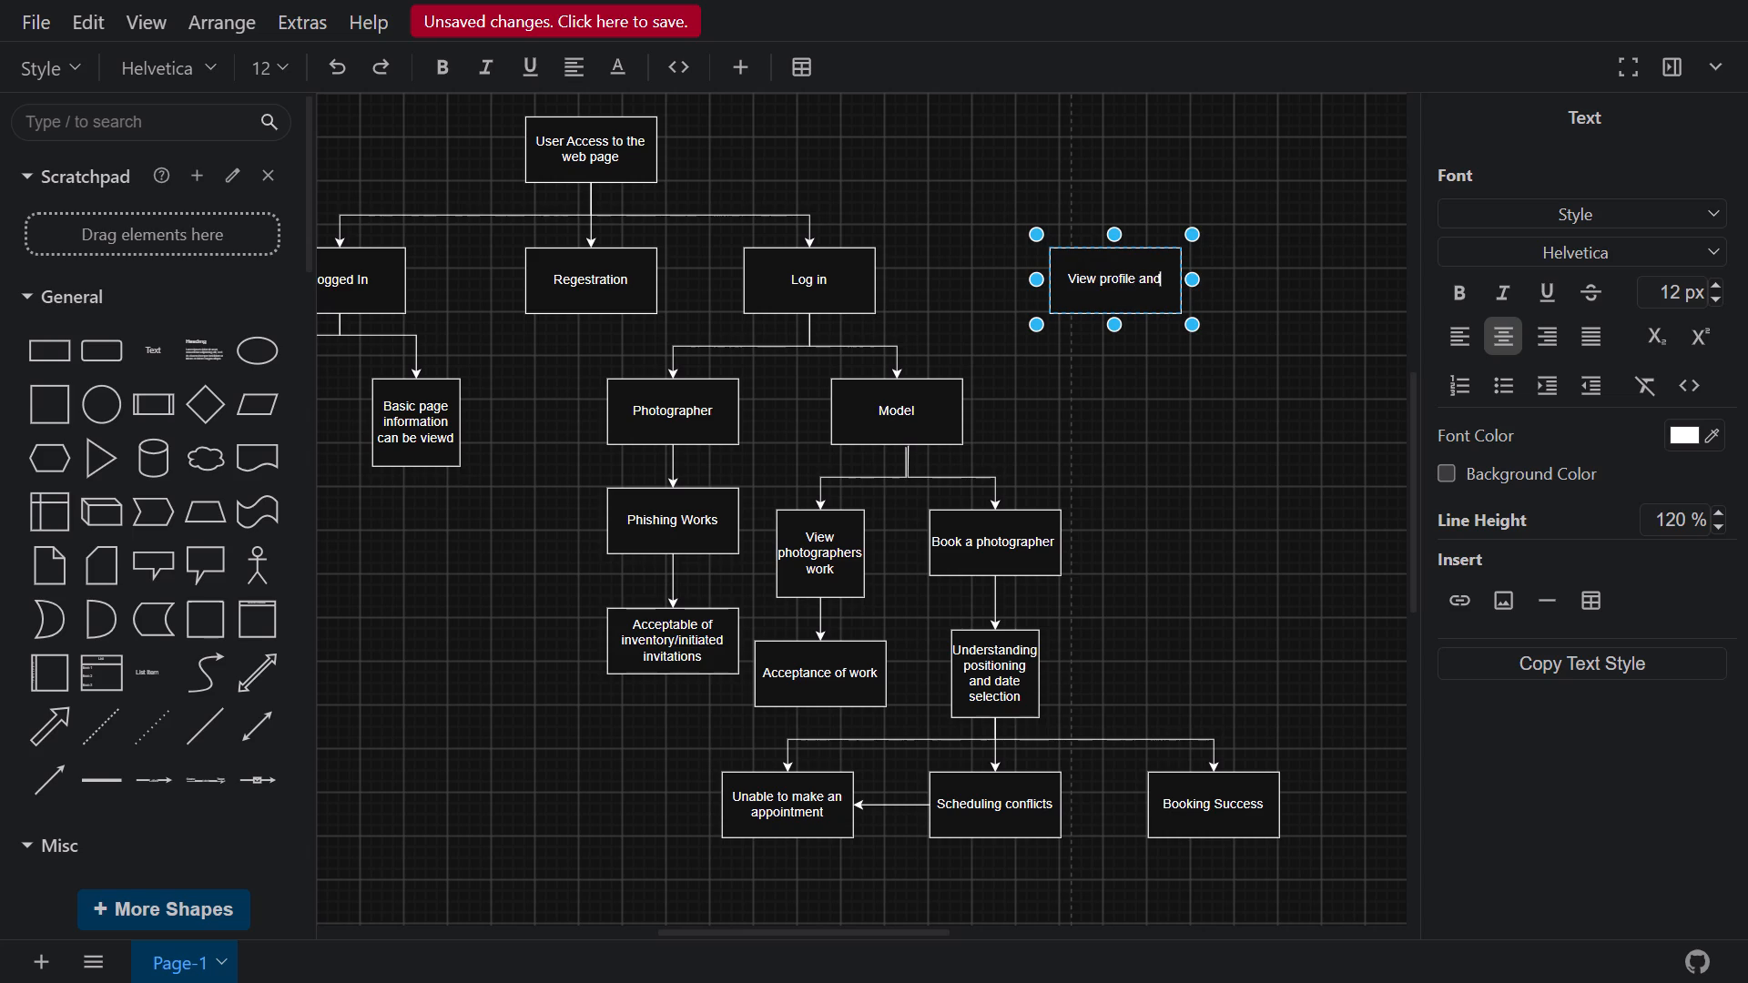
key("space")
type("invite")
key("space")
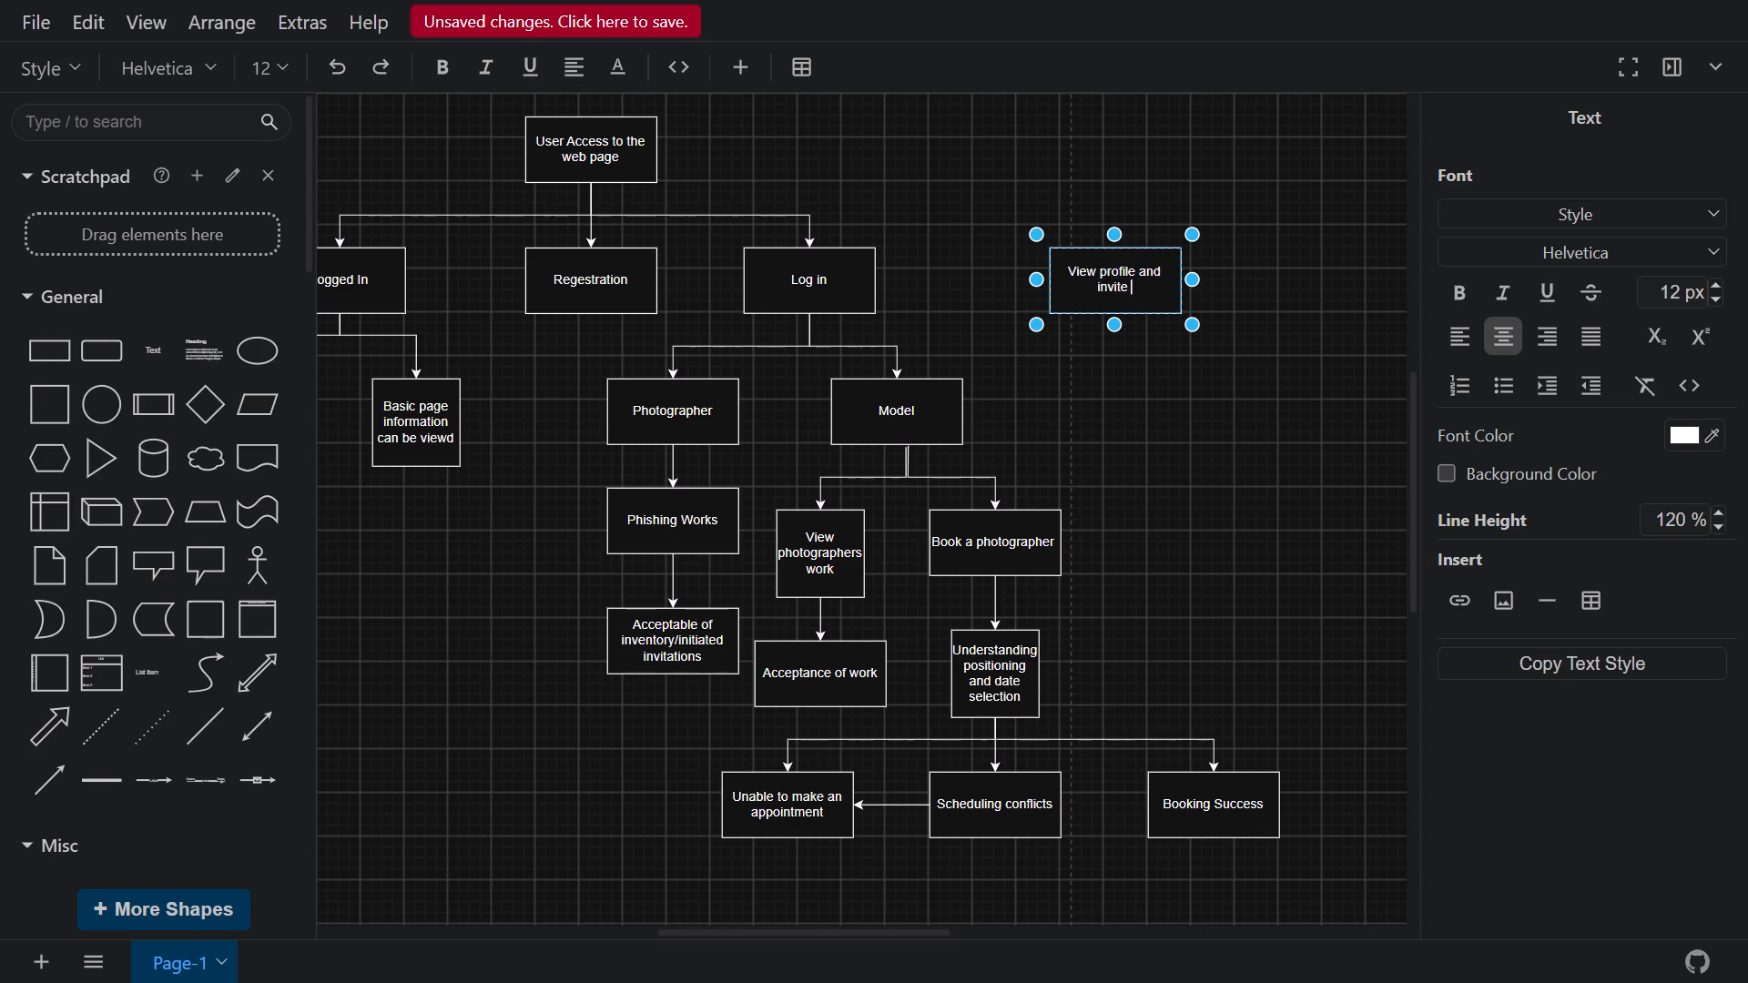
type("orders")
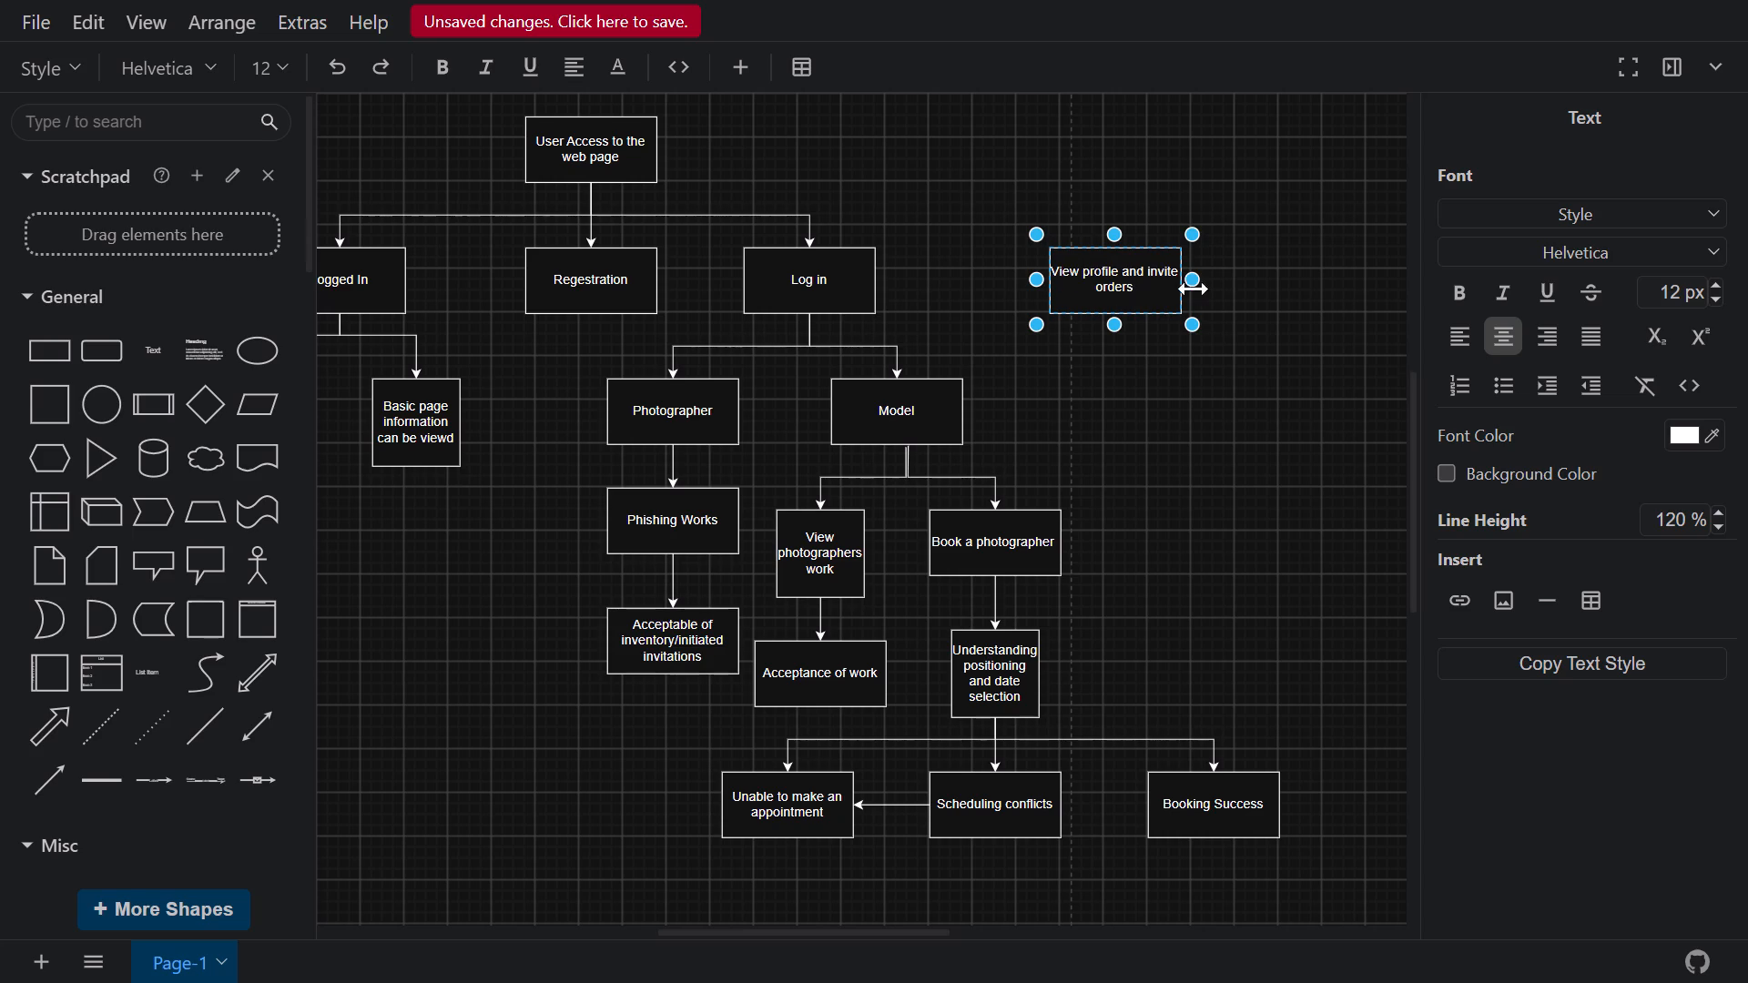
left_click(1212, 454)
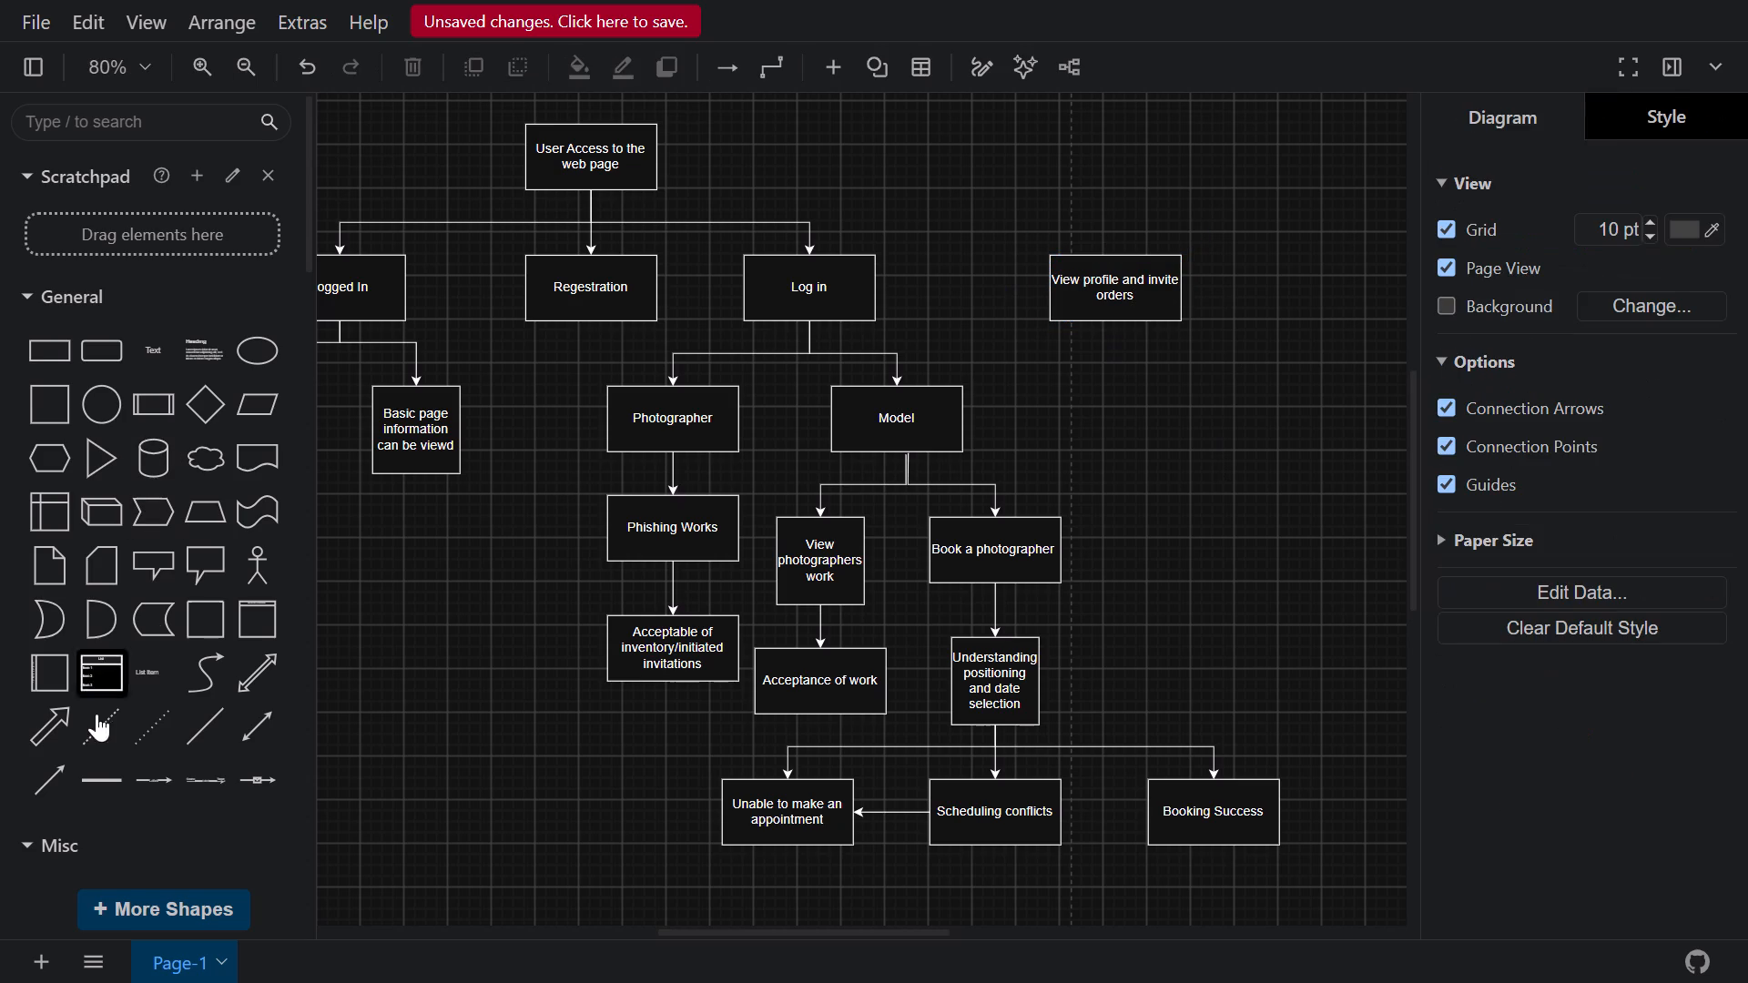
Connect the right side of "Log in" to the left side of "View profile and invite orders" with a straight directional arrow.
left_click(41, 782)
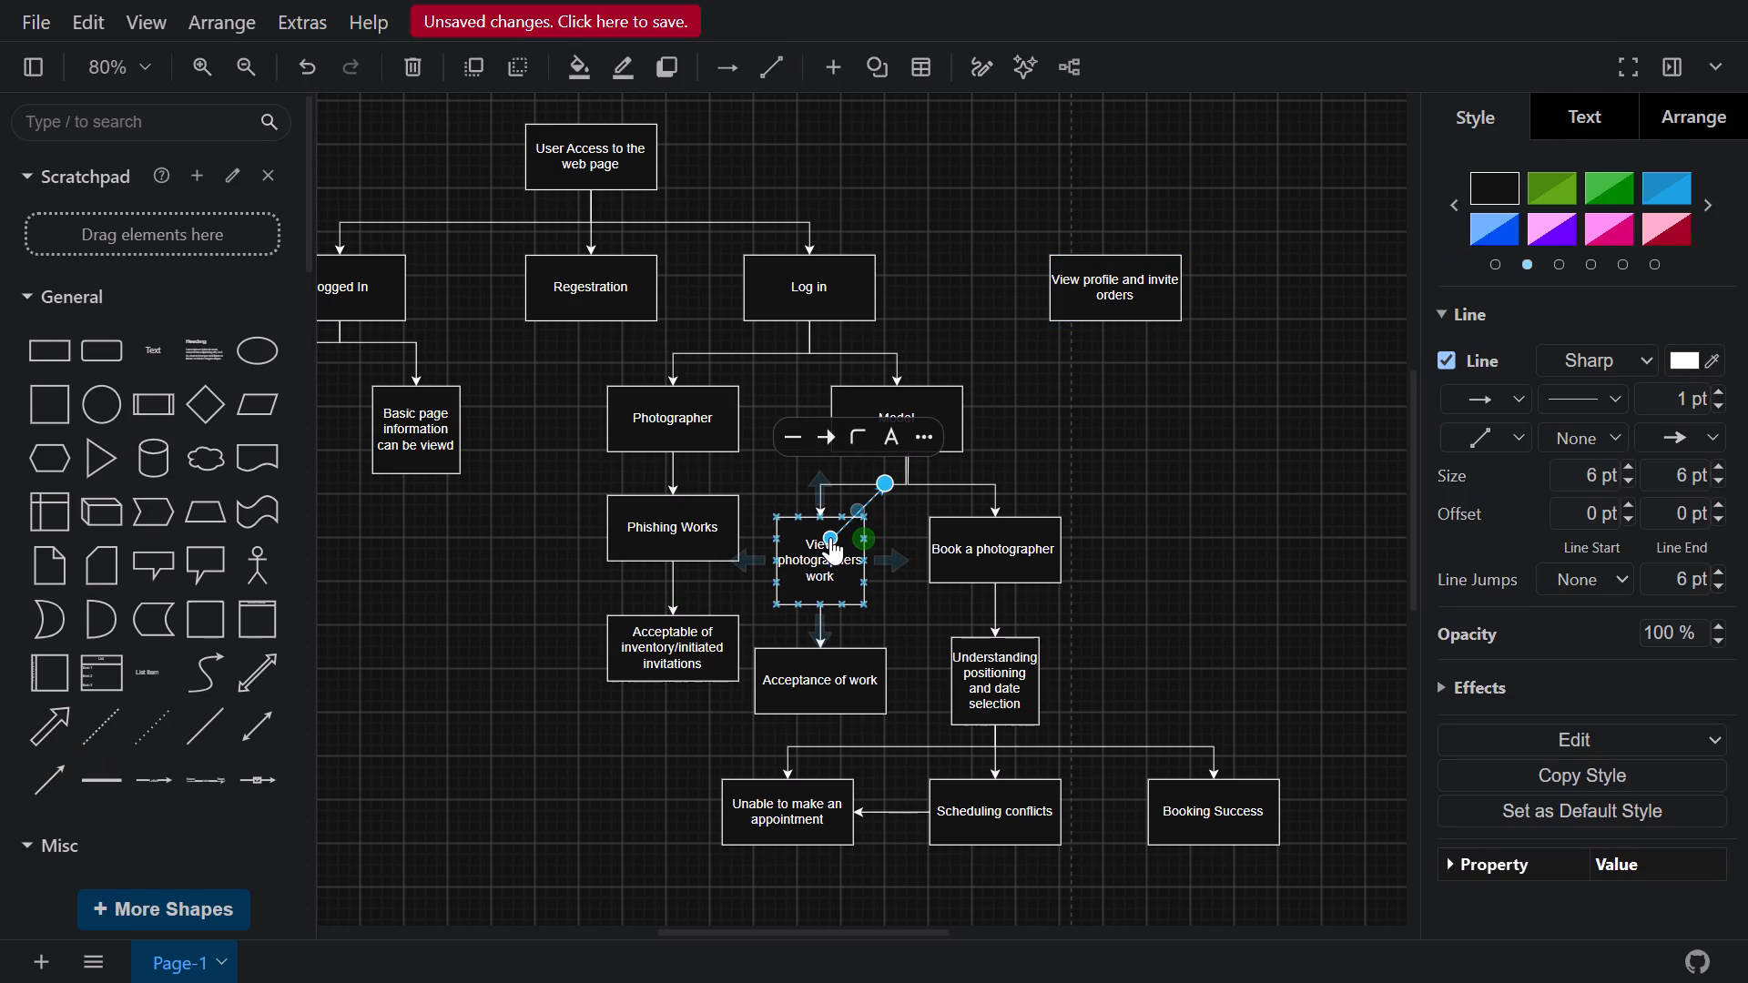
left_click_drag(829, 538, 874, 288)
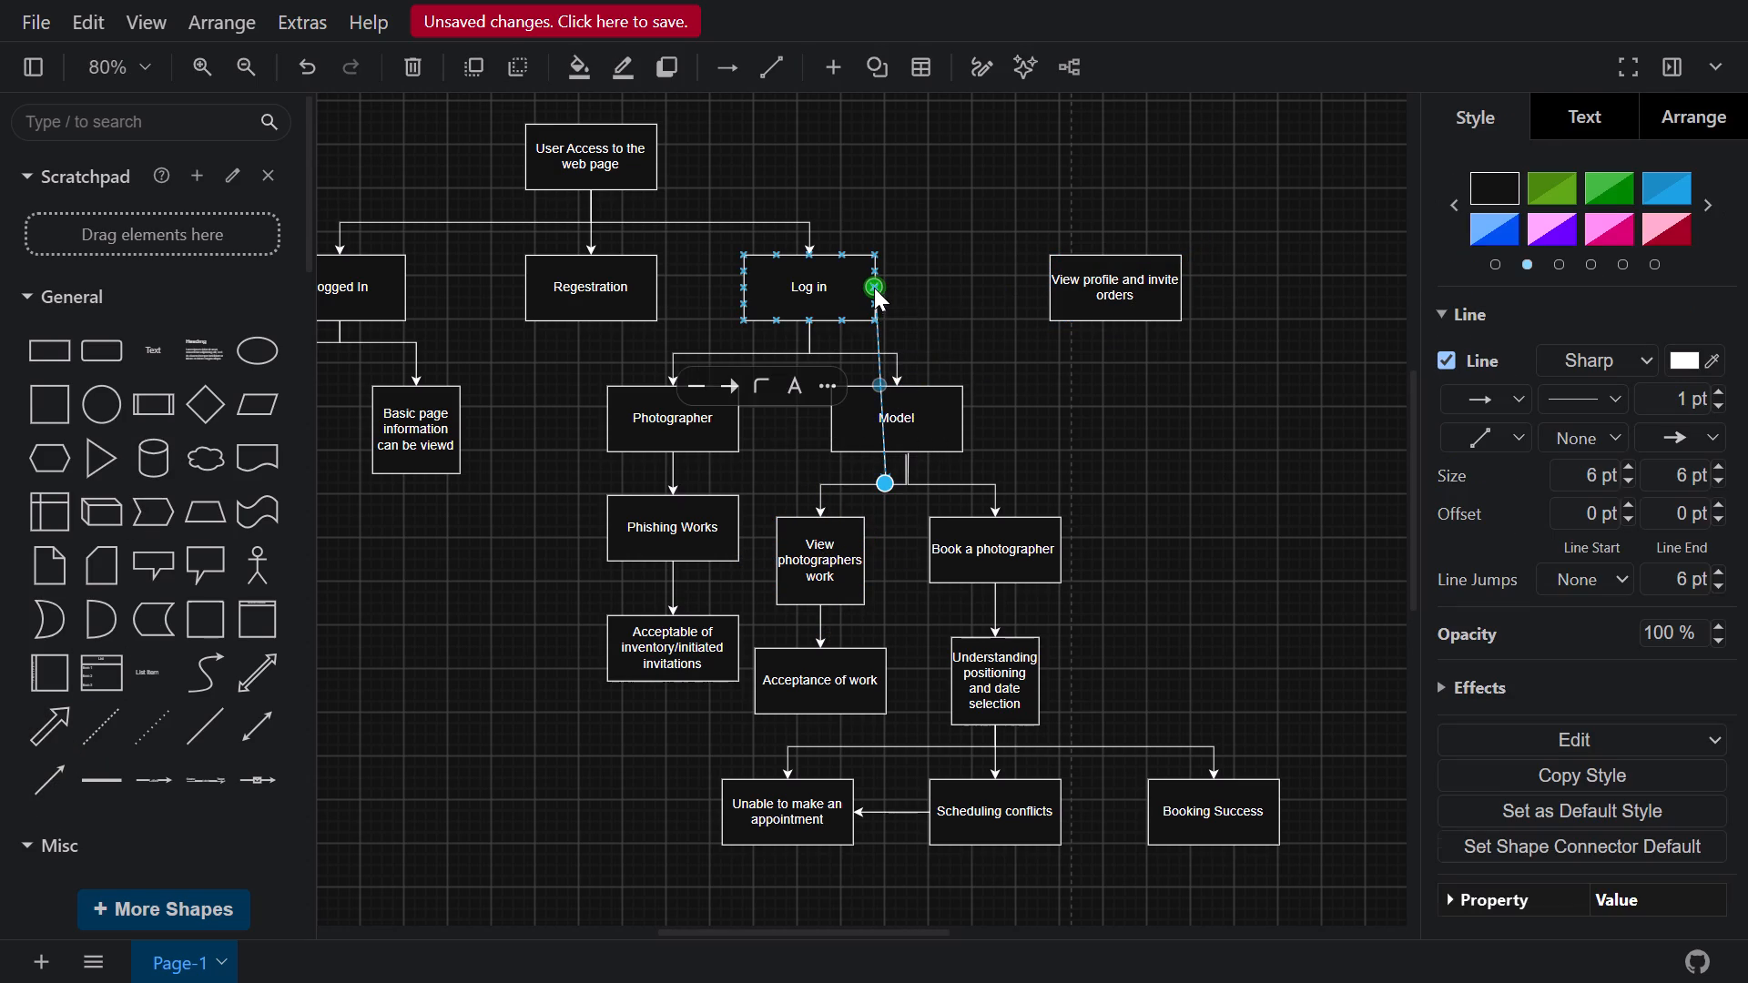
left_click_drag(886, 484, 1078, 221)
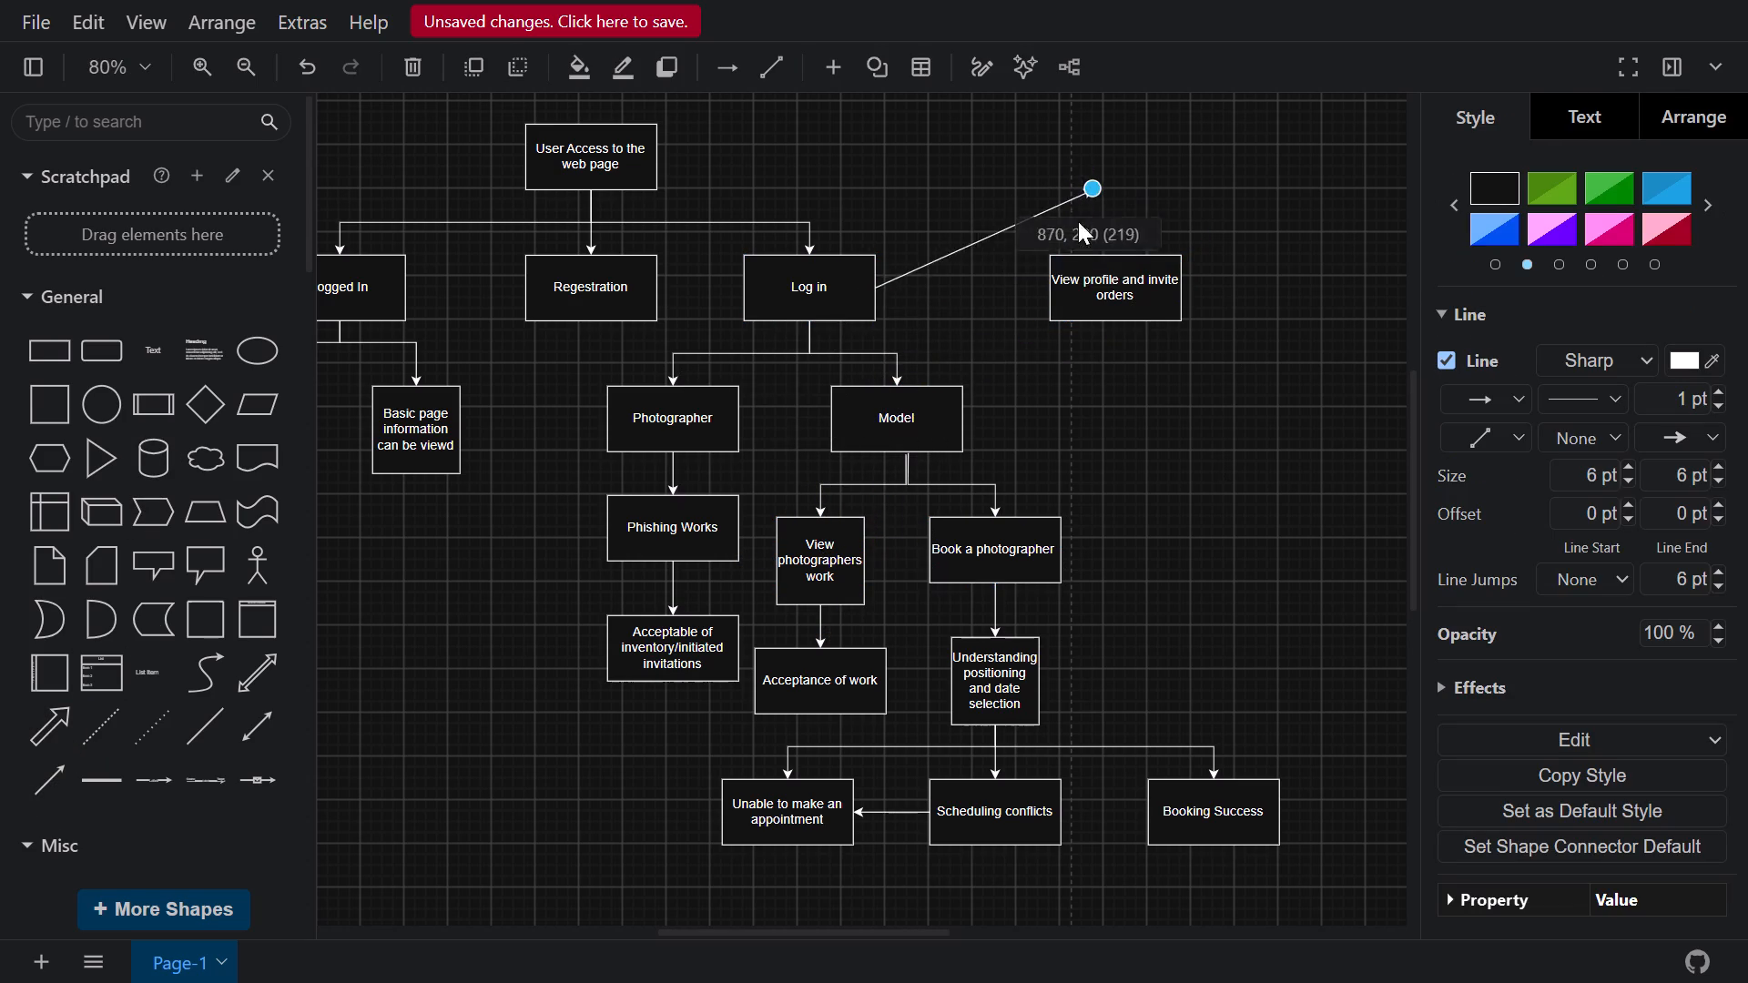
left_click_drag(1078, 221, 1052, 282)
left_click(1121, 462)
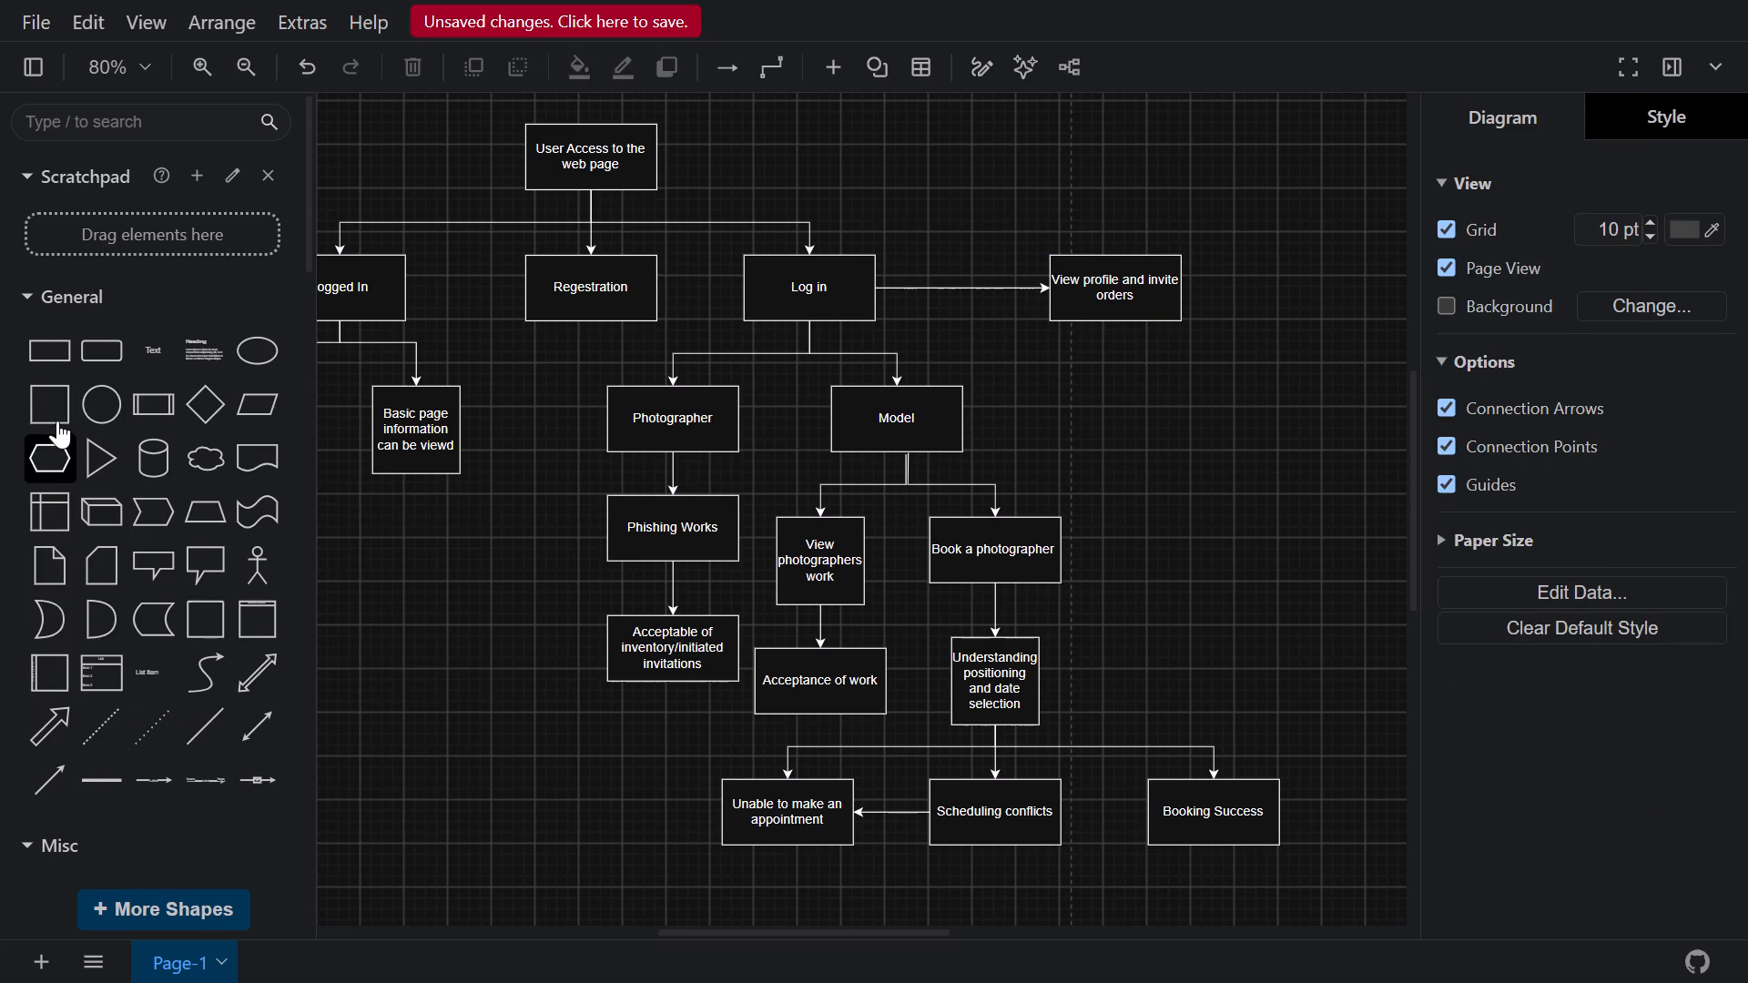
Add a rectangle labelled "Invitation status with view/rejected" level with "View profile and invite orders", on its right side.
left_click(41, 335)
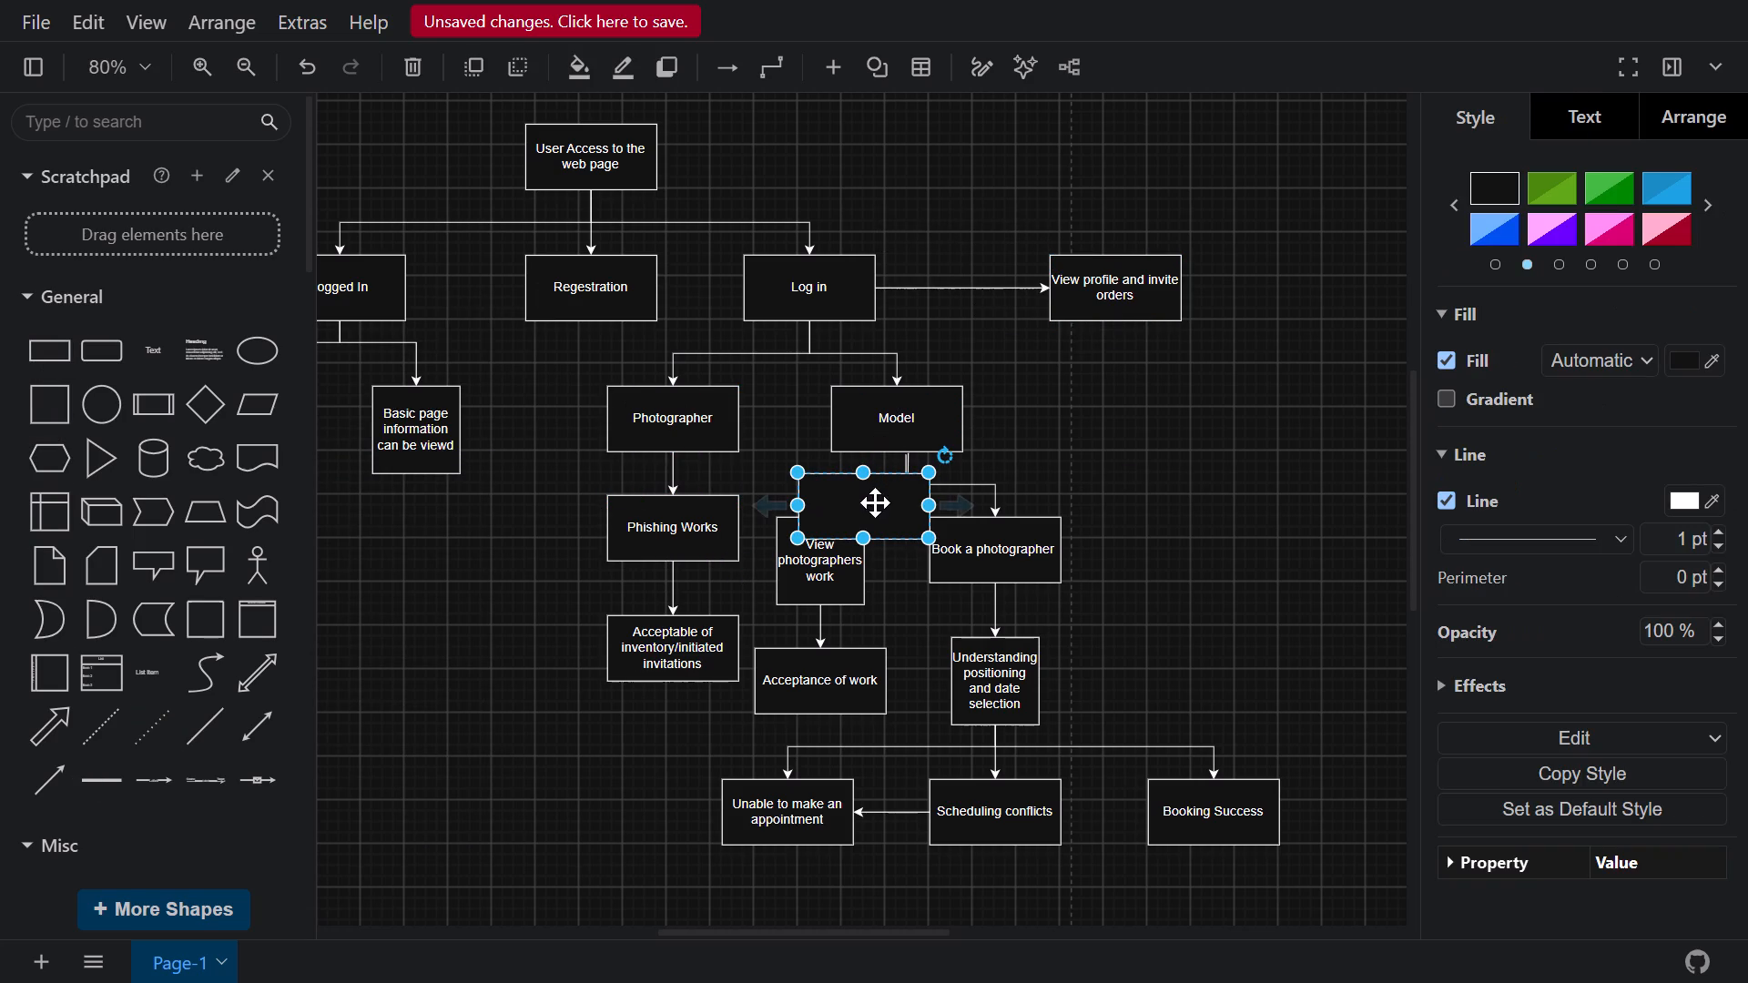
left_click_drag(875, 502, 1309, 205)
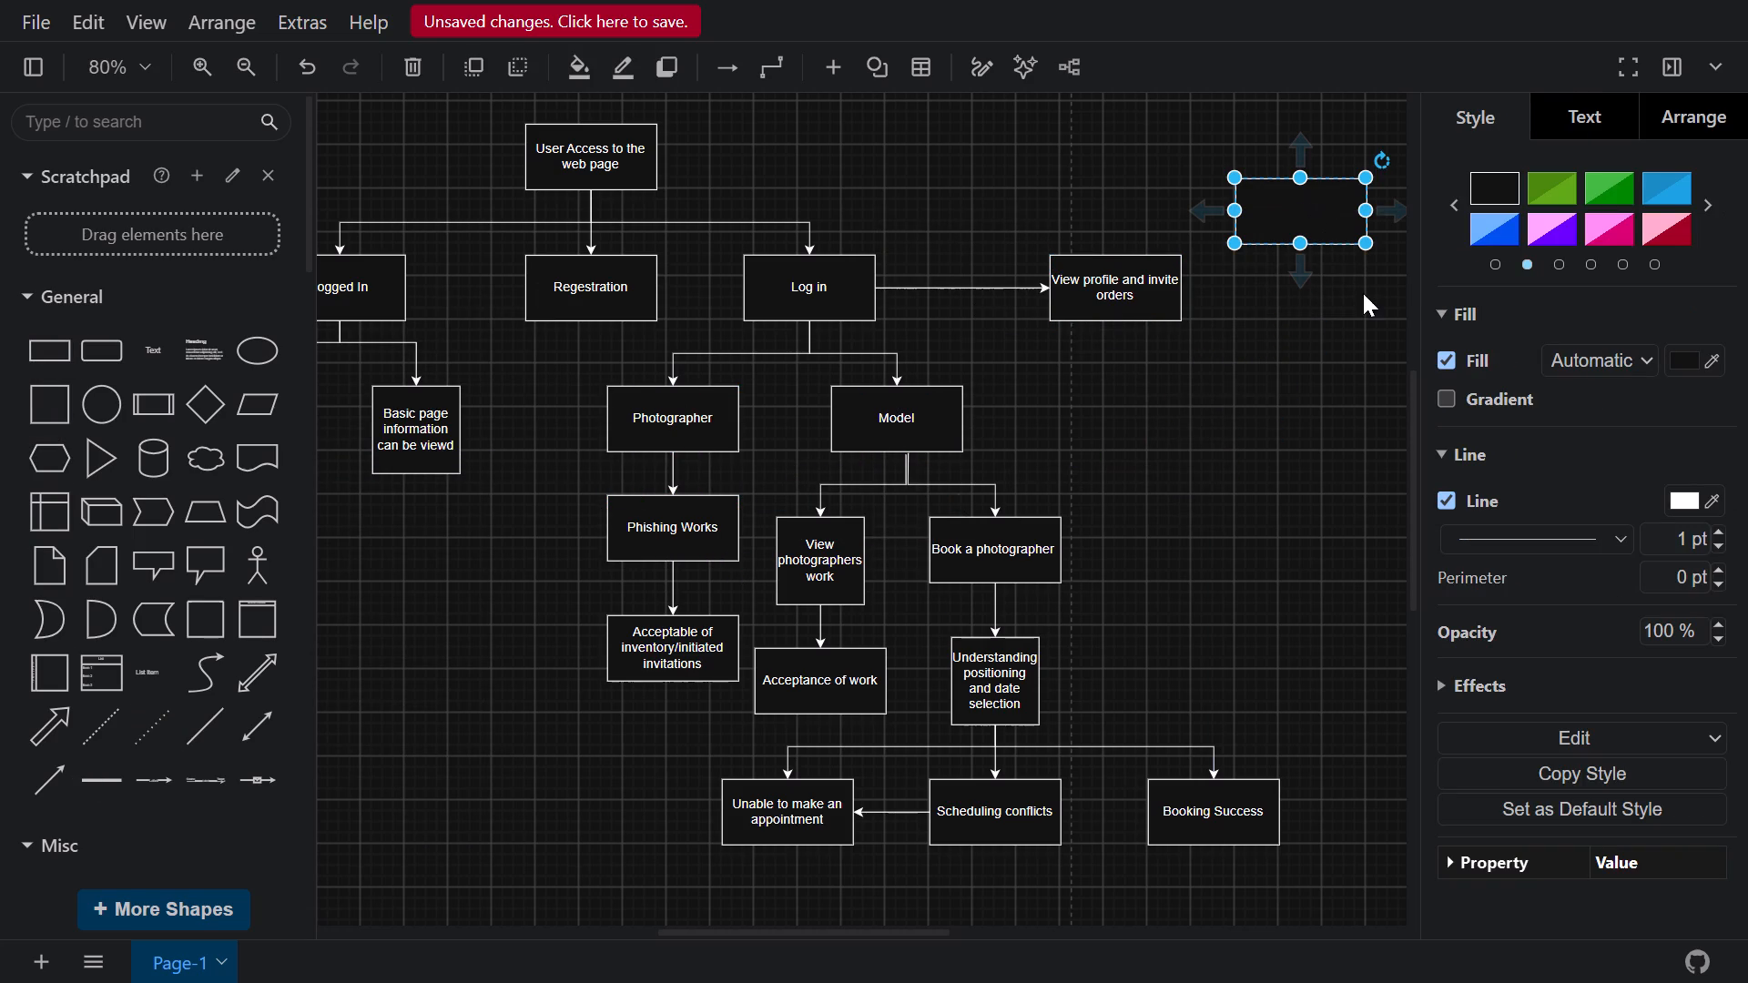
left_click_drag(1306, 210, 1332, 279)
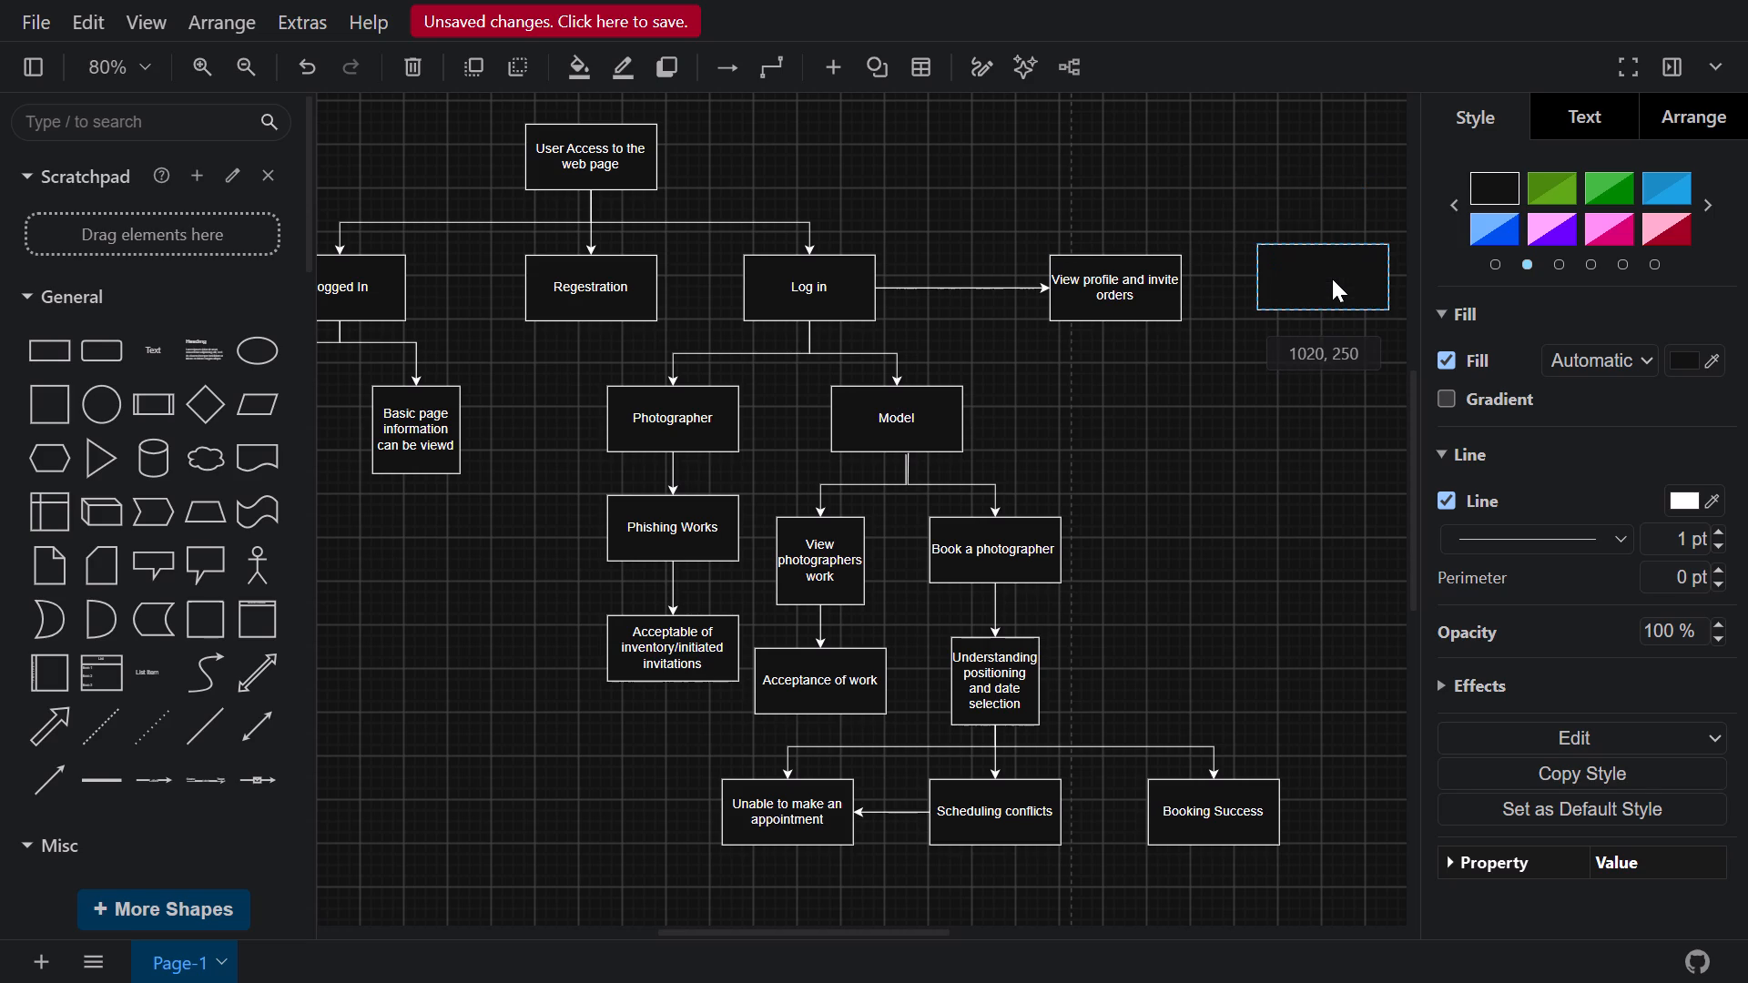
left_click_drag(1332, 279, 1326, 289)
double_click(1326, 289)
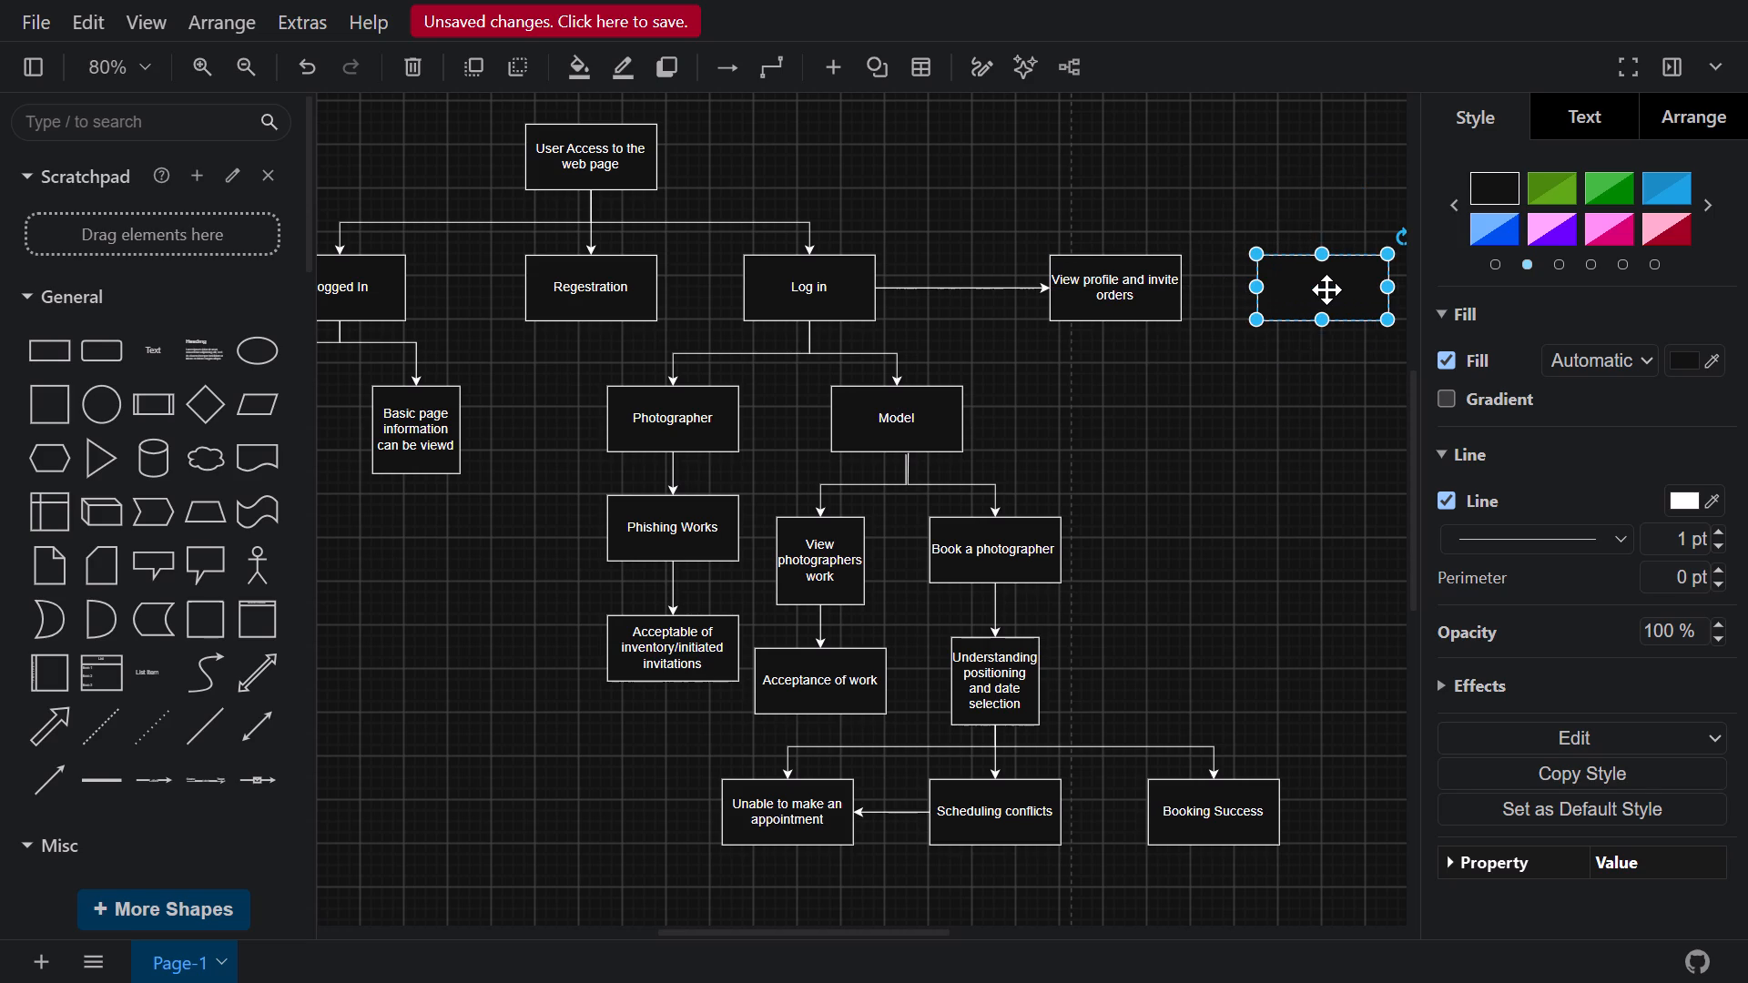
type("Invitation")
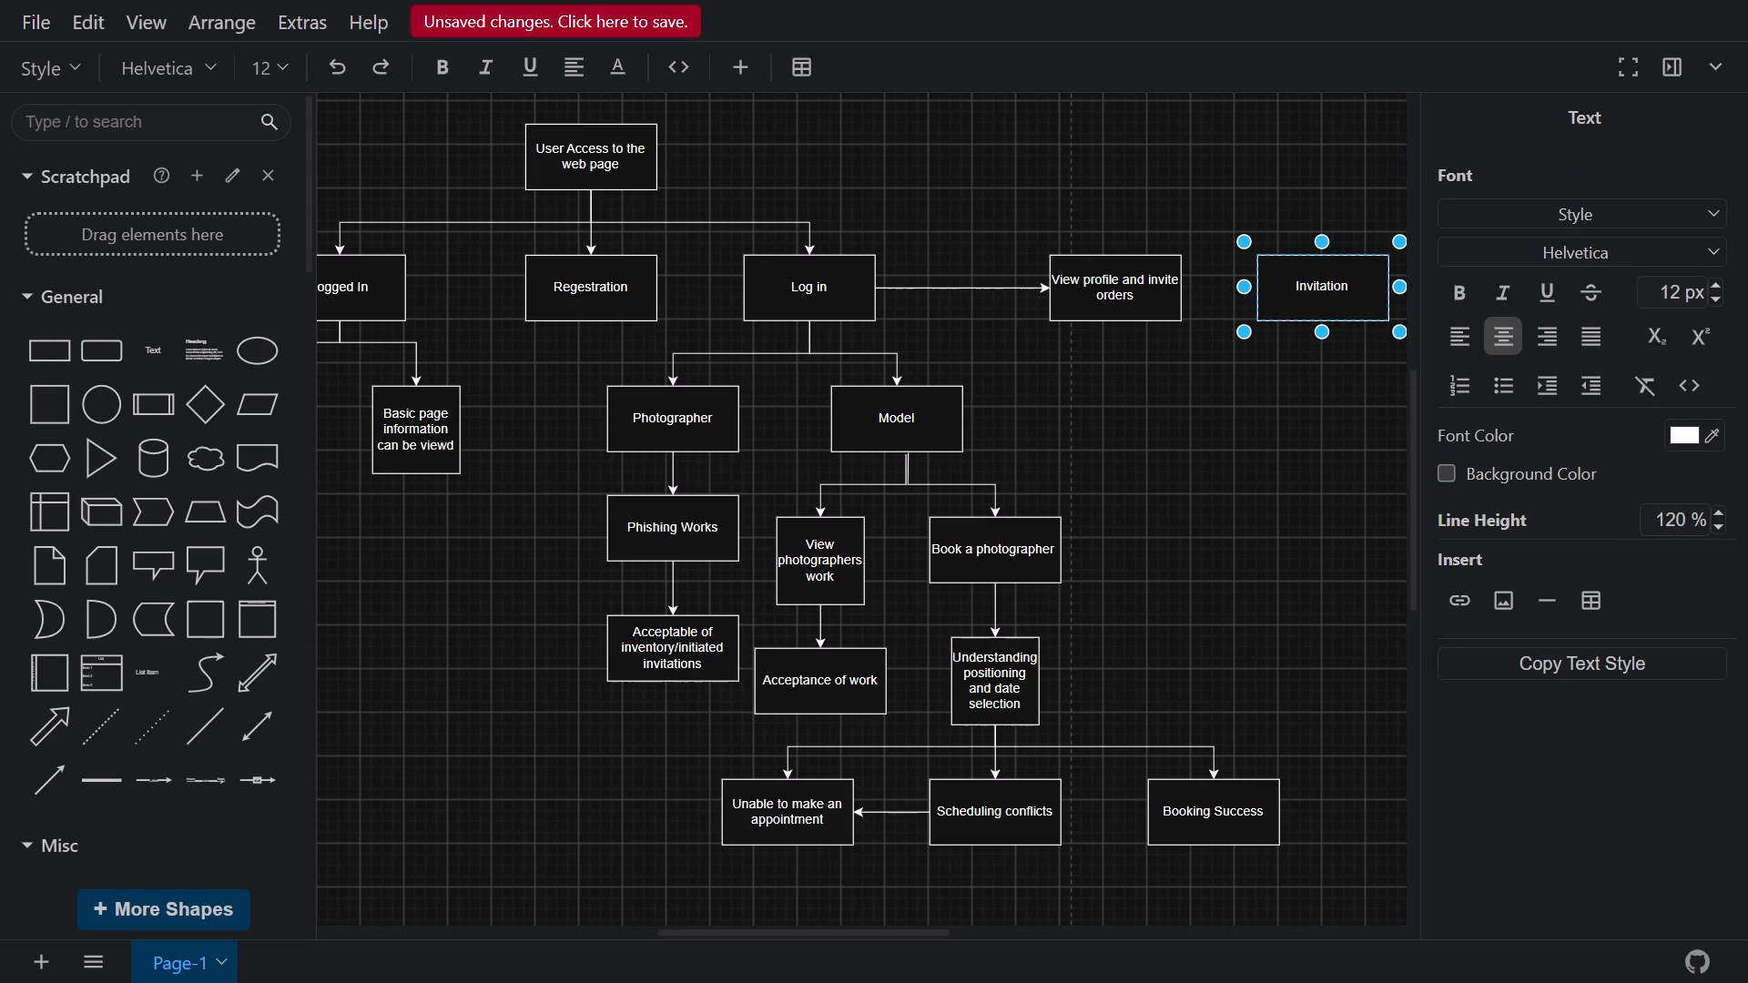
key("space")
type("status")
key("space")
type("with view")
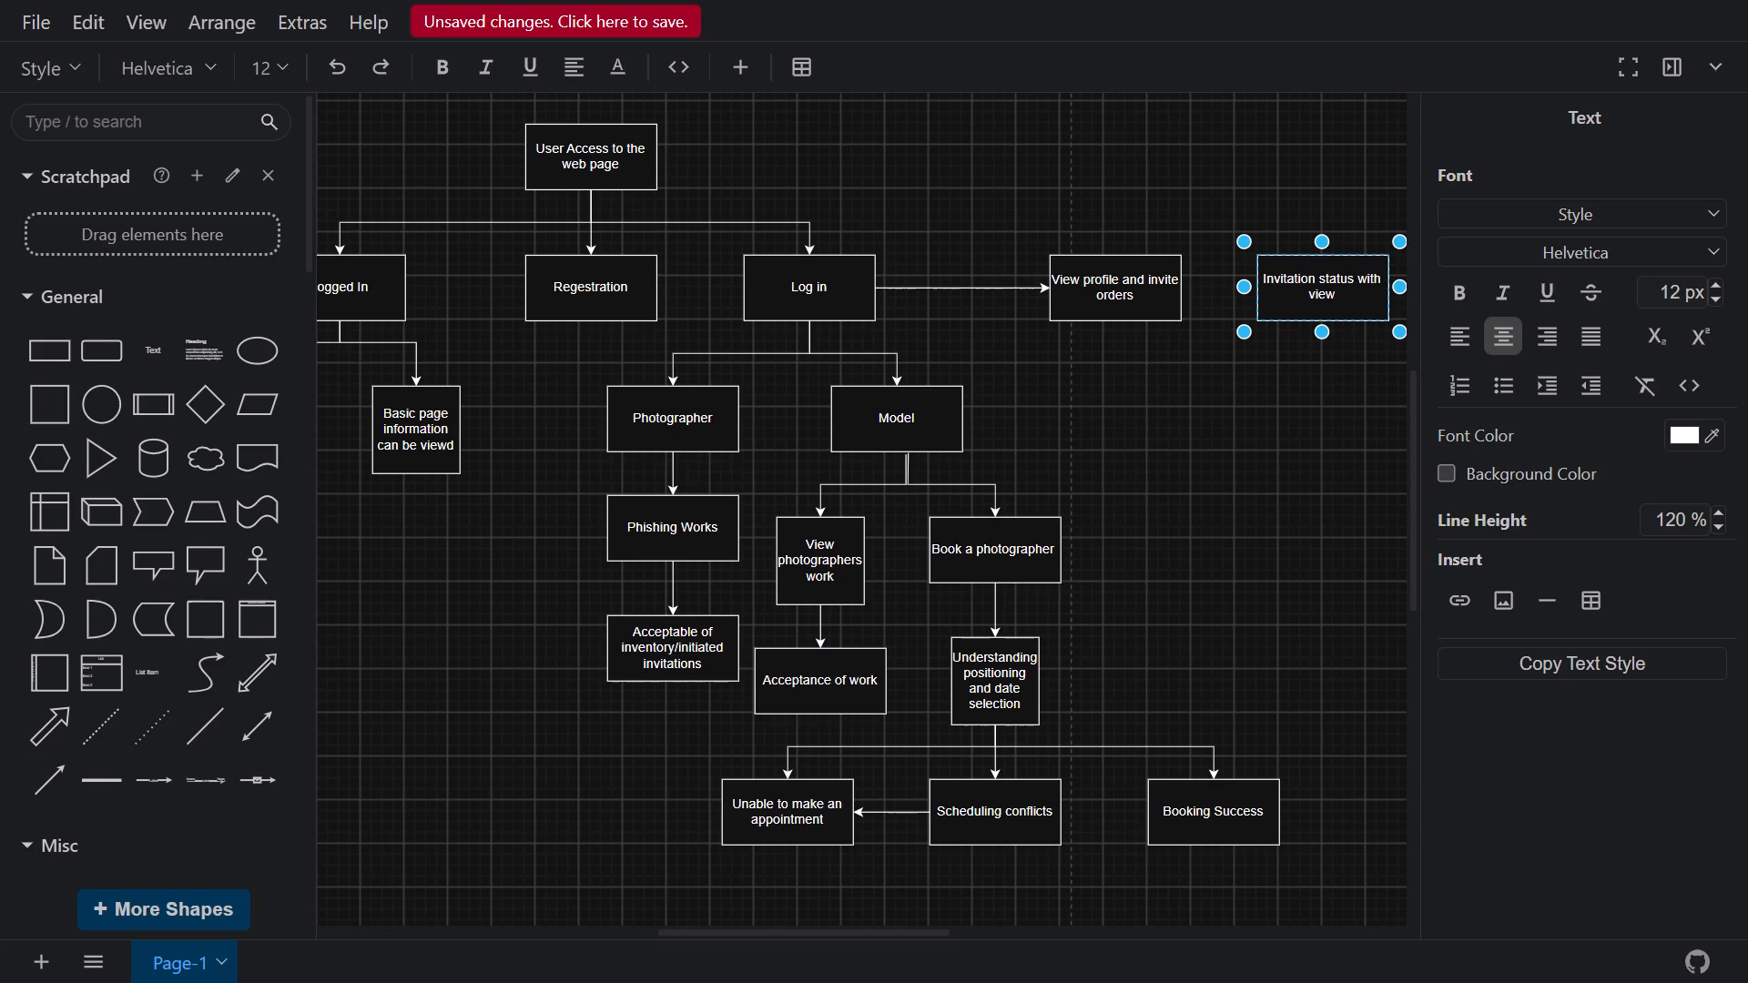
type("/rejected")
left_click(1314, 451)
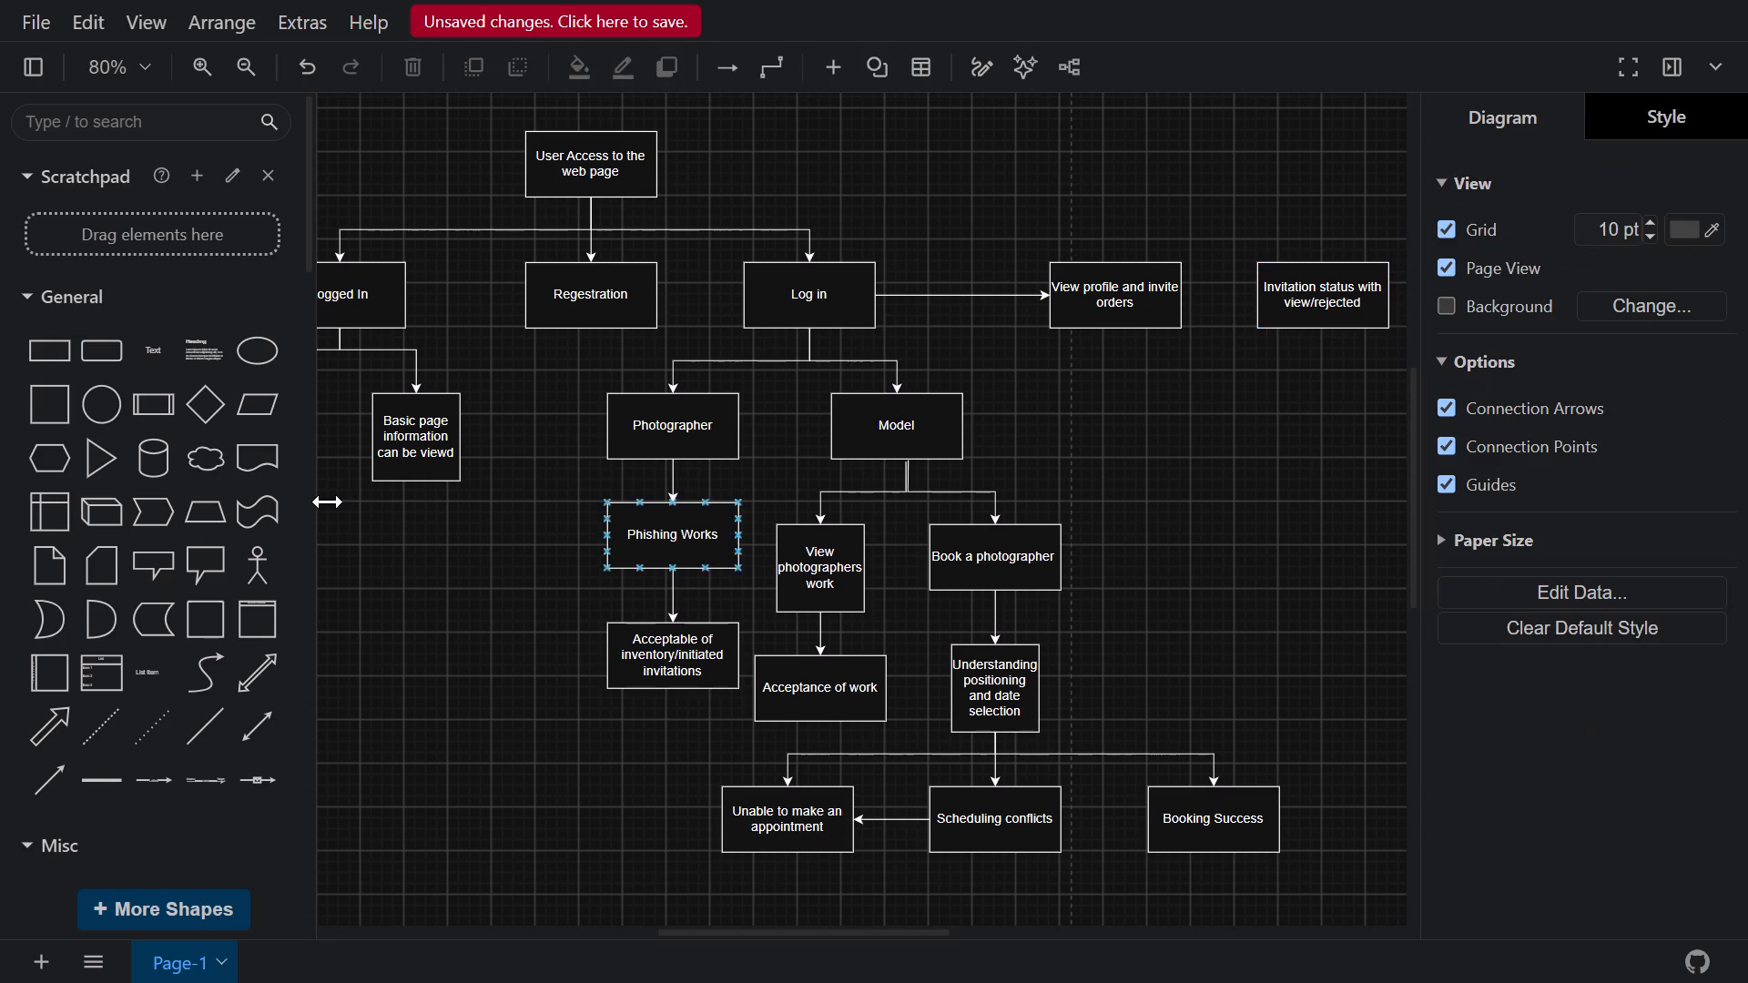
Add a rectangle labelled "Mutual evaluation" directly below "Invitation status with view/rejected", level with "Model".
left_click(49, 350)
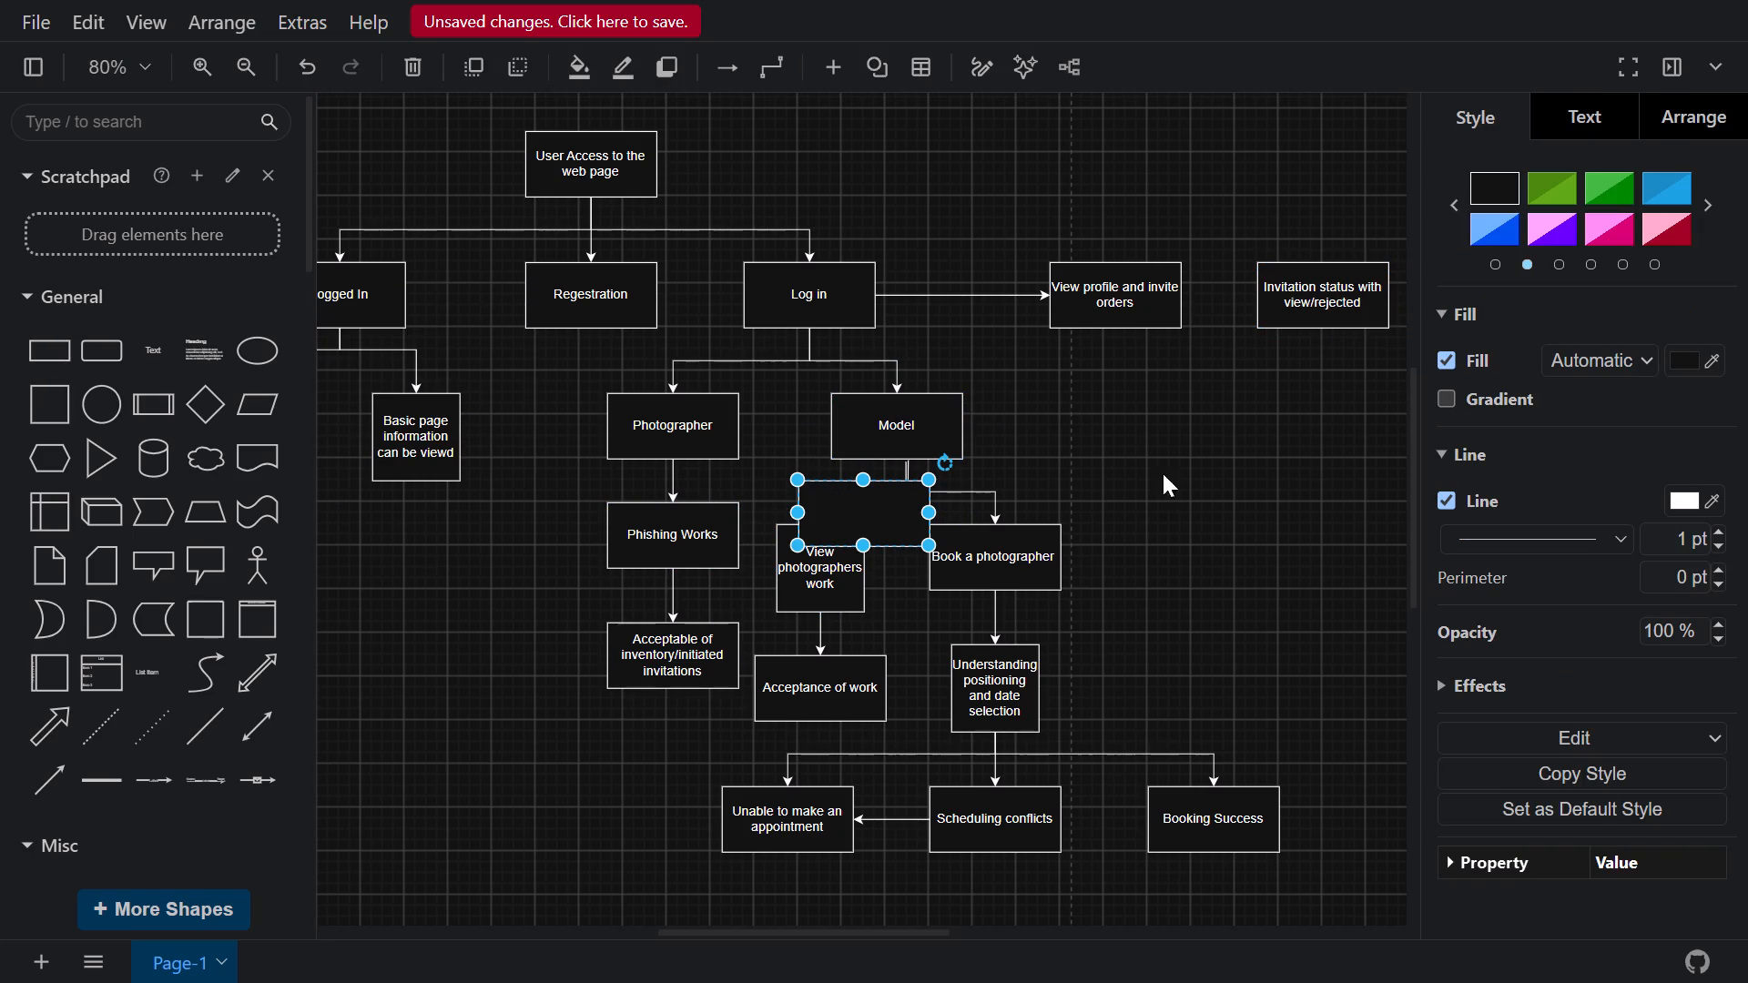
left_click_drag(859, 514, 1363, 411)
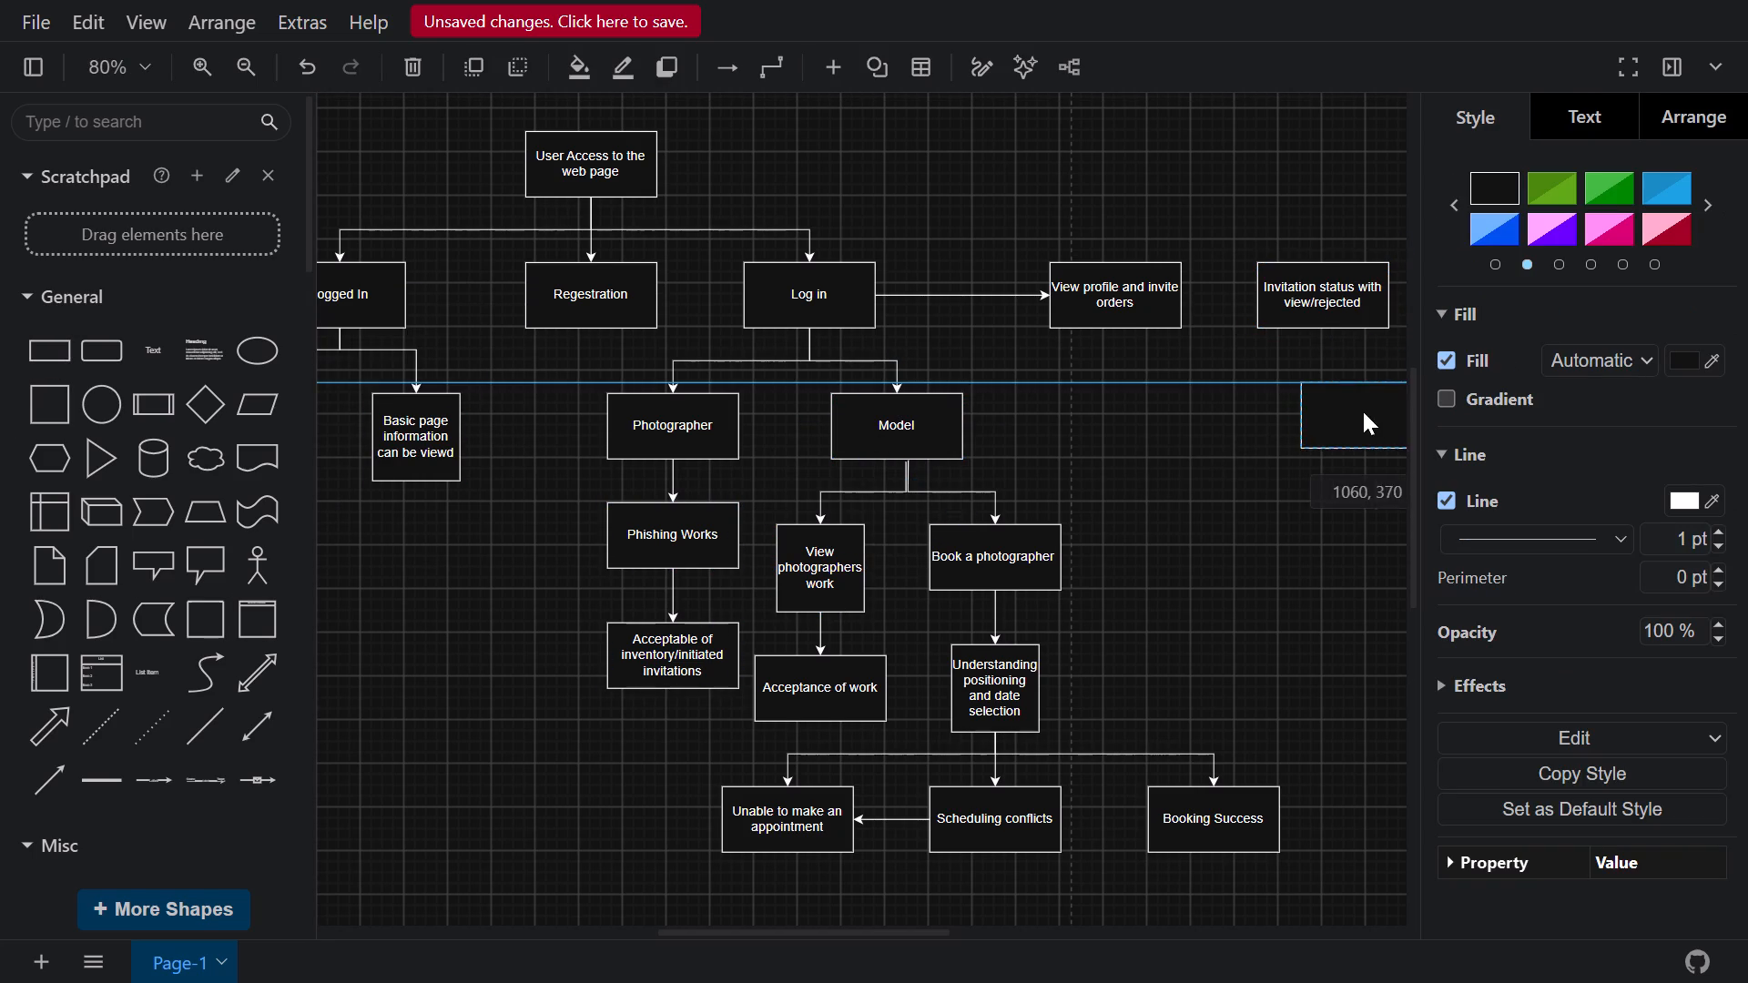
left_click_drag(1363, 411, 1317, 423)
double_click(1317, 423)
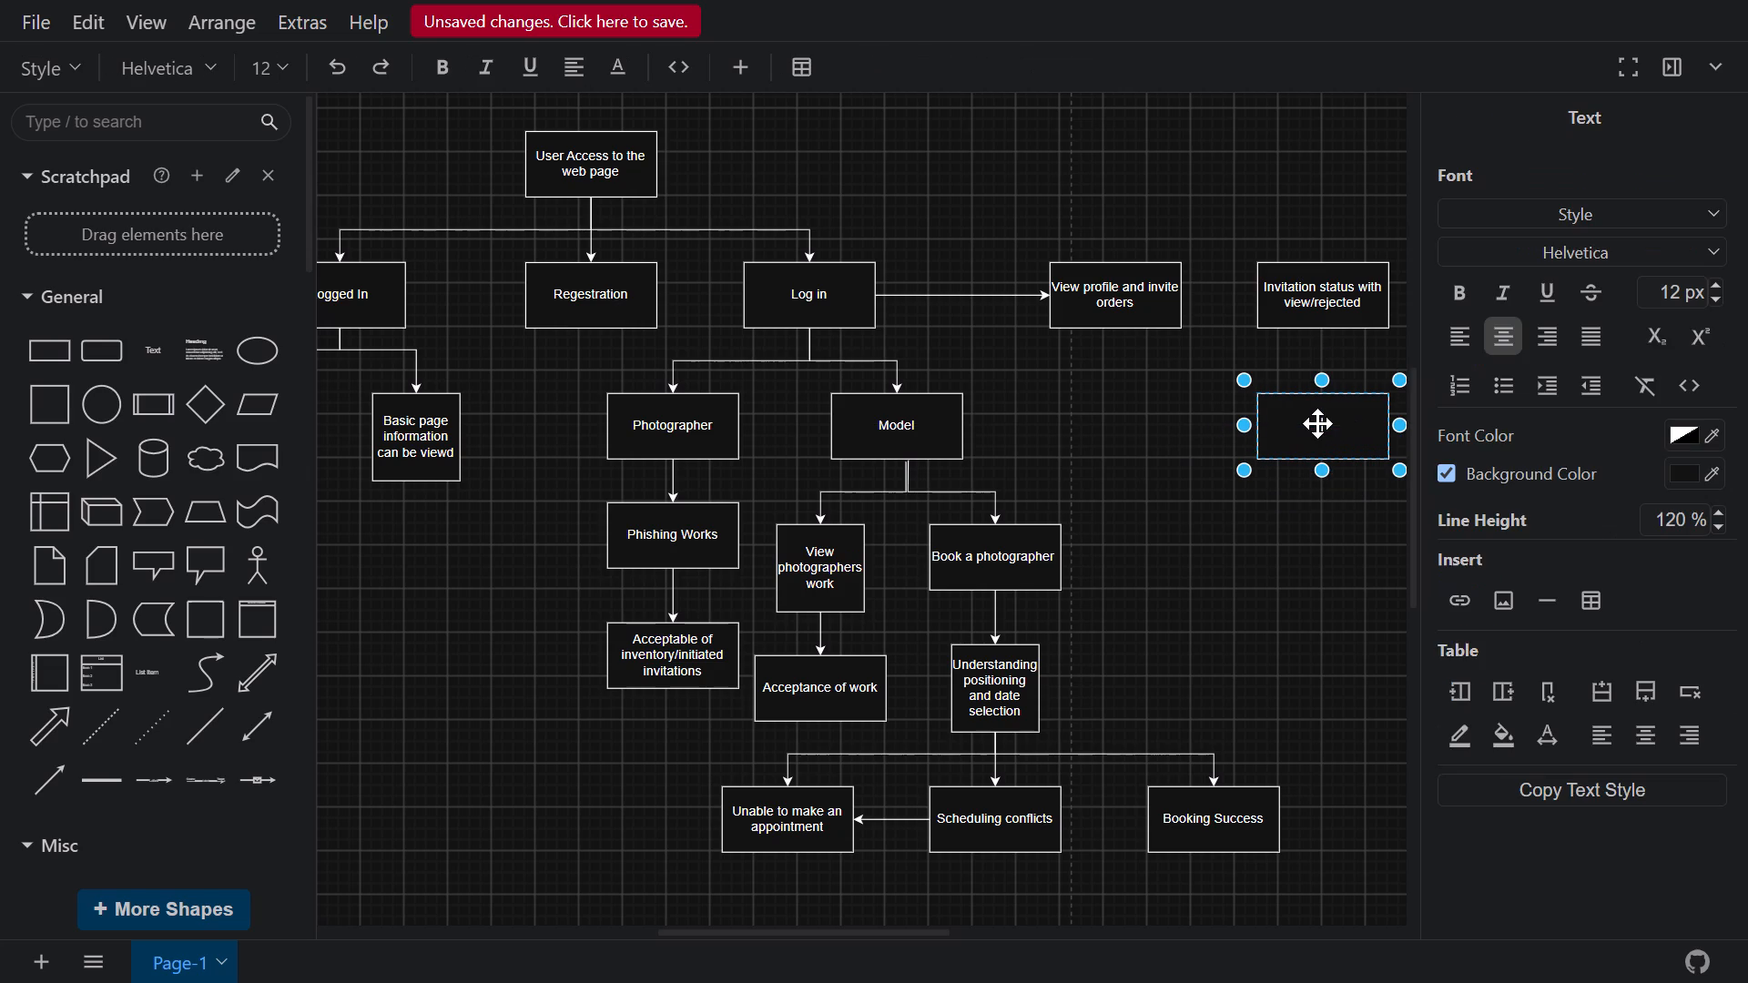
type("Mutual")
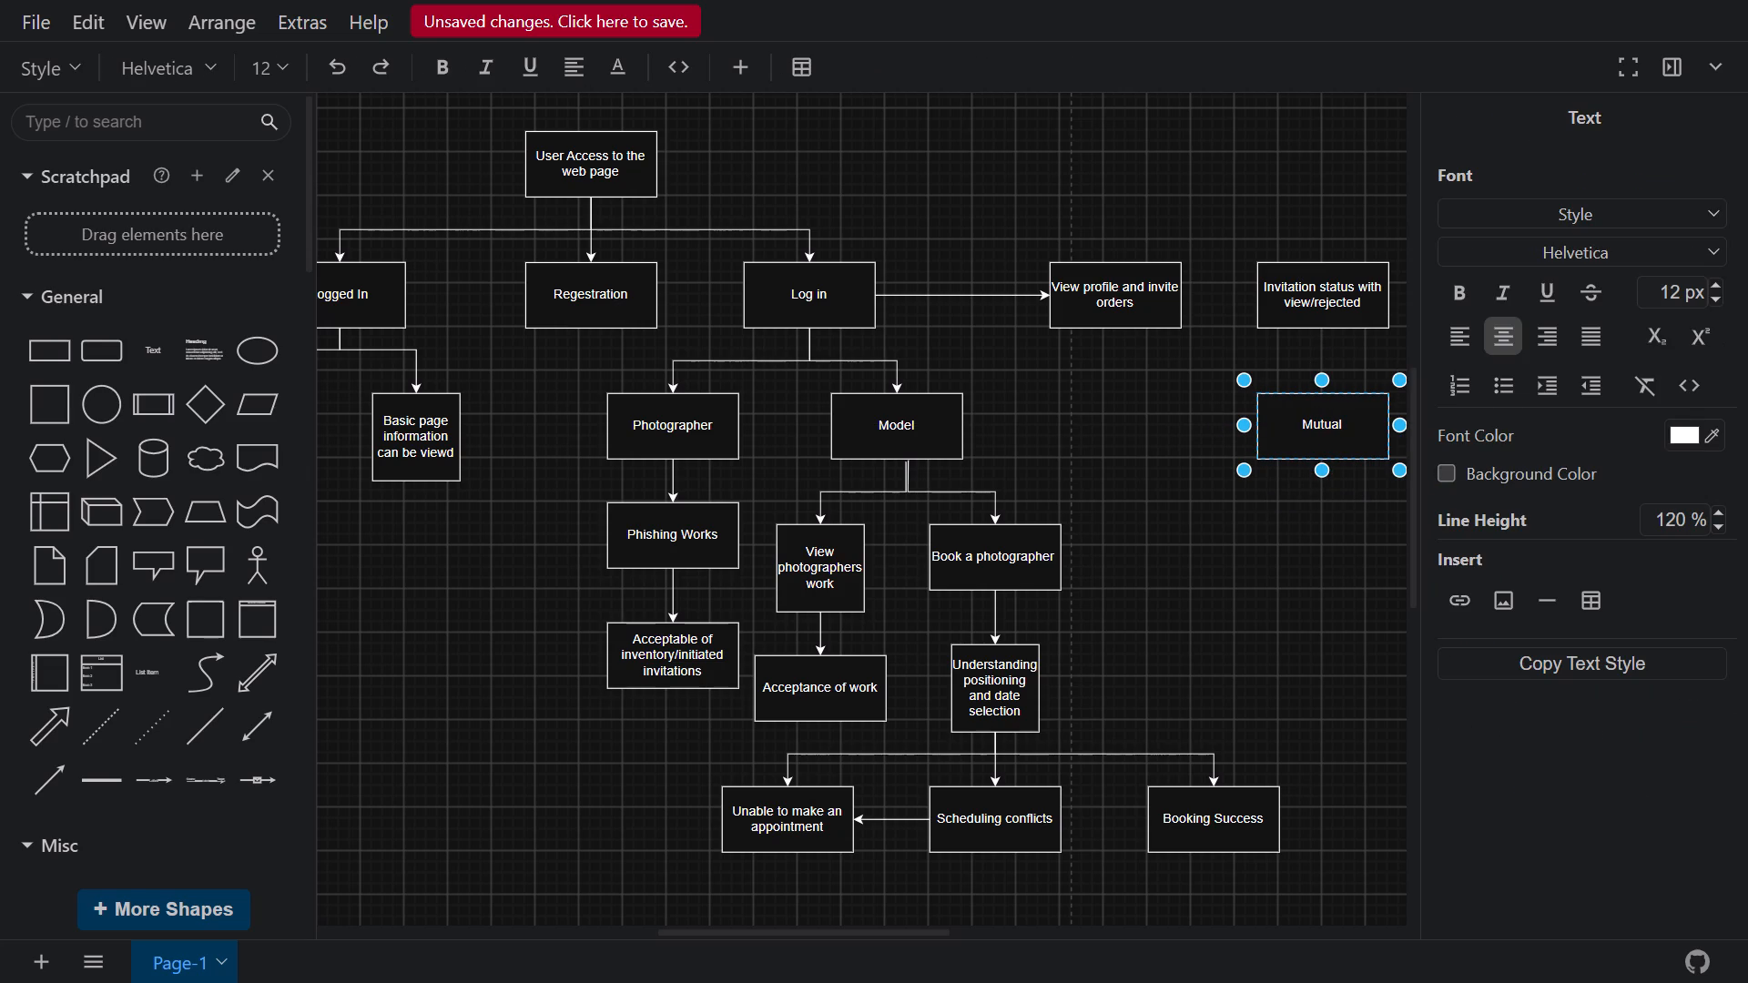
key("space")
type("evaluation")
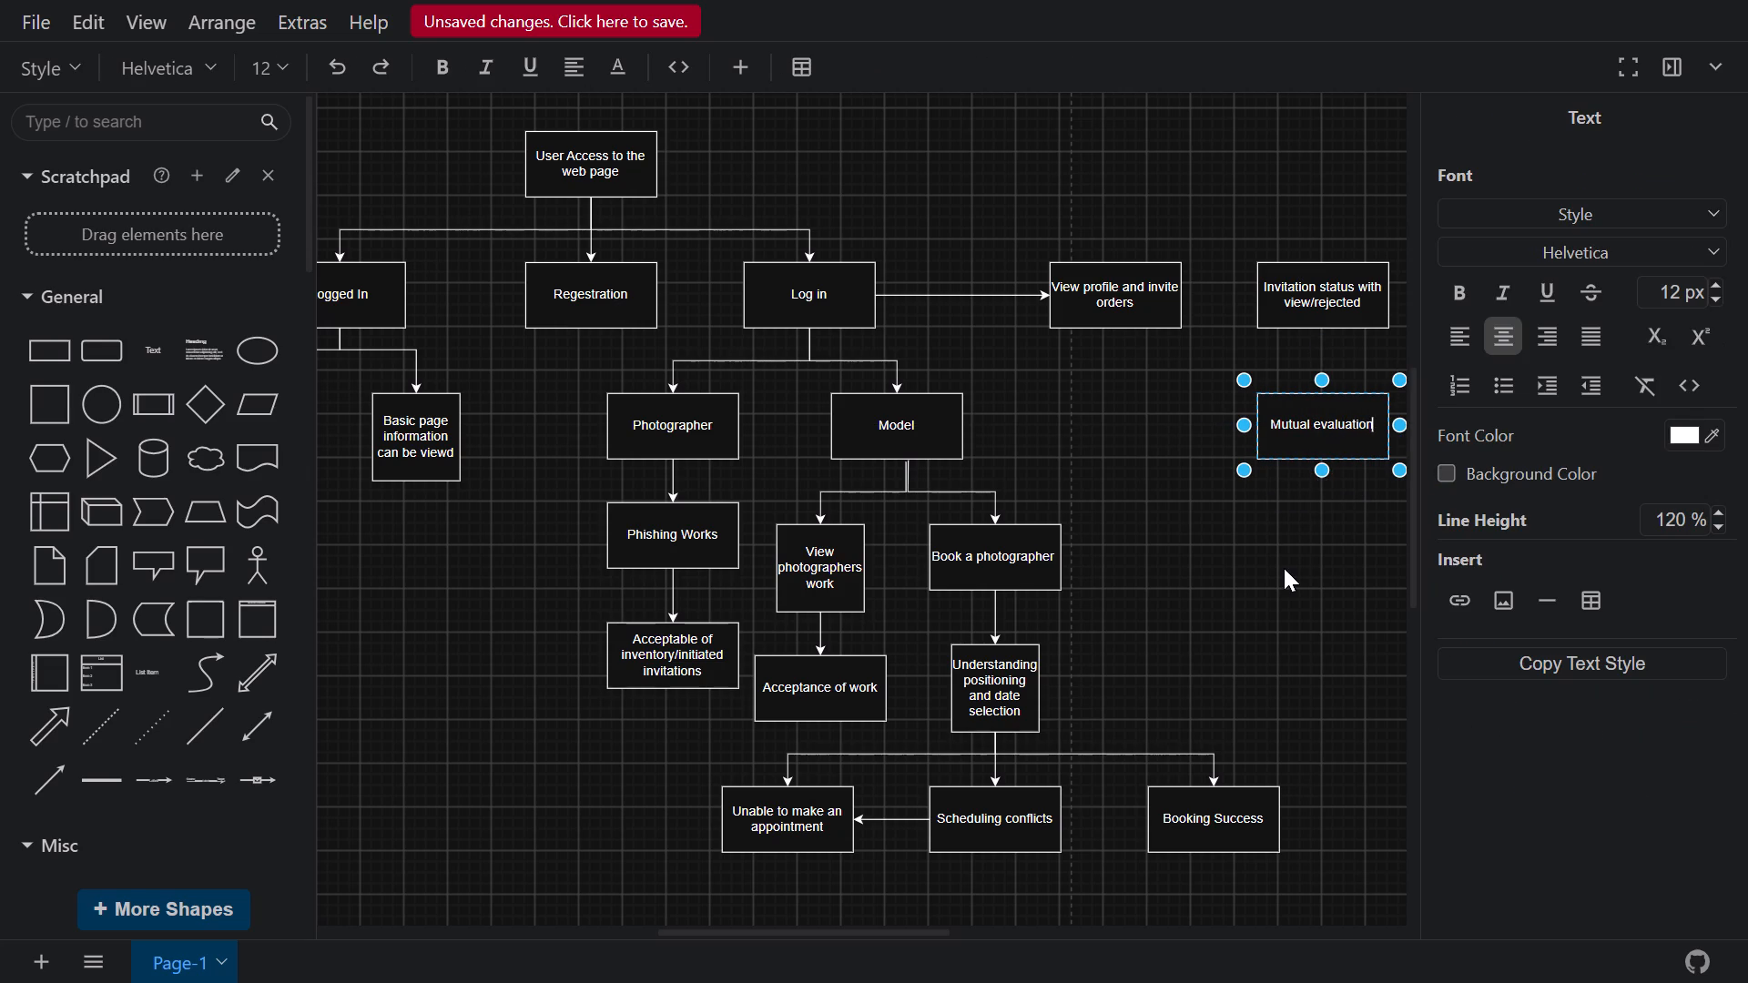
left_click(1284, 568)
Add a rectangle labelled "Order completion" directly below "Mutual evaluation", aligned with it vertically.
left_click(52, 354)
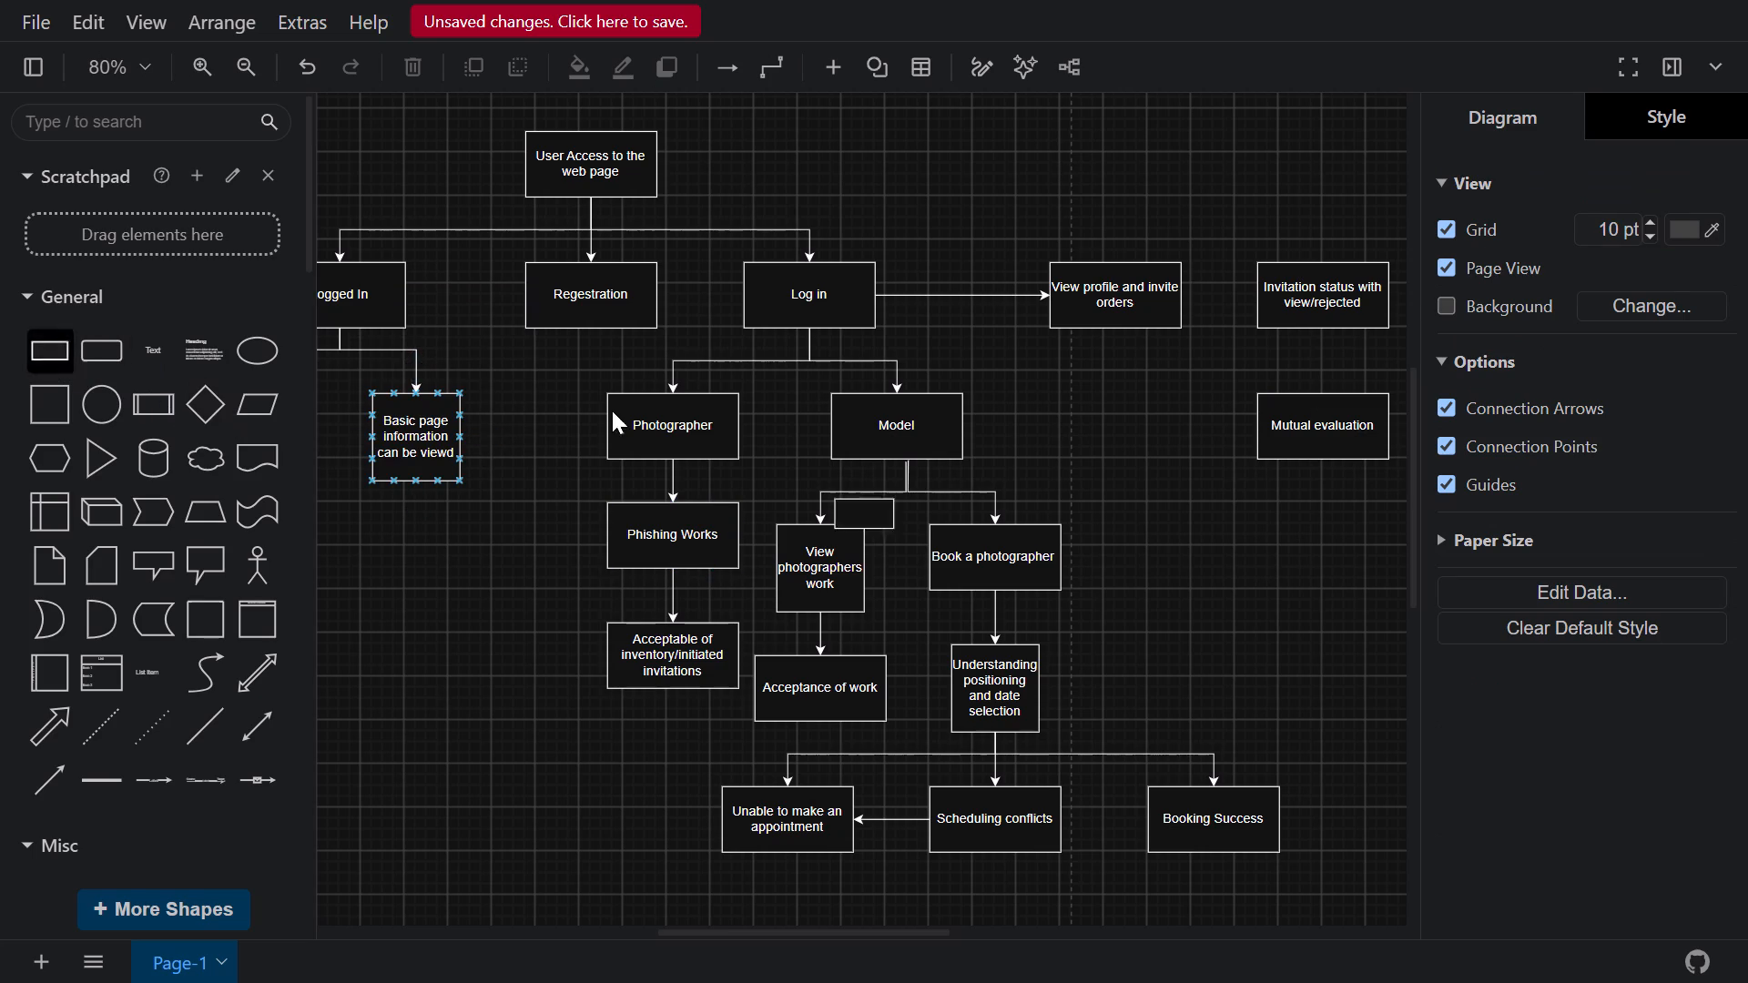
left_click_drag(878, 523, 1336, 562)
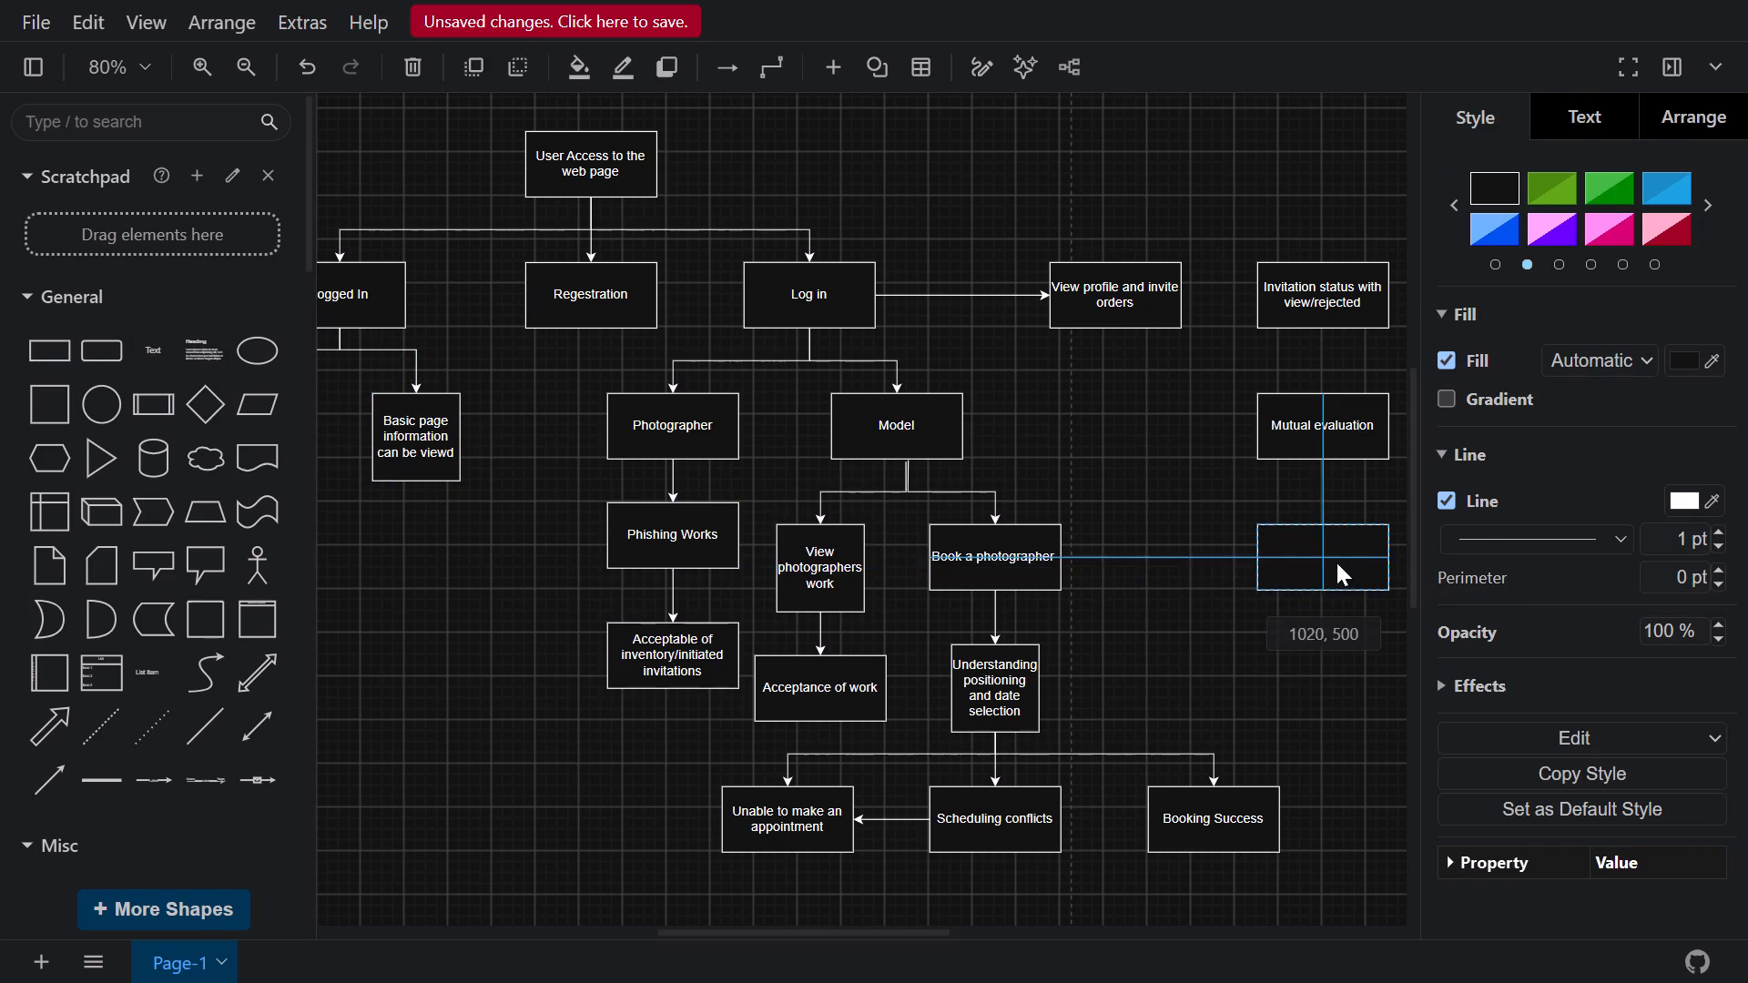
left_click_drag(1336, 562, 1330, 553)
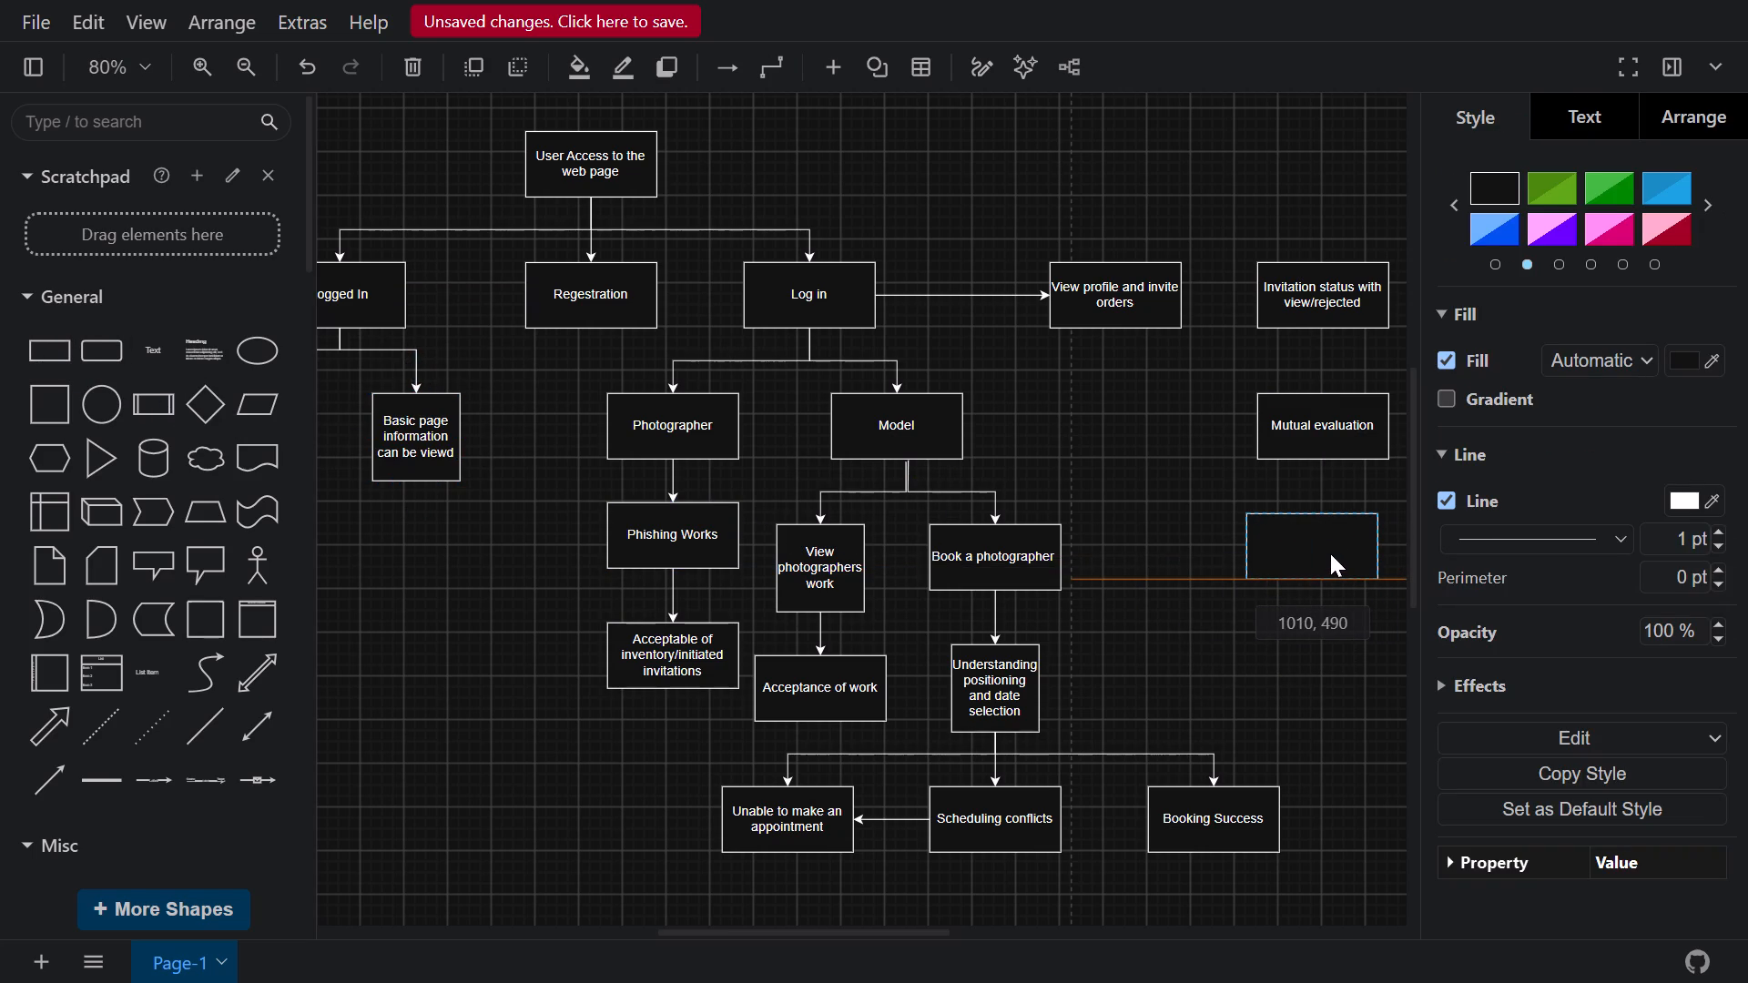
left_click_drag(1330, 553, 1334, 553)
double_click(1334, 553)
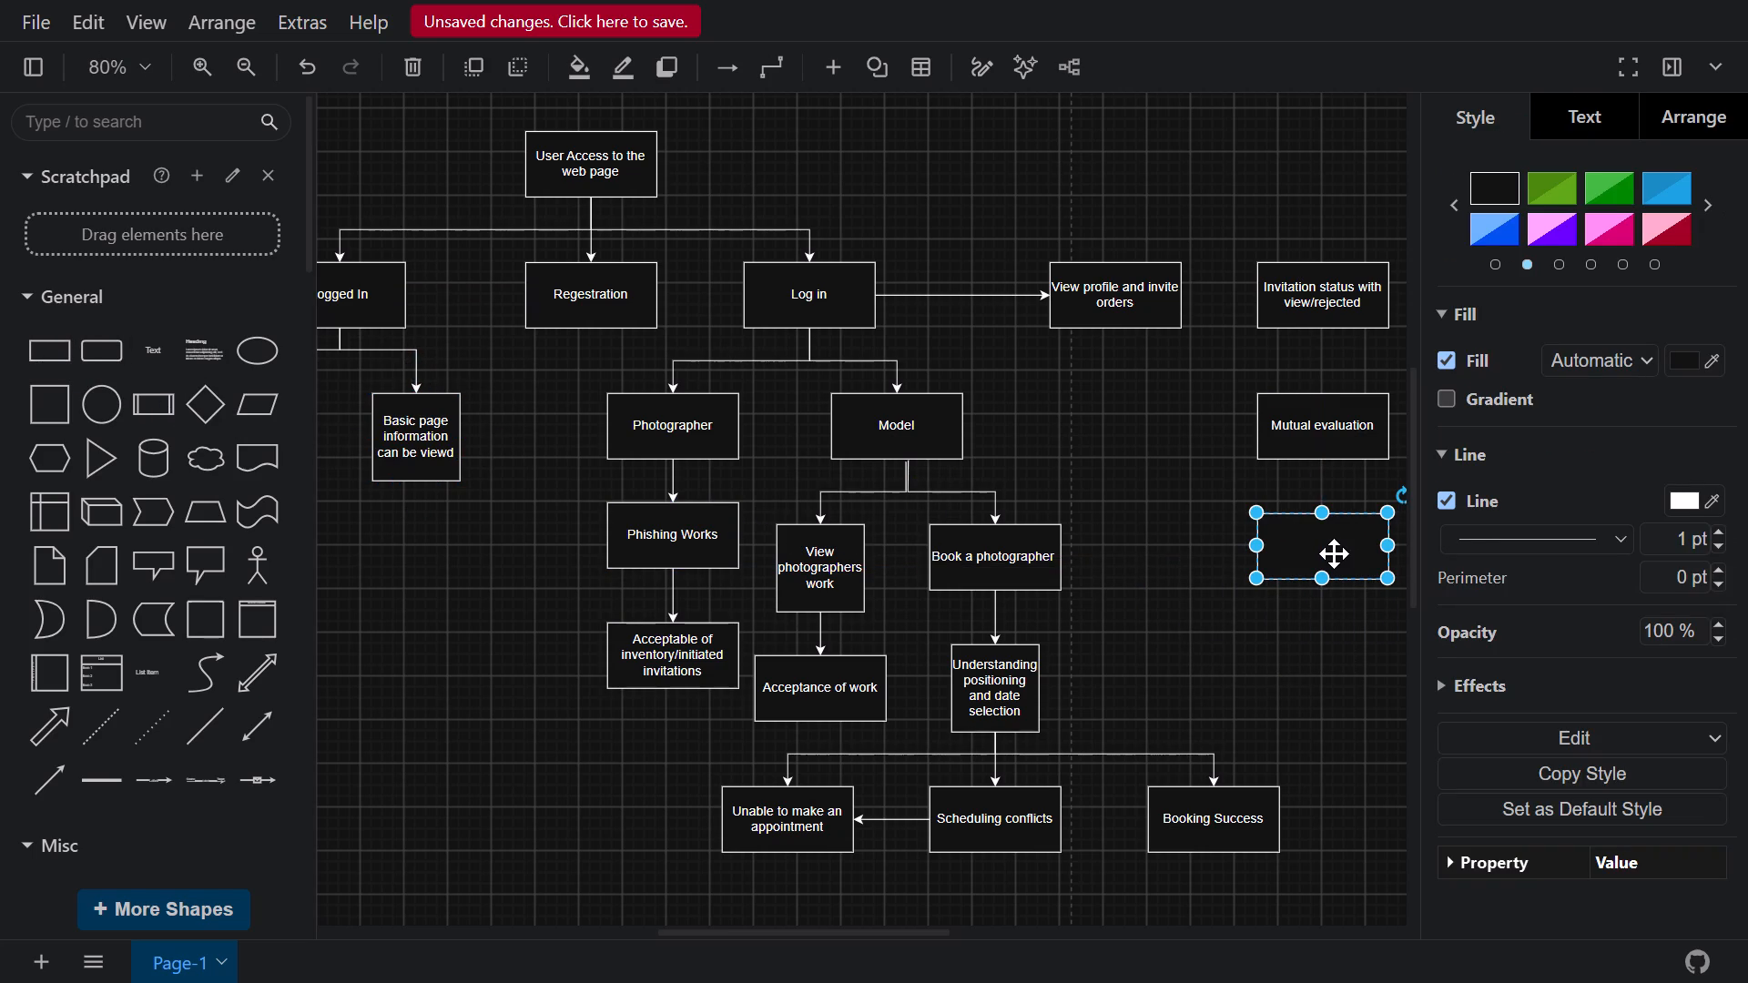
type("Order")
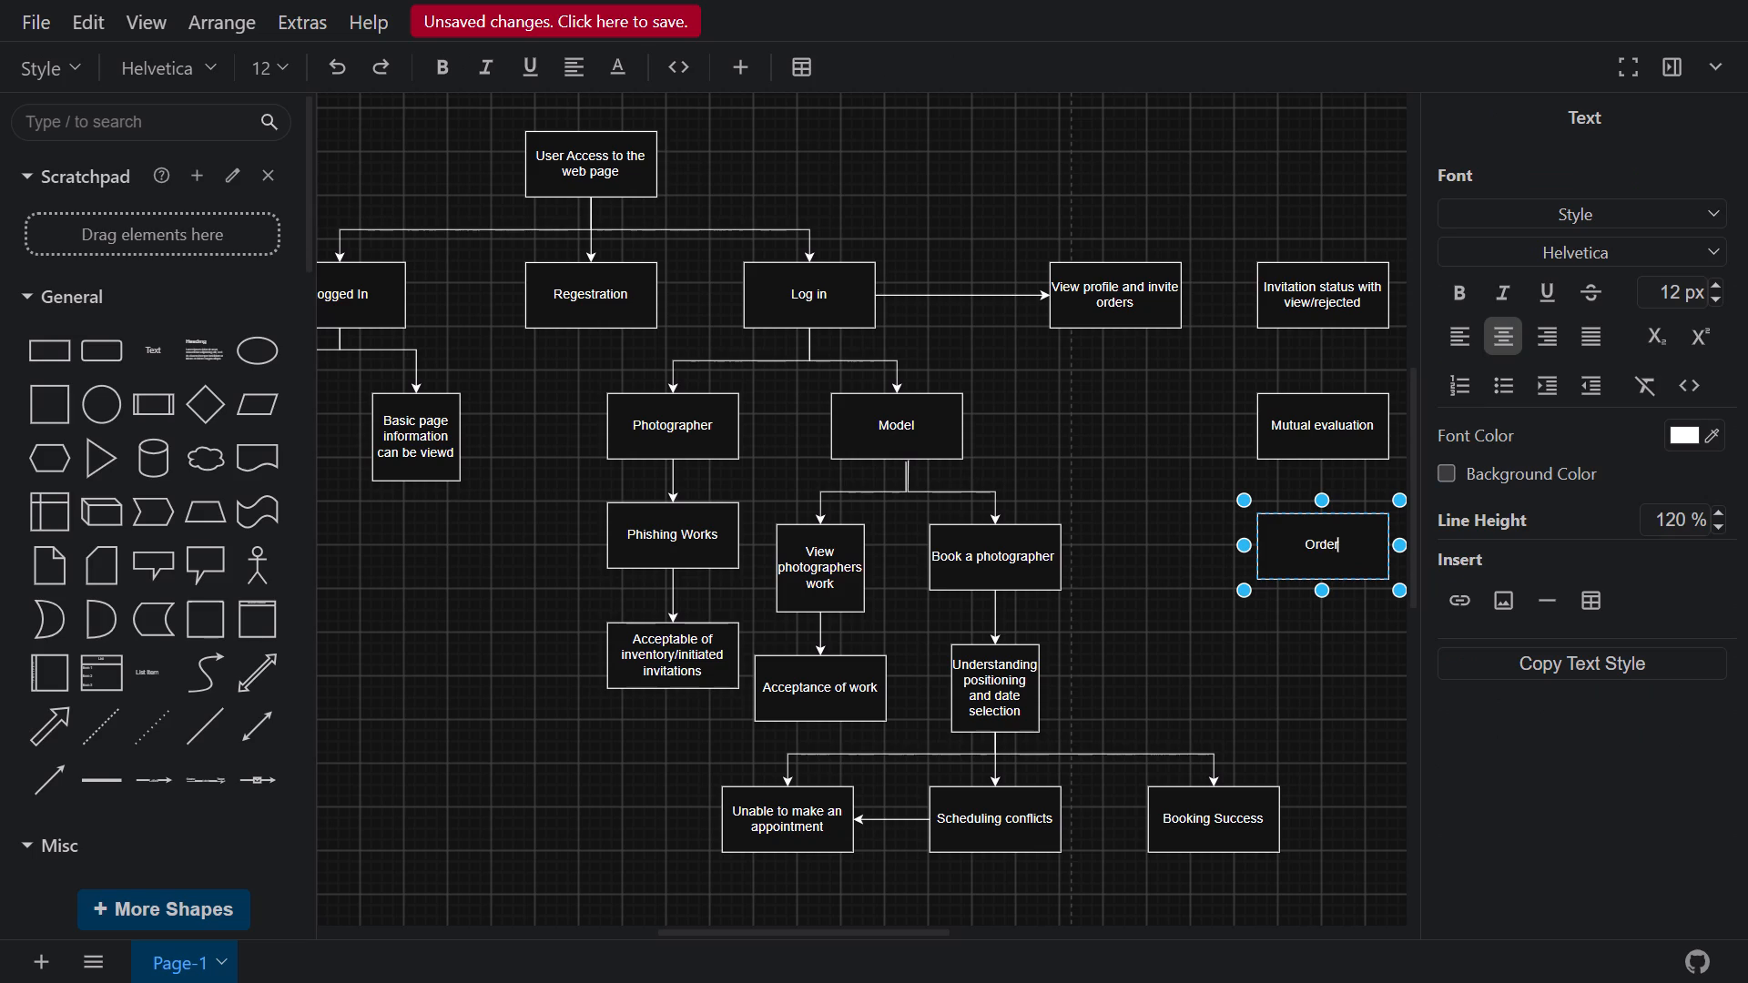
key("space")
type("comp")
type("le")
type("tion")
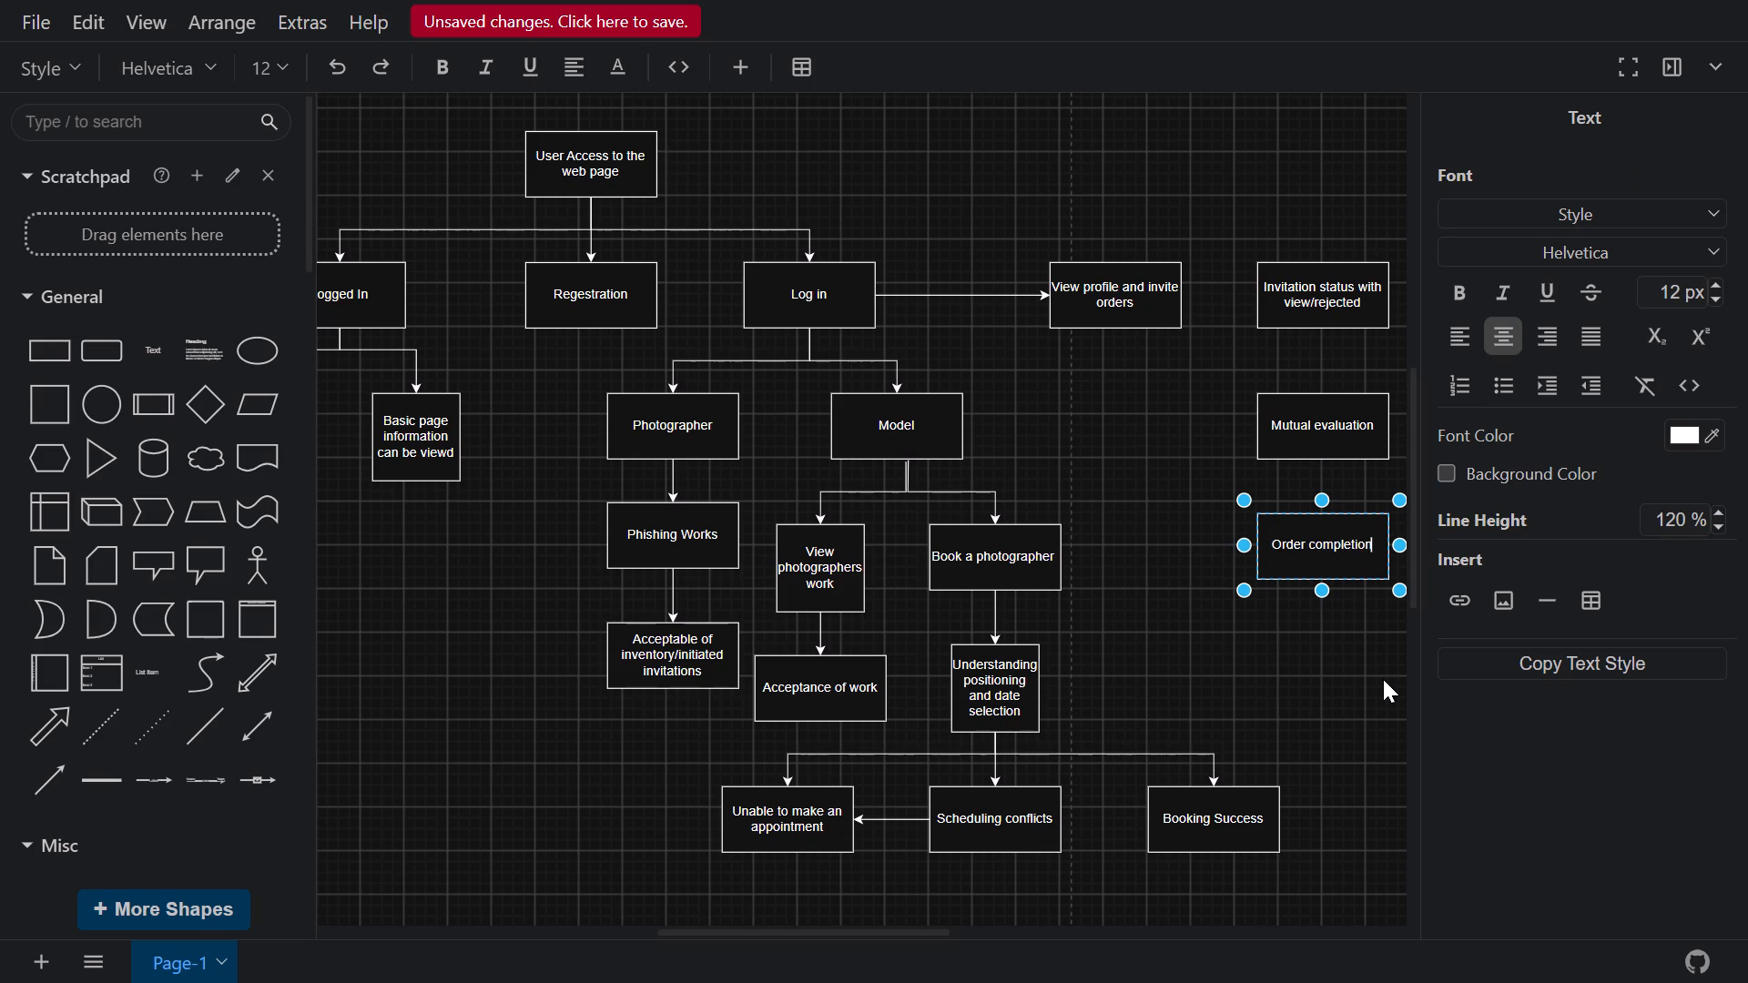
left_click(1383, 679)
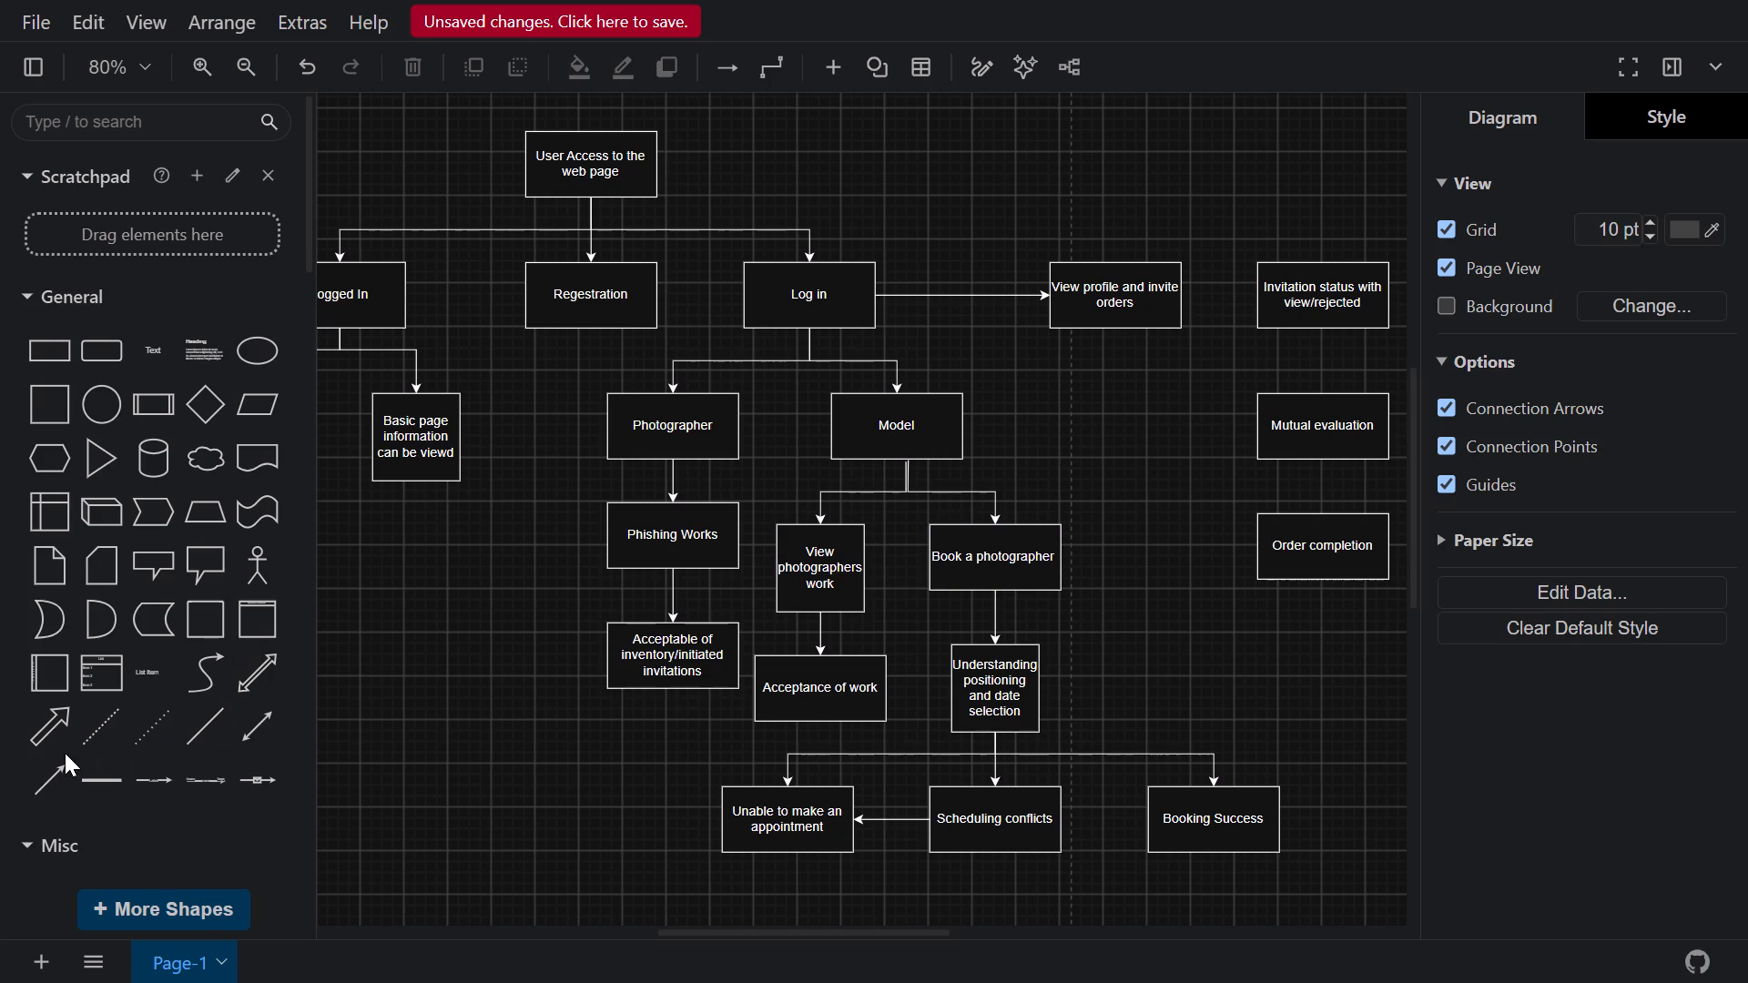
Connect the right side of "View profile and invite orders" to the left side of "Invitation status with view/rejected" with a straight directional arrow.
left_click(42, 769)
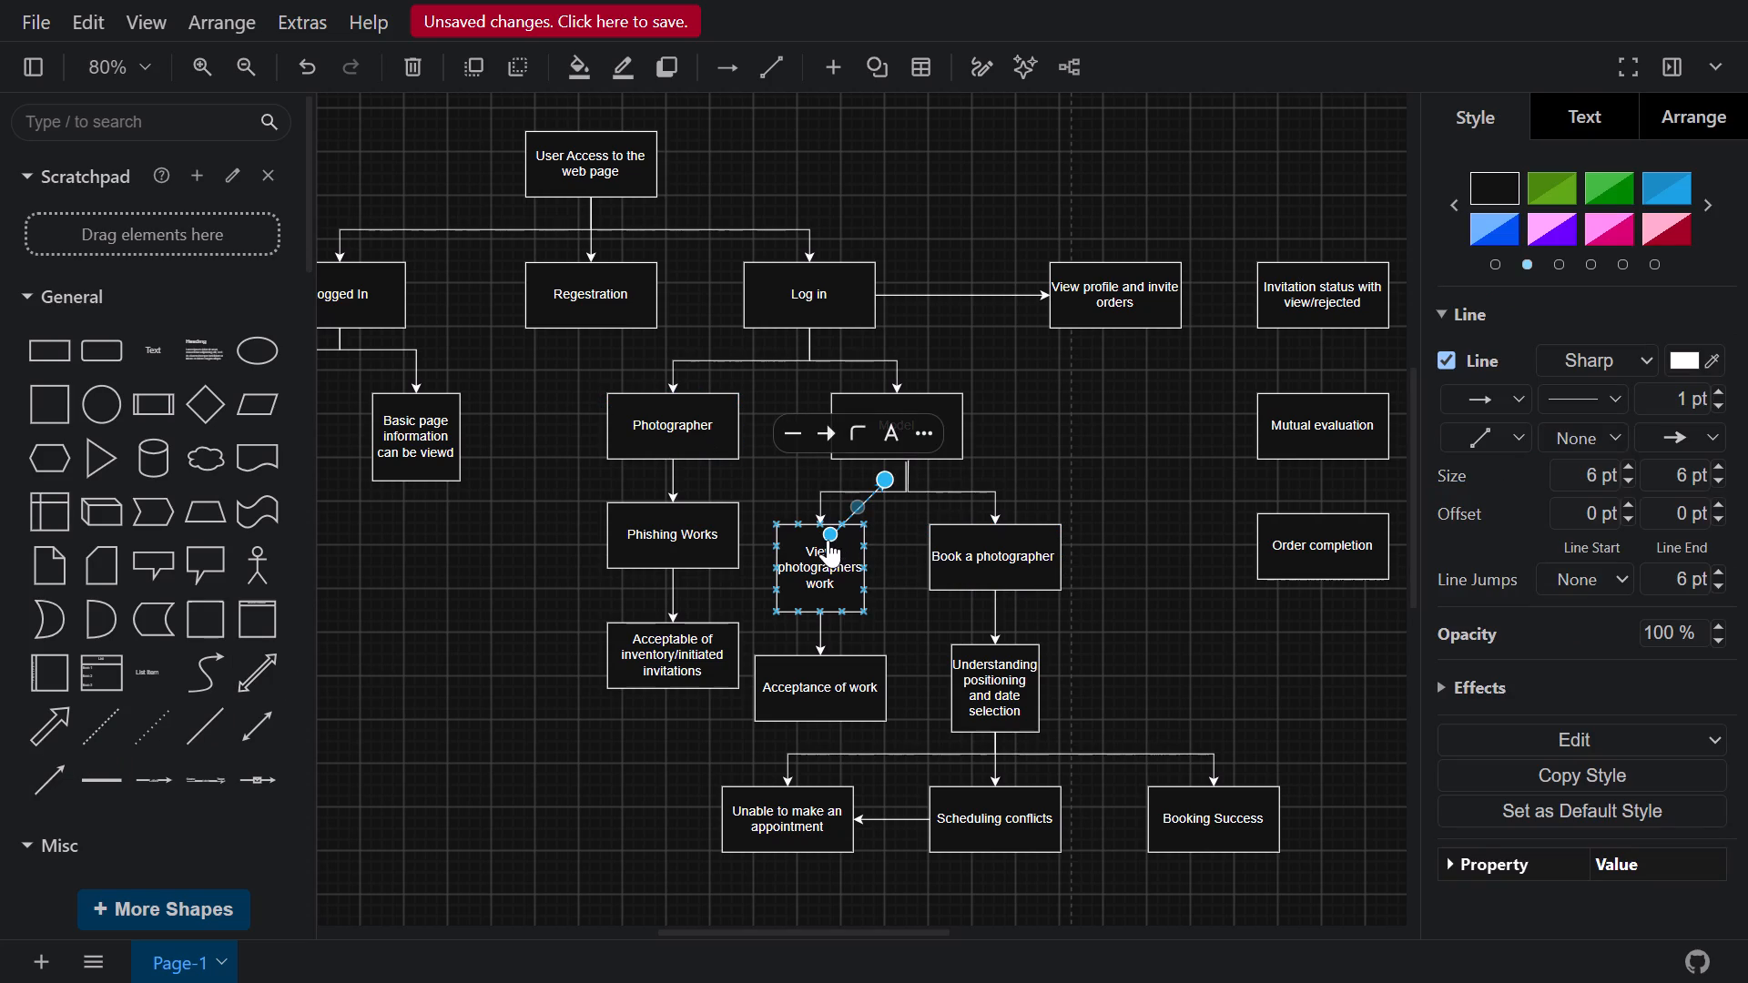
left_click_drag(826, 533, 1182, 294)
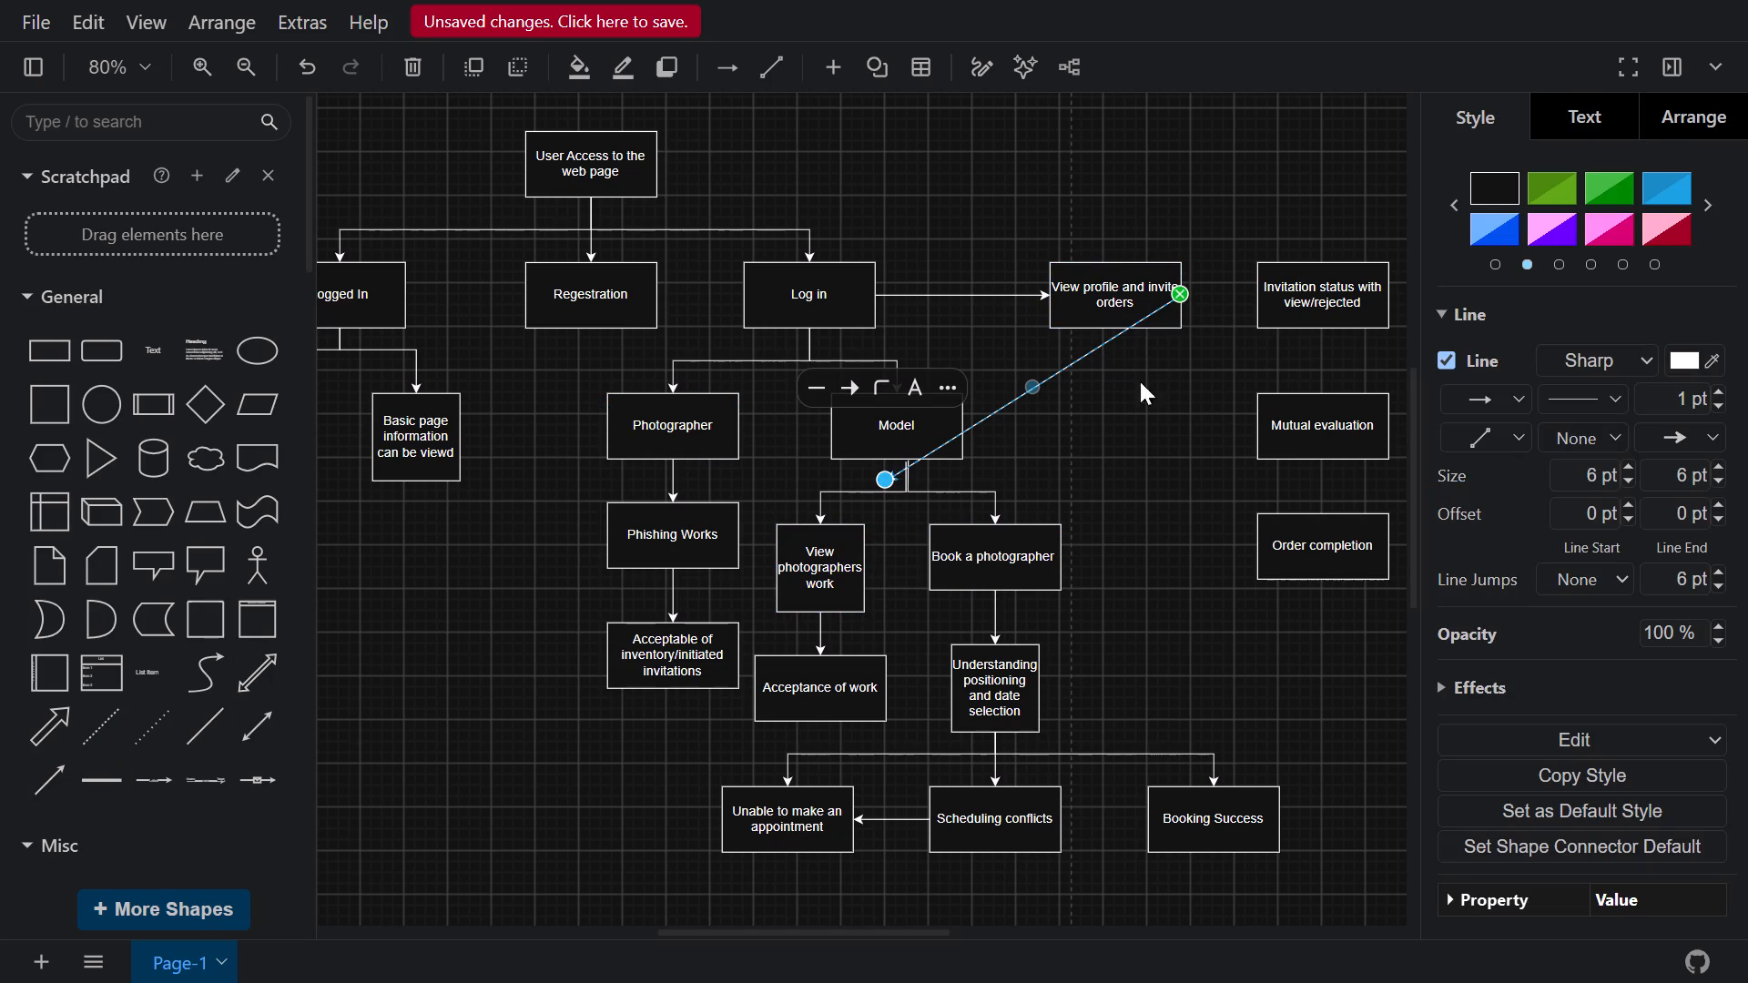
left_click_drag(884, 481, 1224, 328)
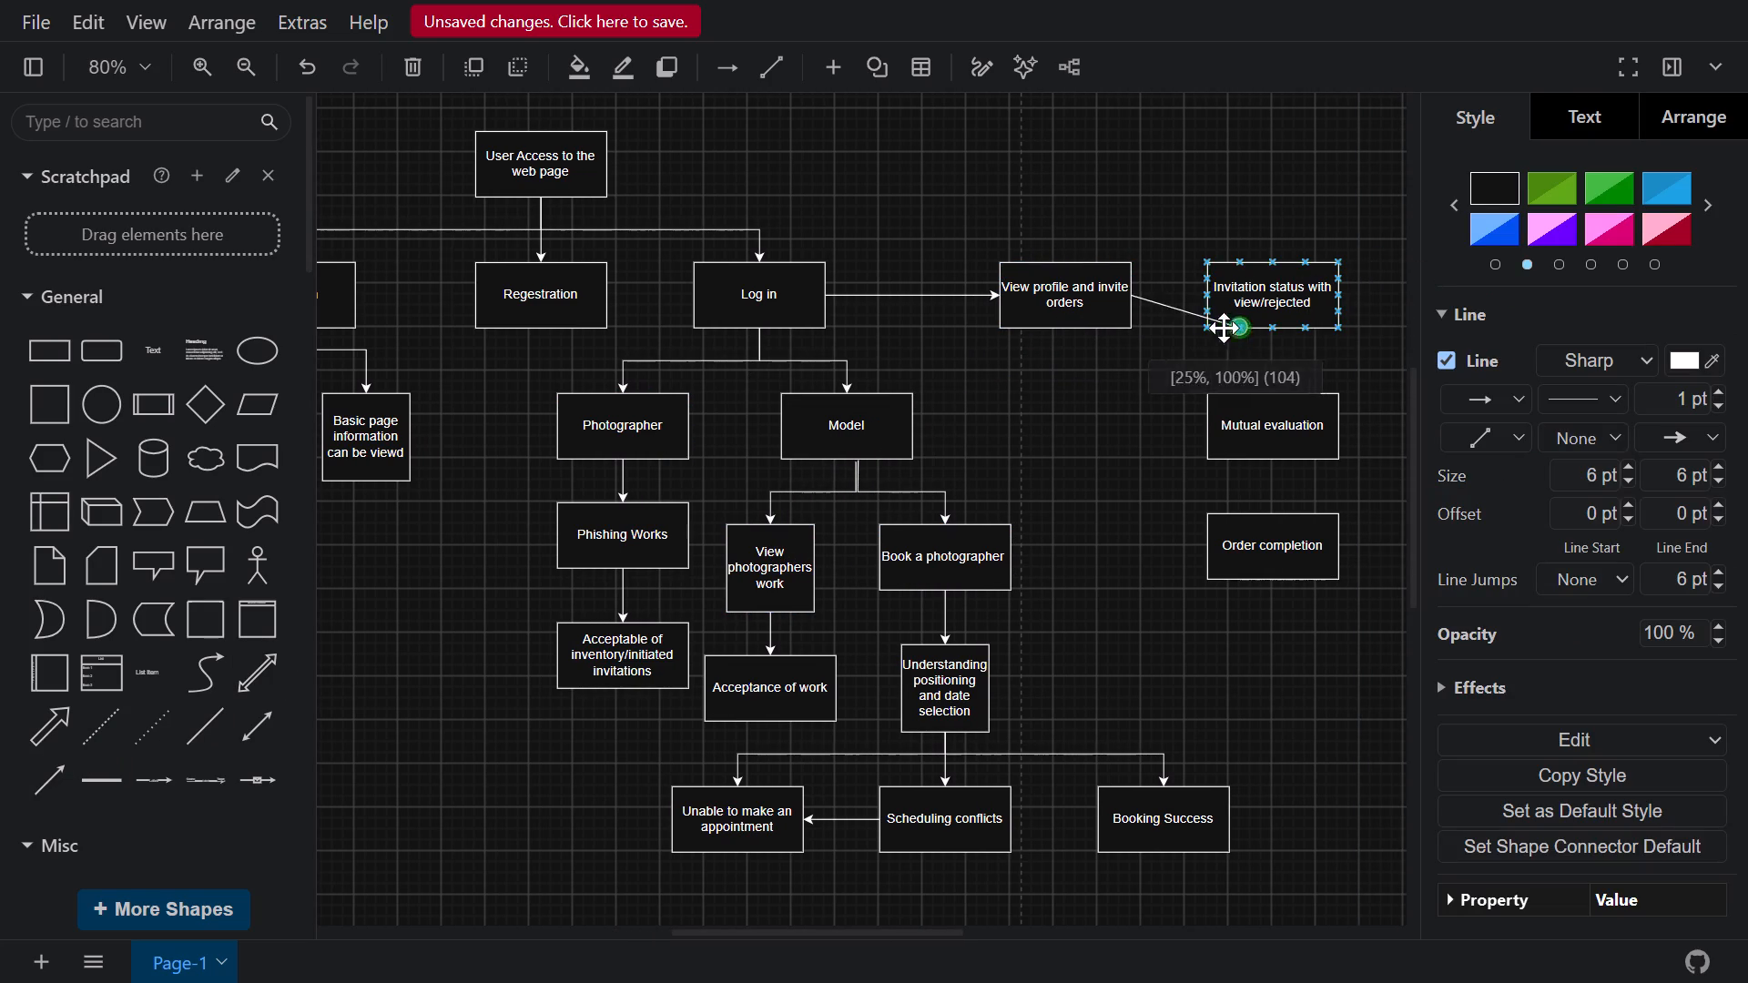
left_click_drag(1224, 328, 1208, 297)
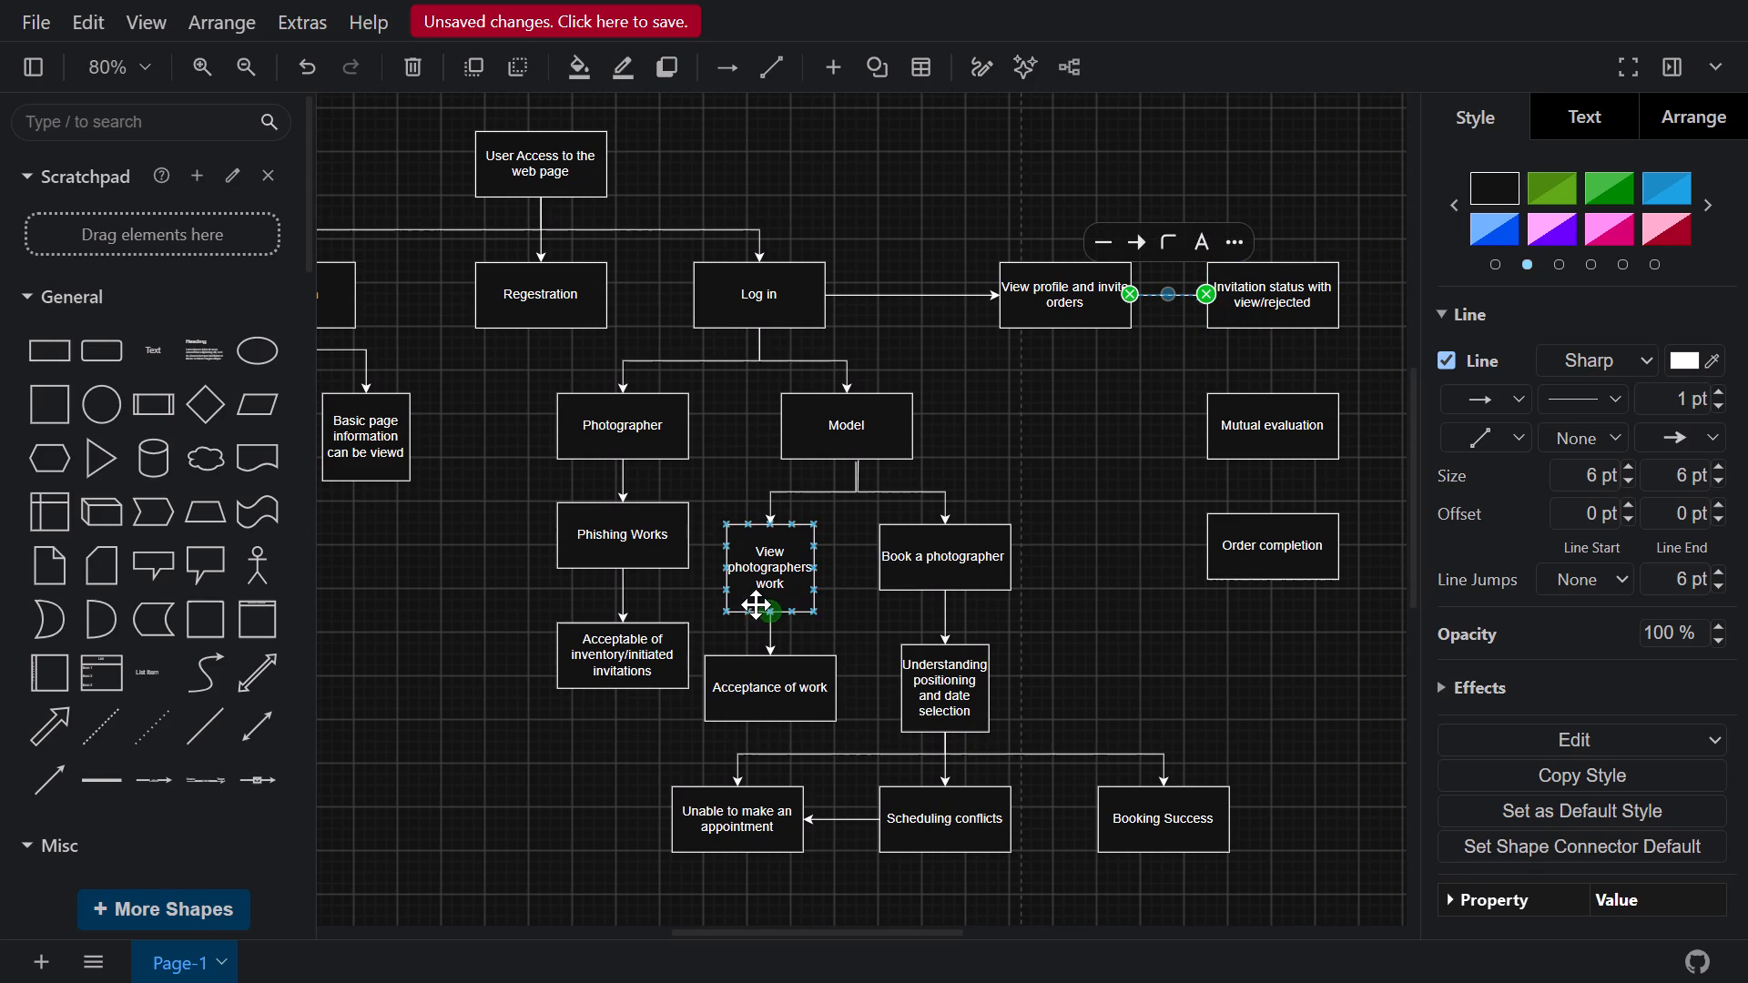
Connect the bottom of "Invitation status with view/rejected" to the top of "Mutual evaluation" with a straight directional arrow.
left_click(52, 793)
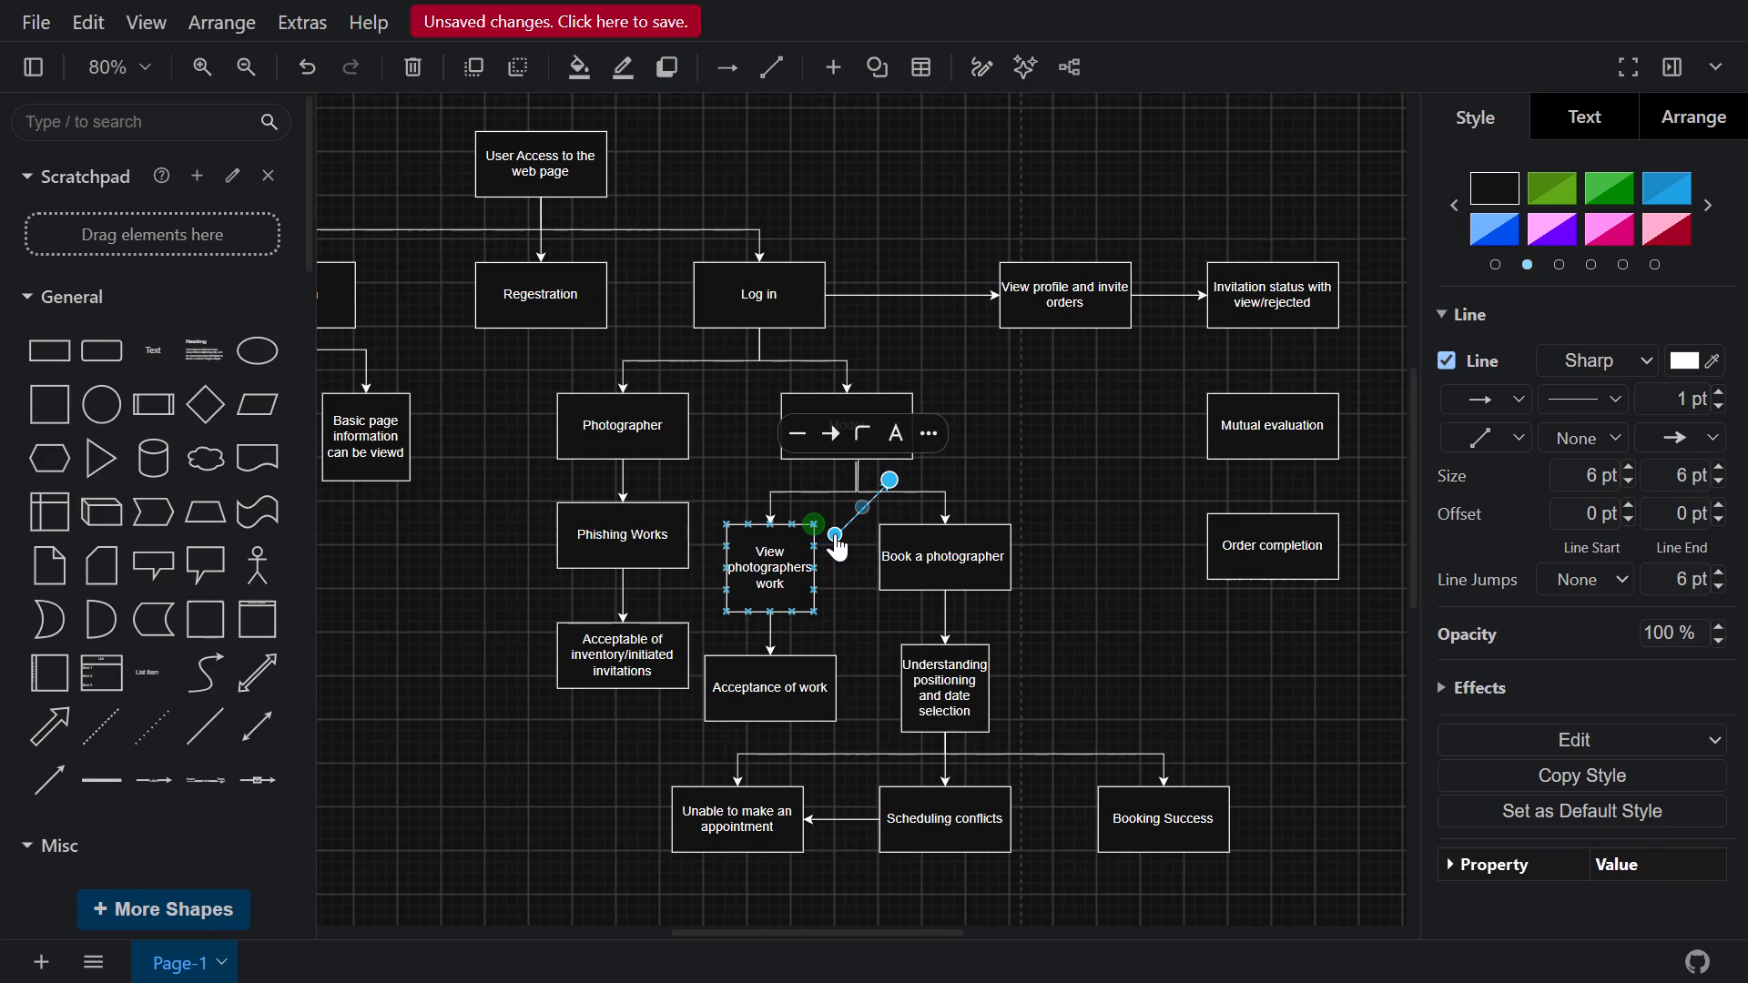
left_click_drag(835, 533, 1273, 320)
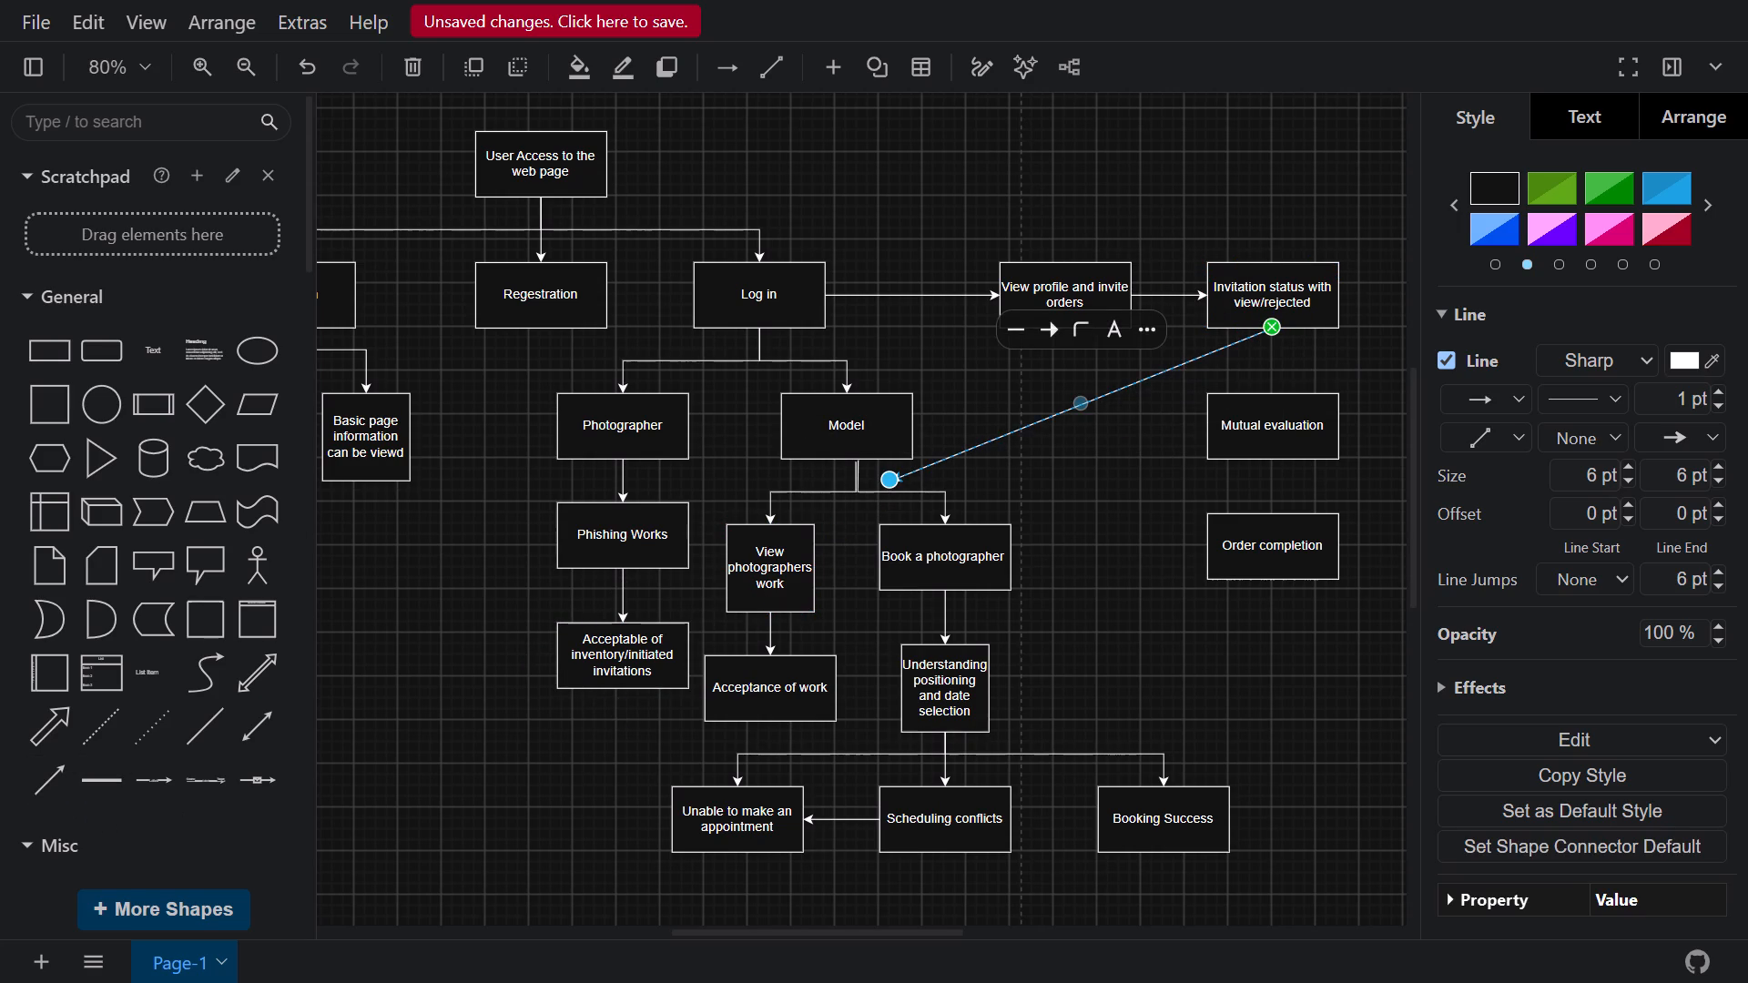
left_click_drag(889, 480, 1244, 400)
left_click_drag(1235, 391, 1275, 403)
left_click(1011, 549)
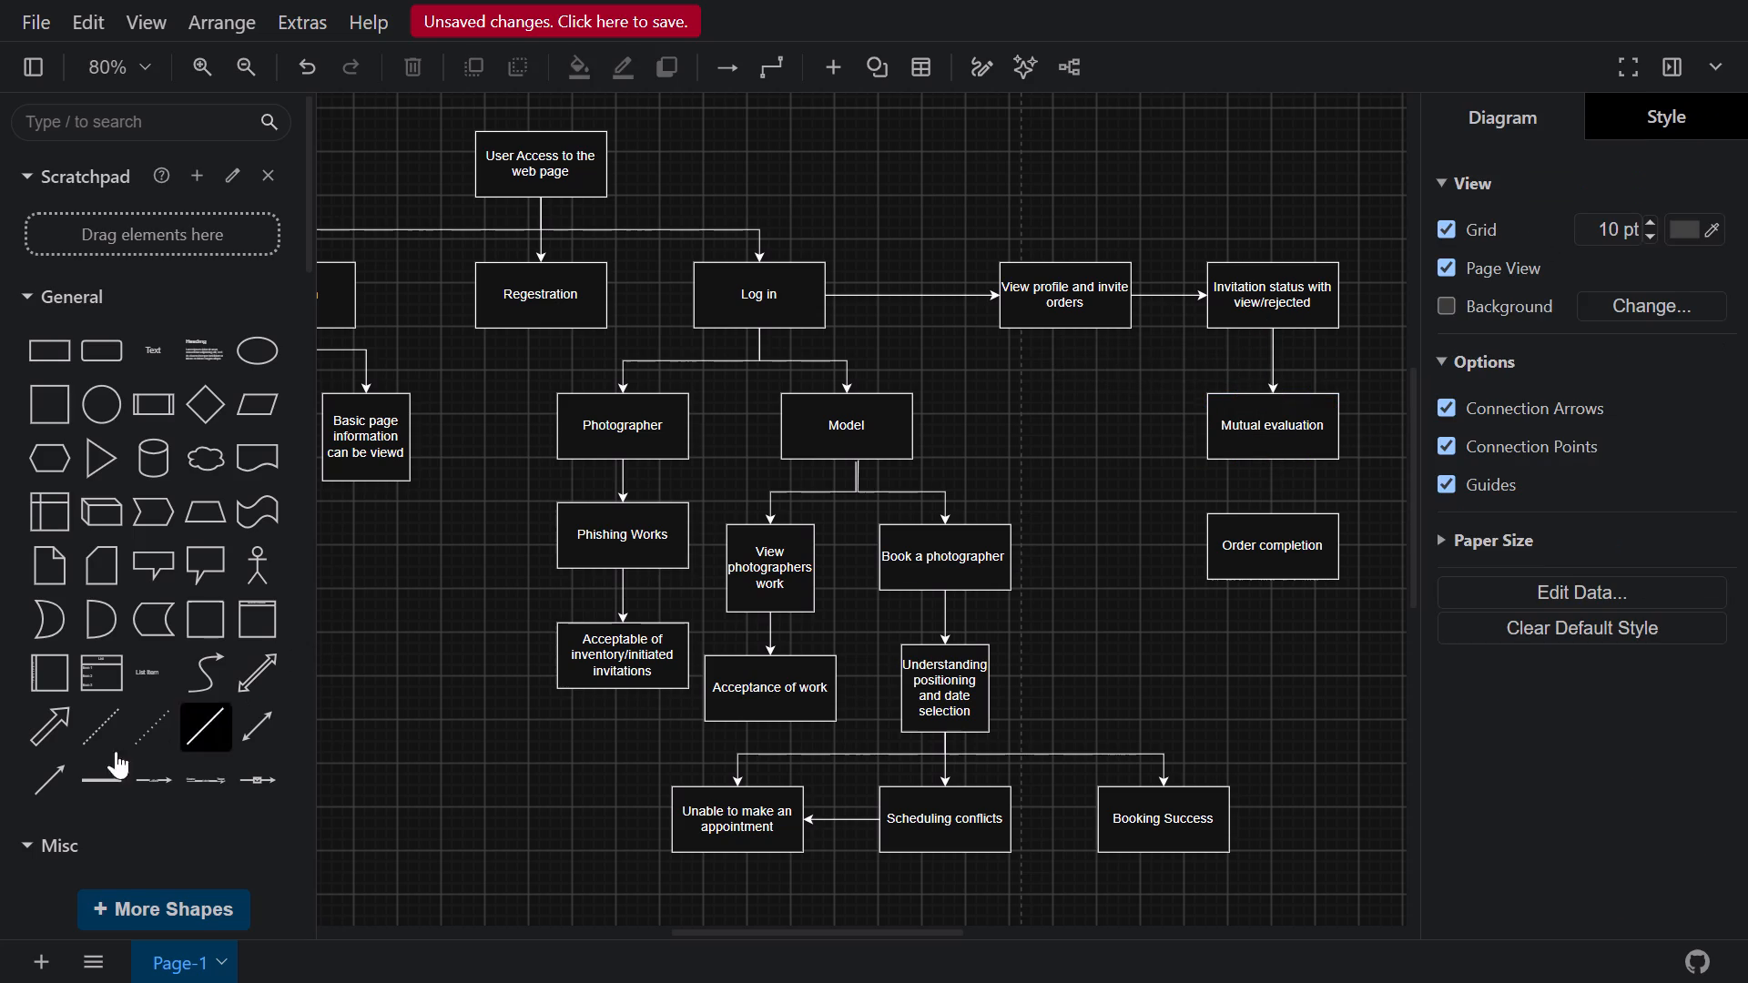
Connect the bottom of "Mutual evaluation" to the top of "Order completion" with a straight directional arrow.
left_click(38, 785)
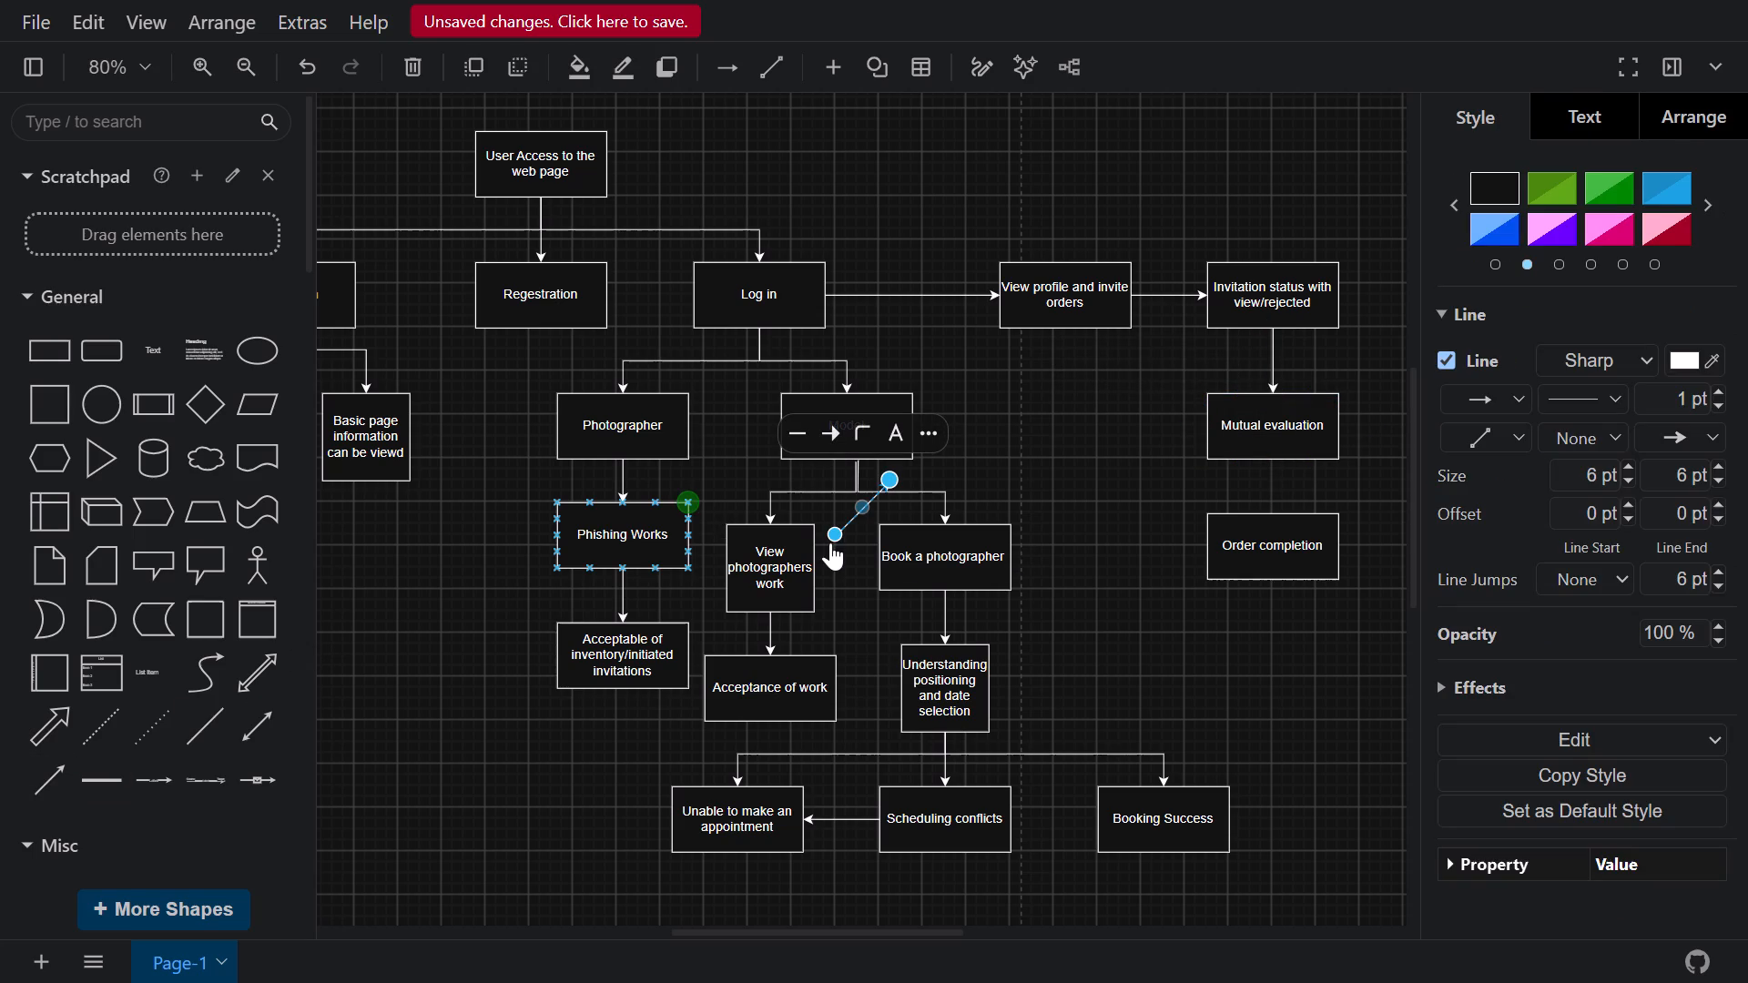
left_click_drag(834, 538, 1273, 458)
left_click_drag(889, 482, 1216, 496)
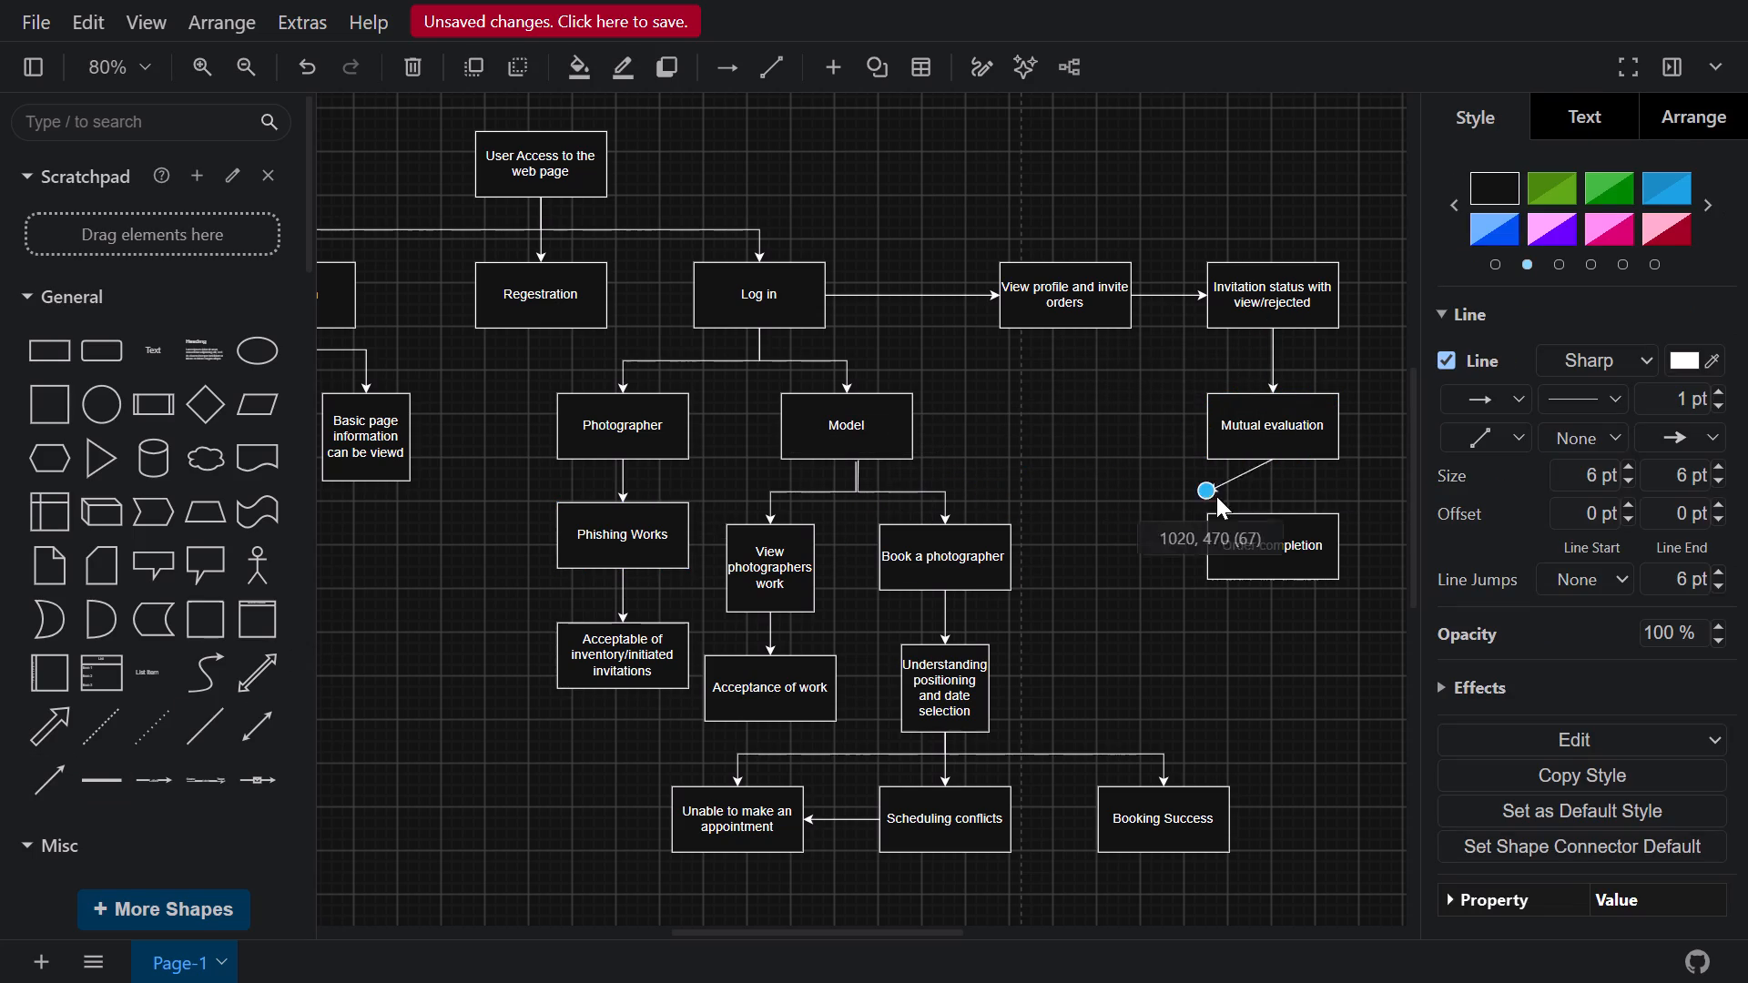
left_click_drag(1216, 496, 1264, 522)
scroll(1130, 564, "right", 1)
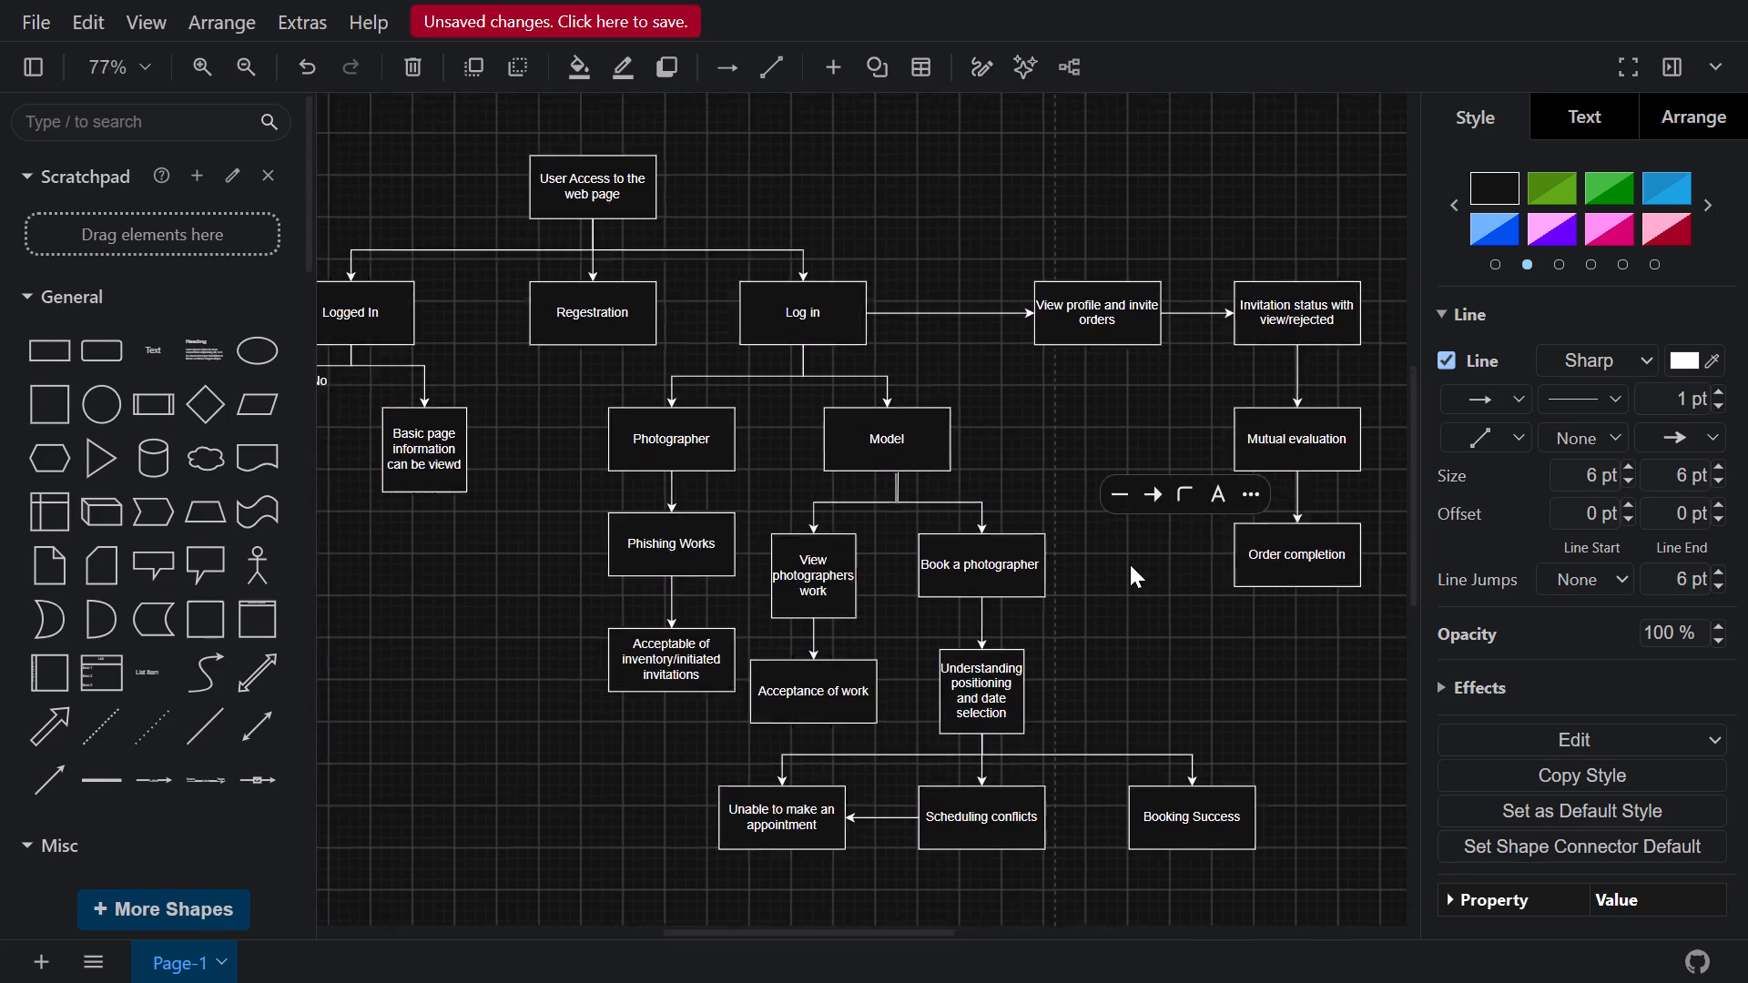
scroll(1130, 564, "down", 1)
left_click(1130, 564)
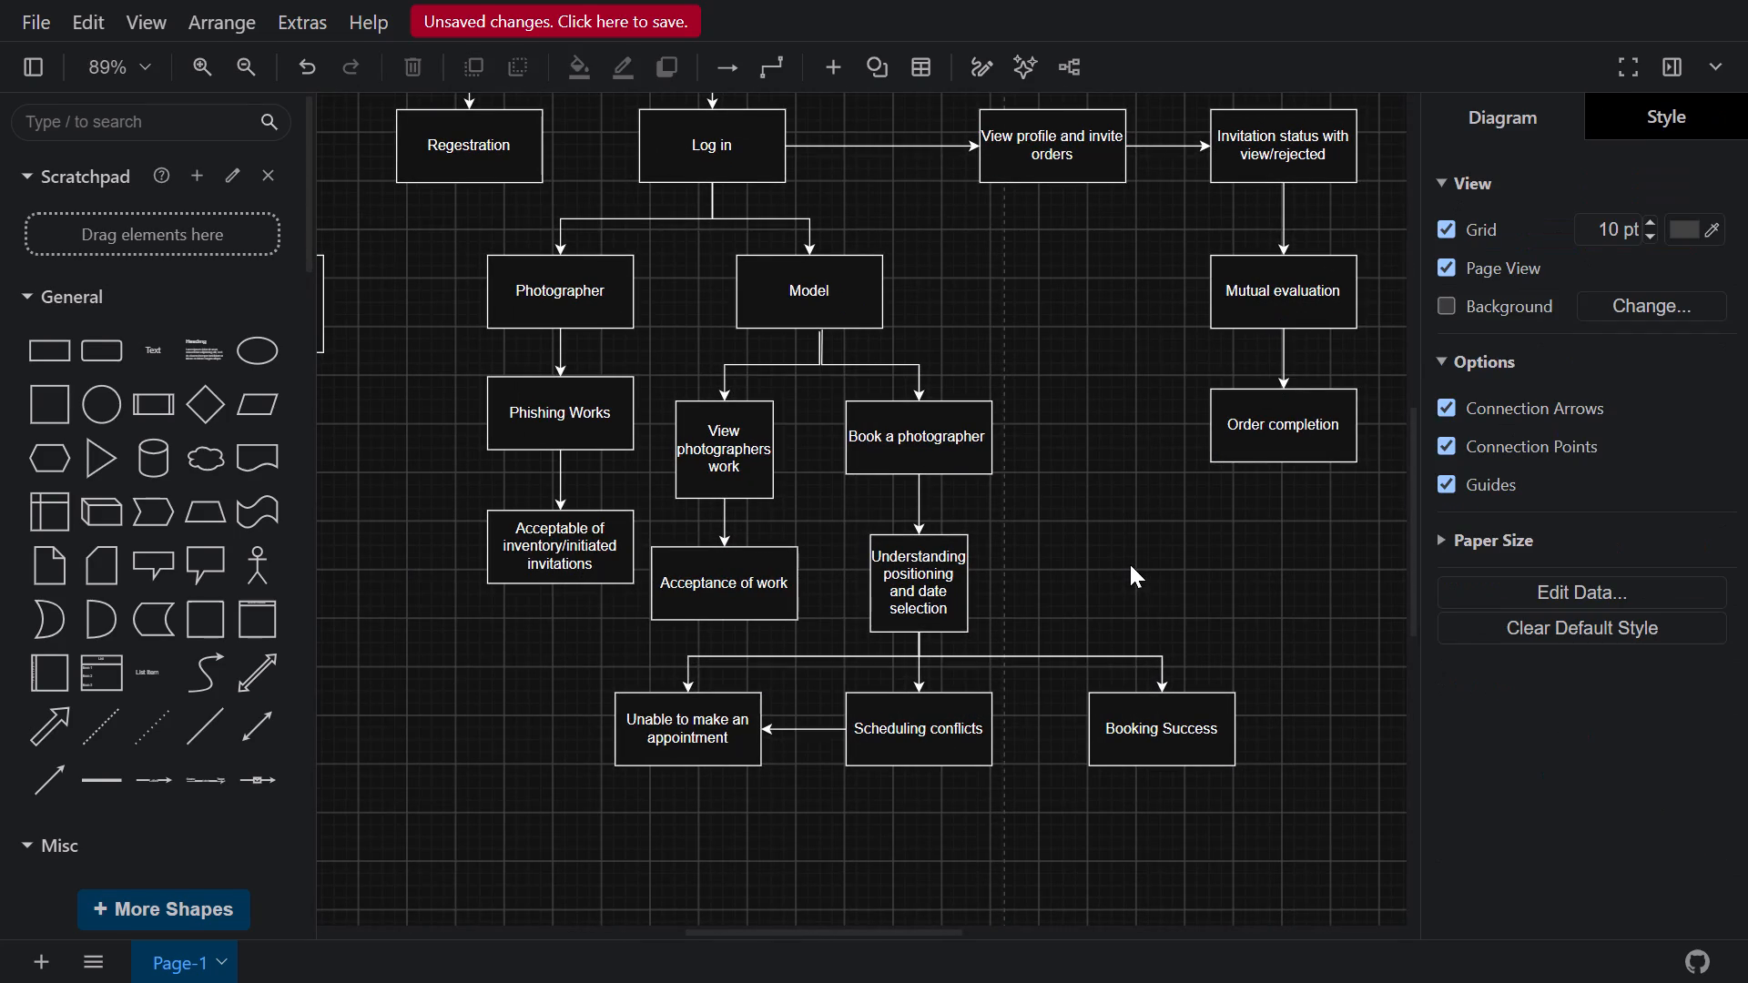
Exit the browser's full-screen mode.
key("F11")
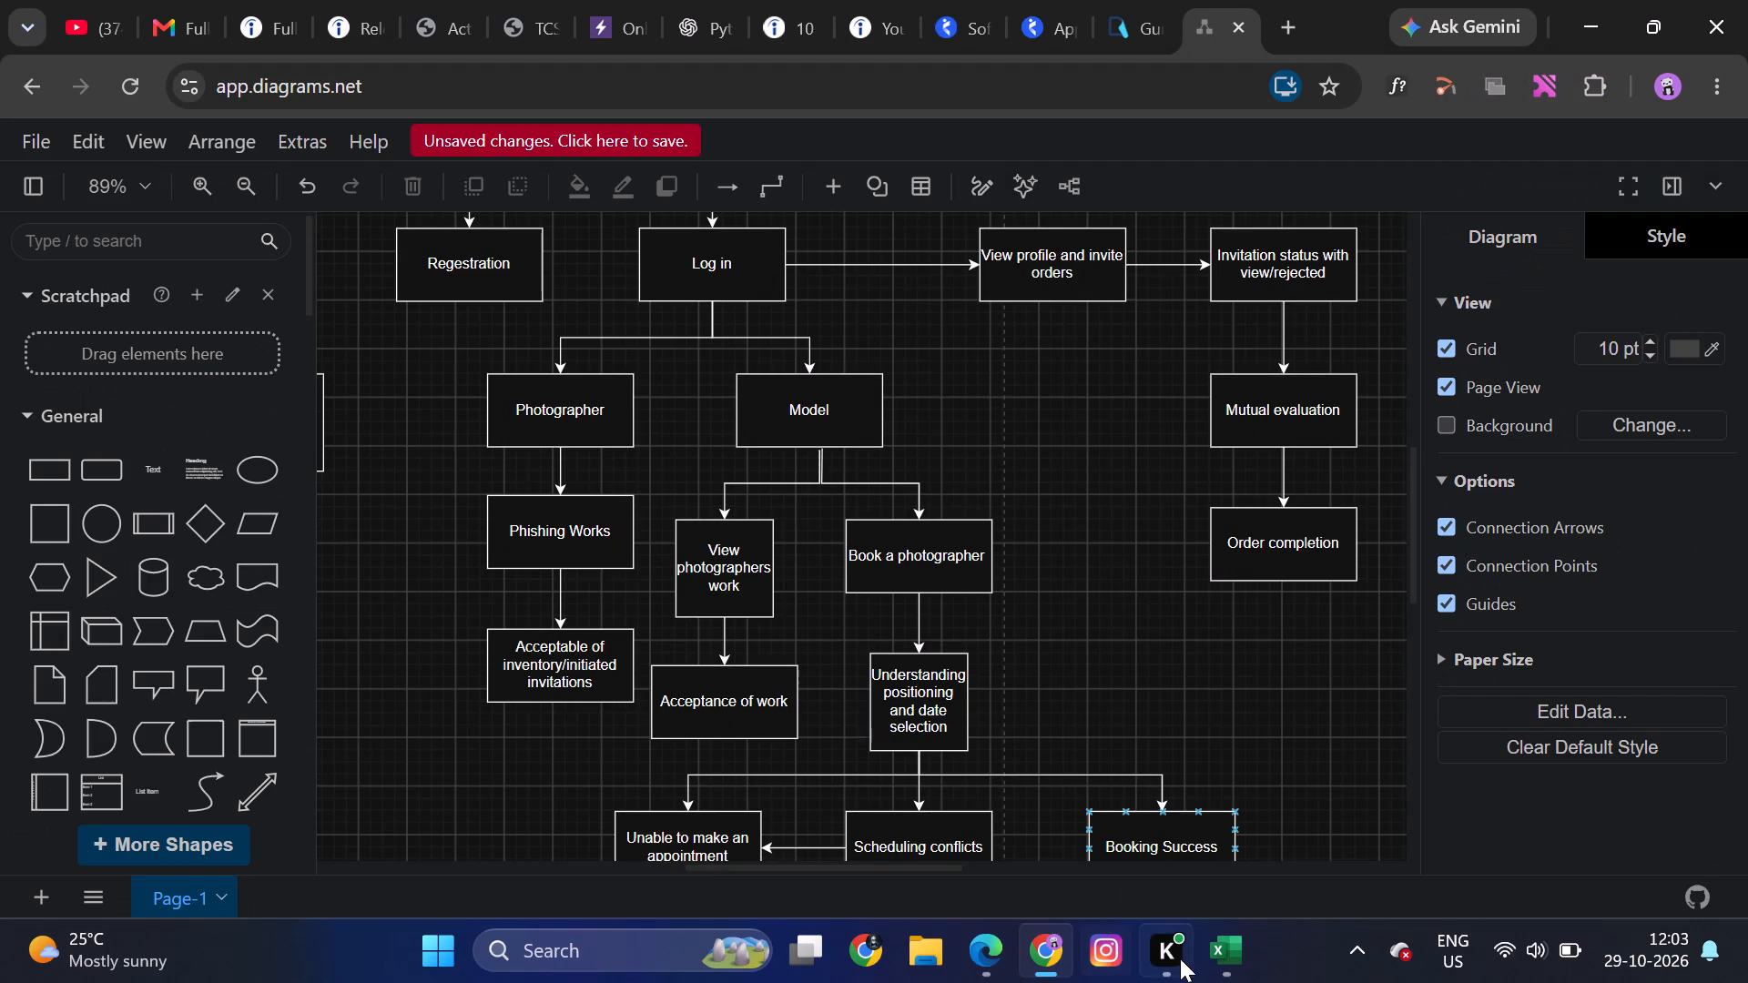